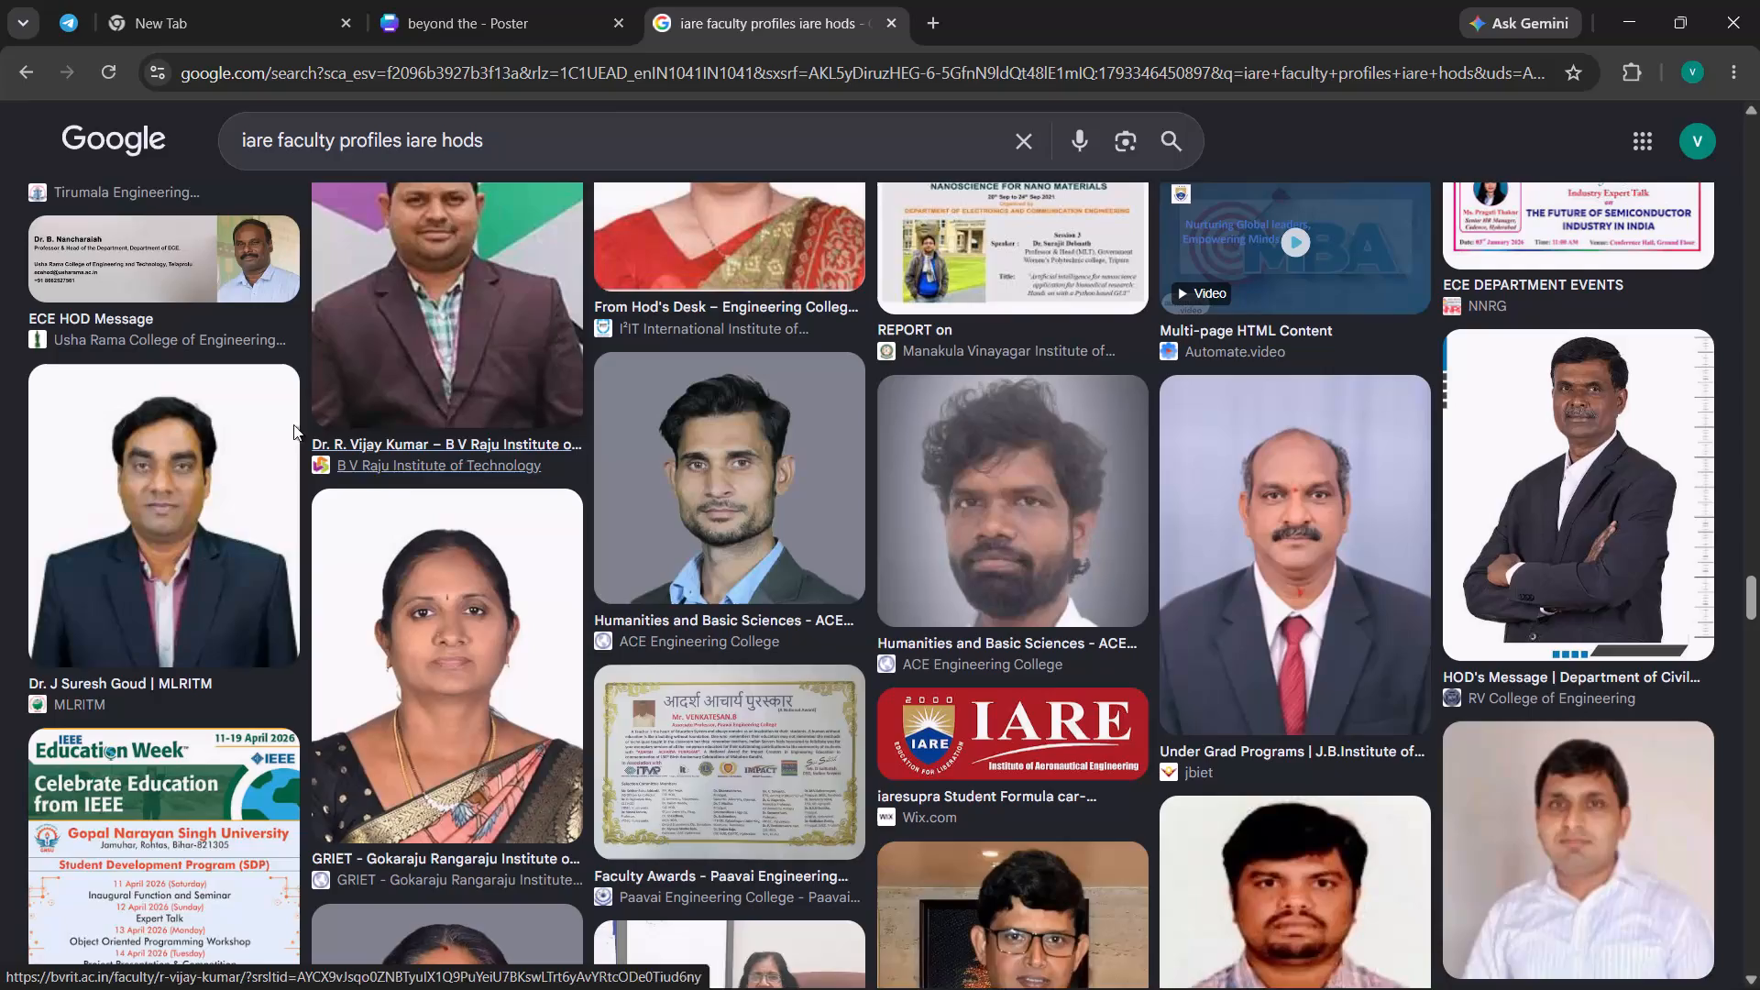
Examine the overall web results of the IARE faculty search for the heads of departments, and close the search.
{"action": "scroll", "coordinate": [419, 368], "scroll_direction": "up", "scroll_amount": 20}
{"action": "scroll", "coordinate": [419, 368], "scroll_direction": "up", "scroll_amount": 18}
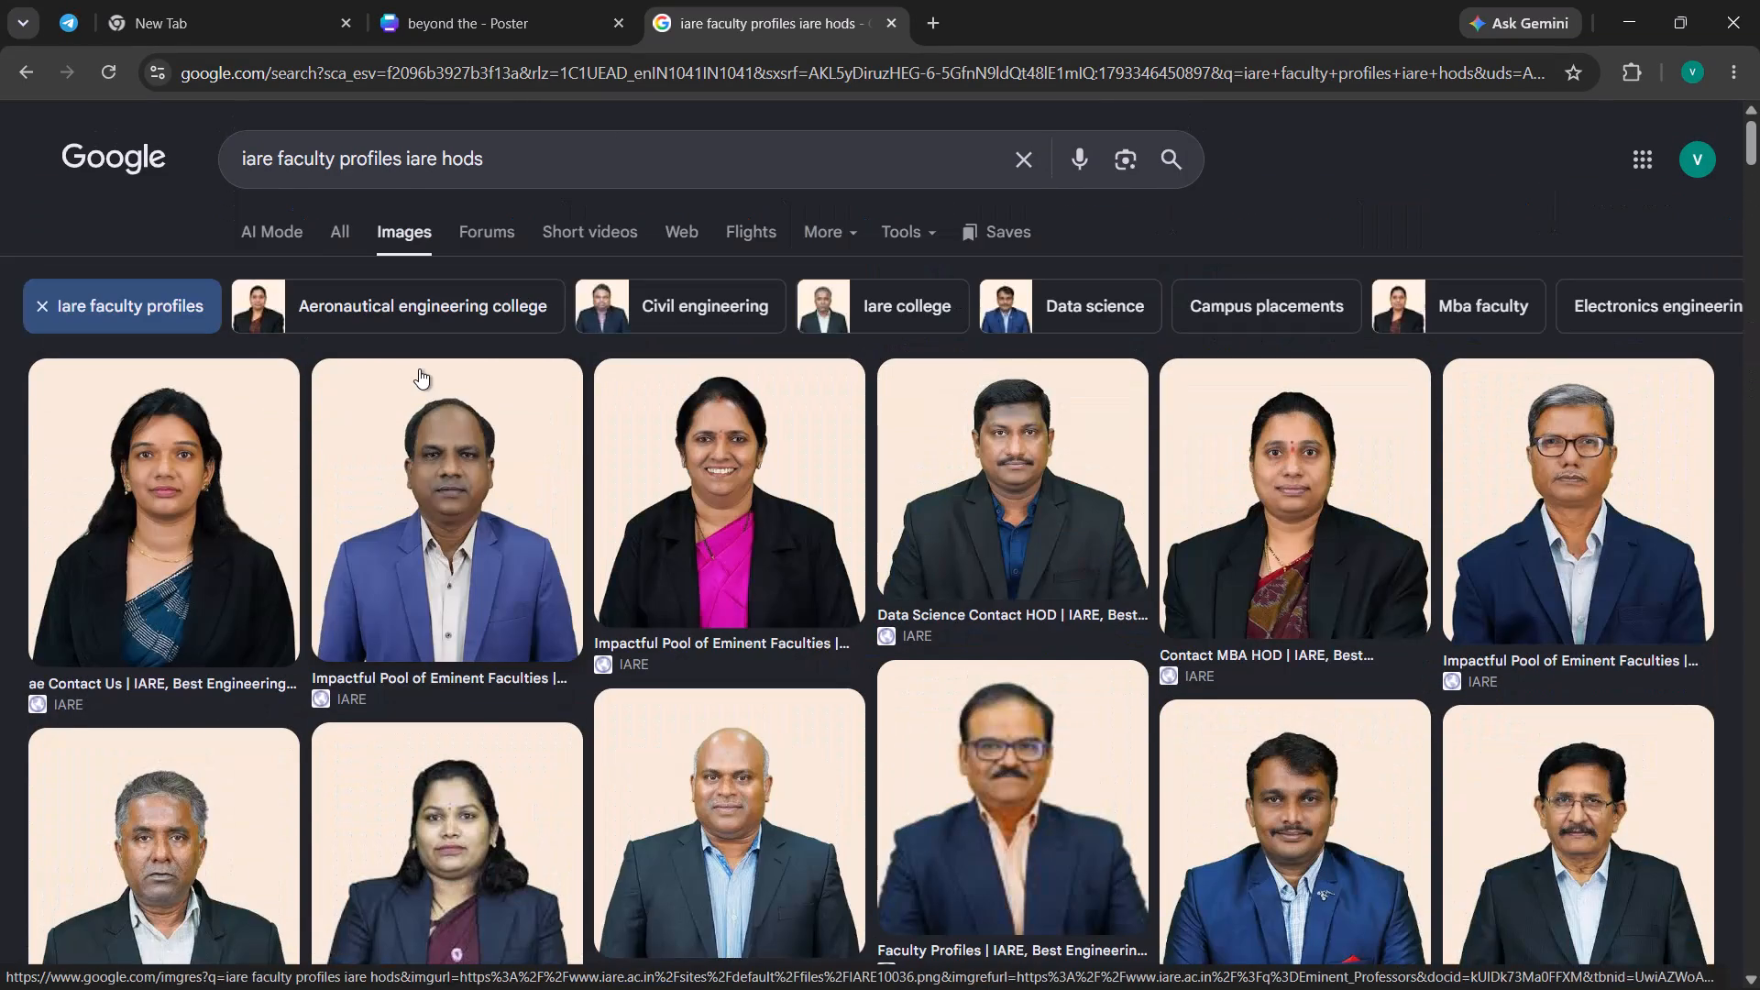
{"action": "left_click", "coordinate": [335, 234]}
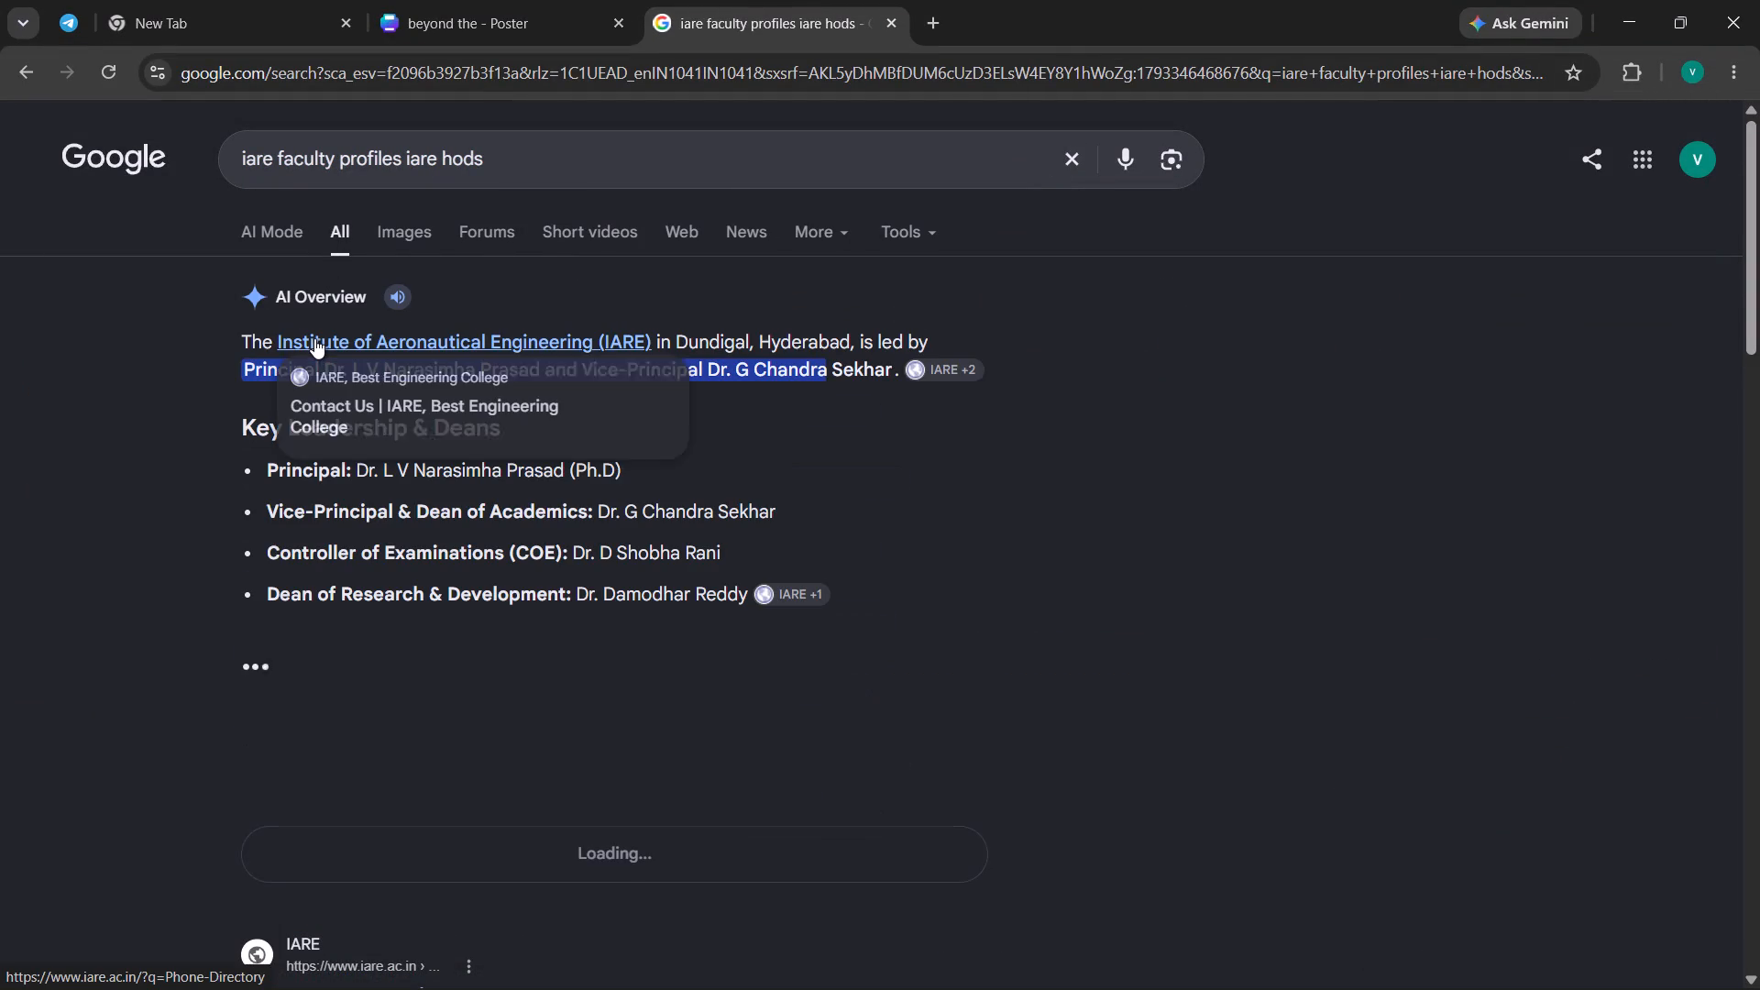
{"action": "scroll", "coordinate": [488, 781], "scroll_direction": "down", "scroll_amount": 3}
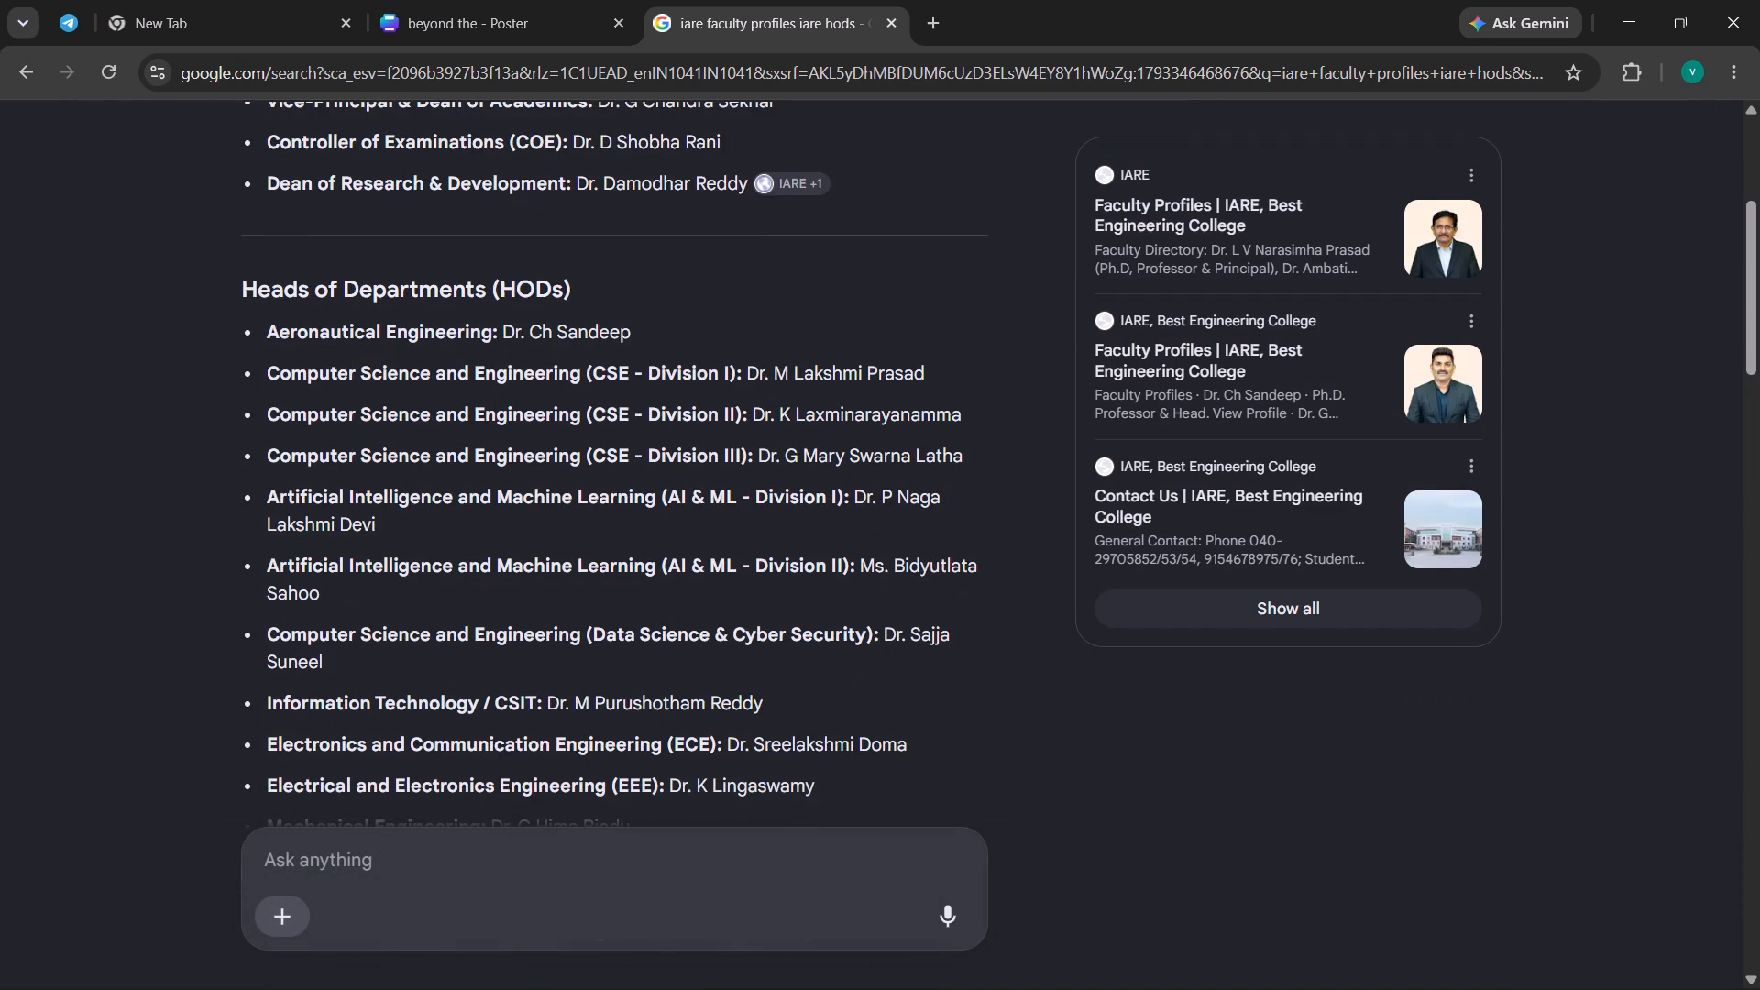
{"action": "scroll", "coordinate": [488, 781], "scroll_direction": "down", "scroll_amount": 1}
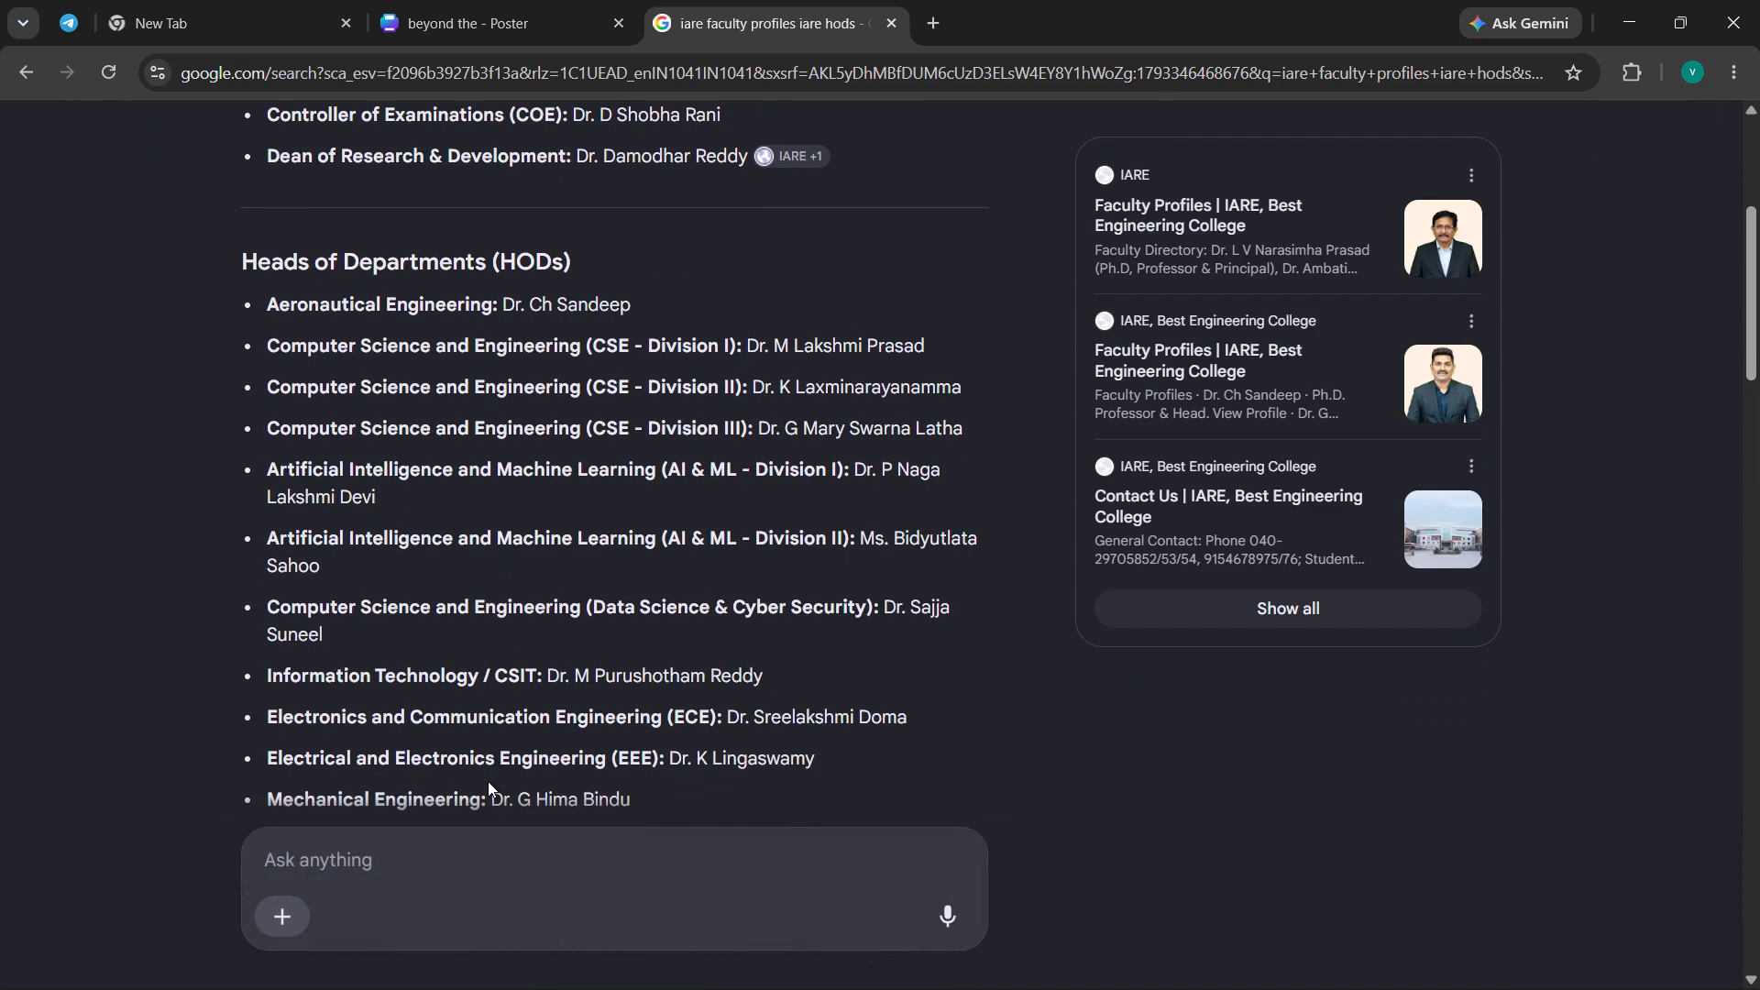
{"action": "scroll", "coordinate": [488, 781], "scroll_direction": "down", "scroll_amount": 3}
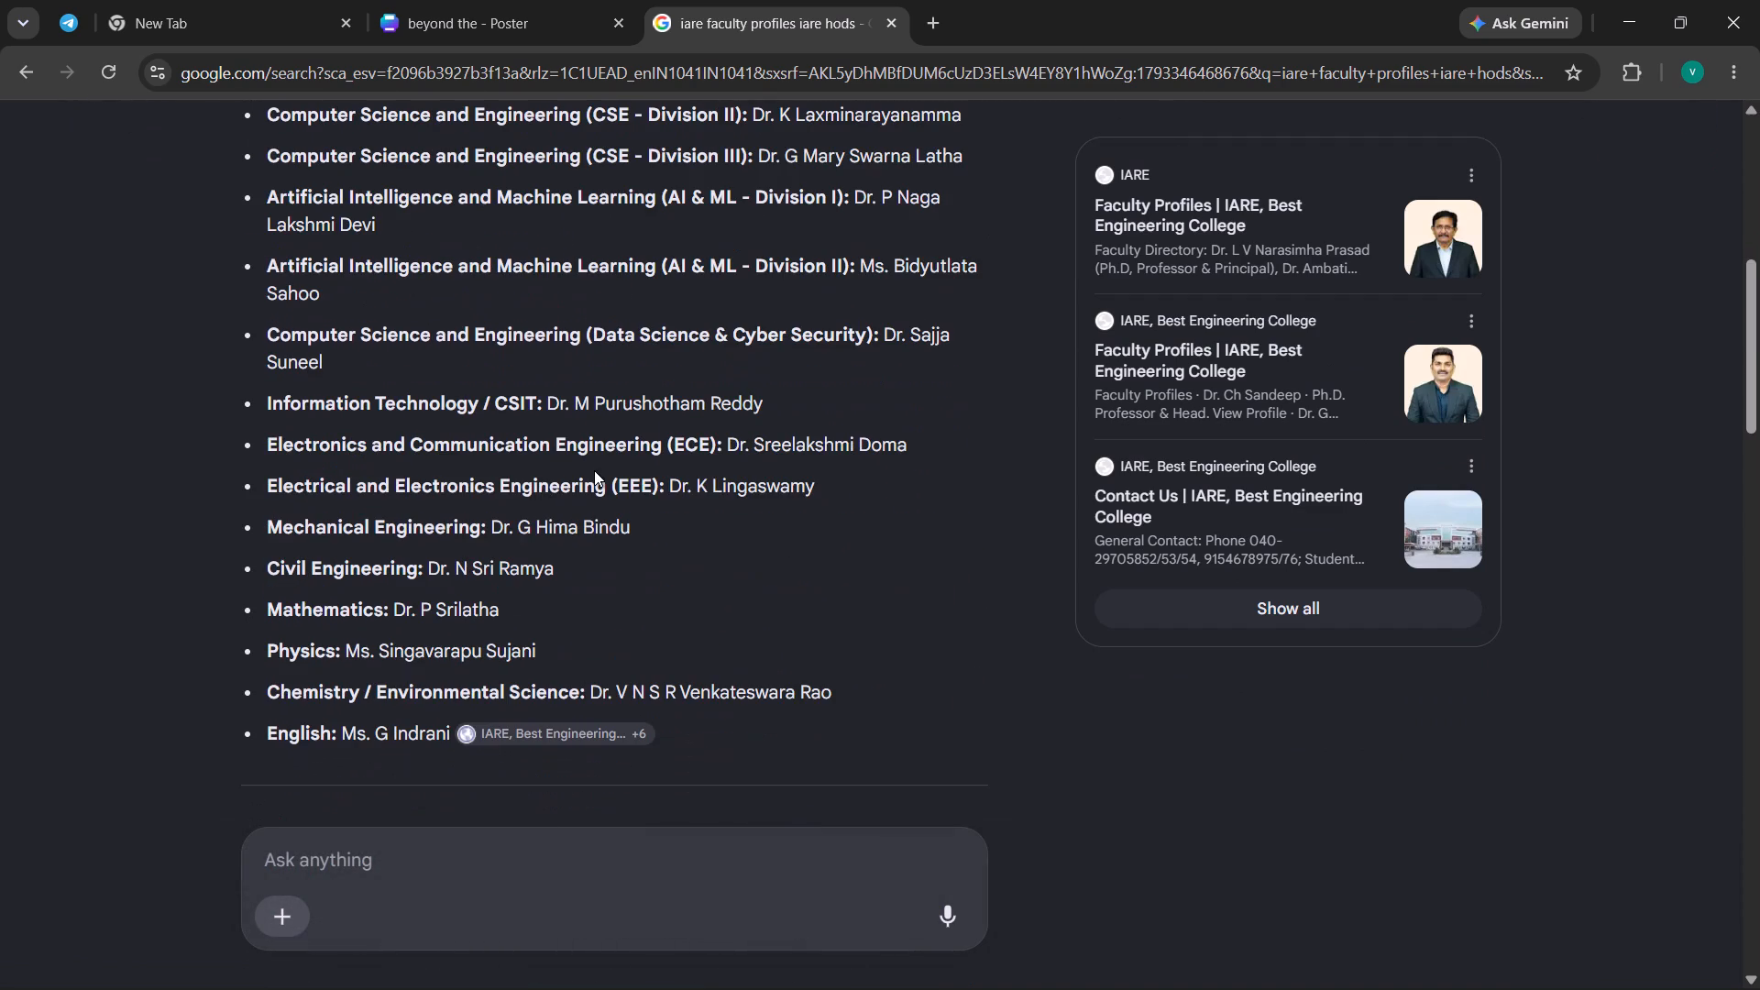
{"action": "left_click", "coordinate": [892, 22]}
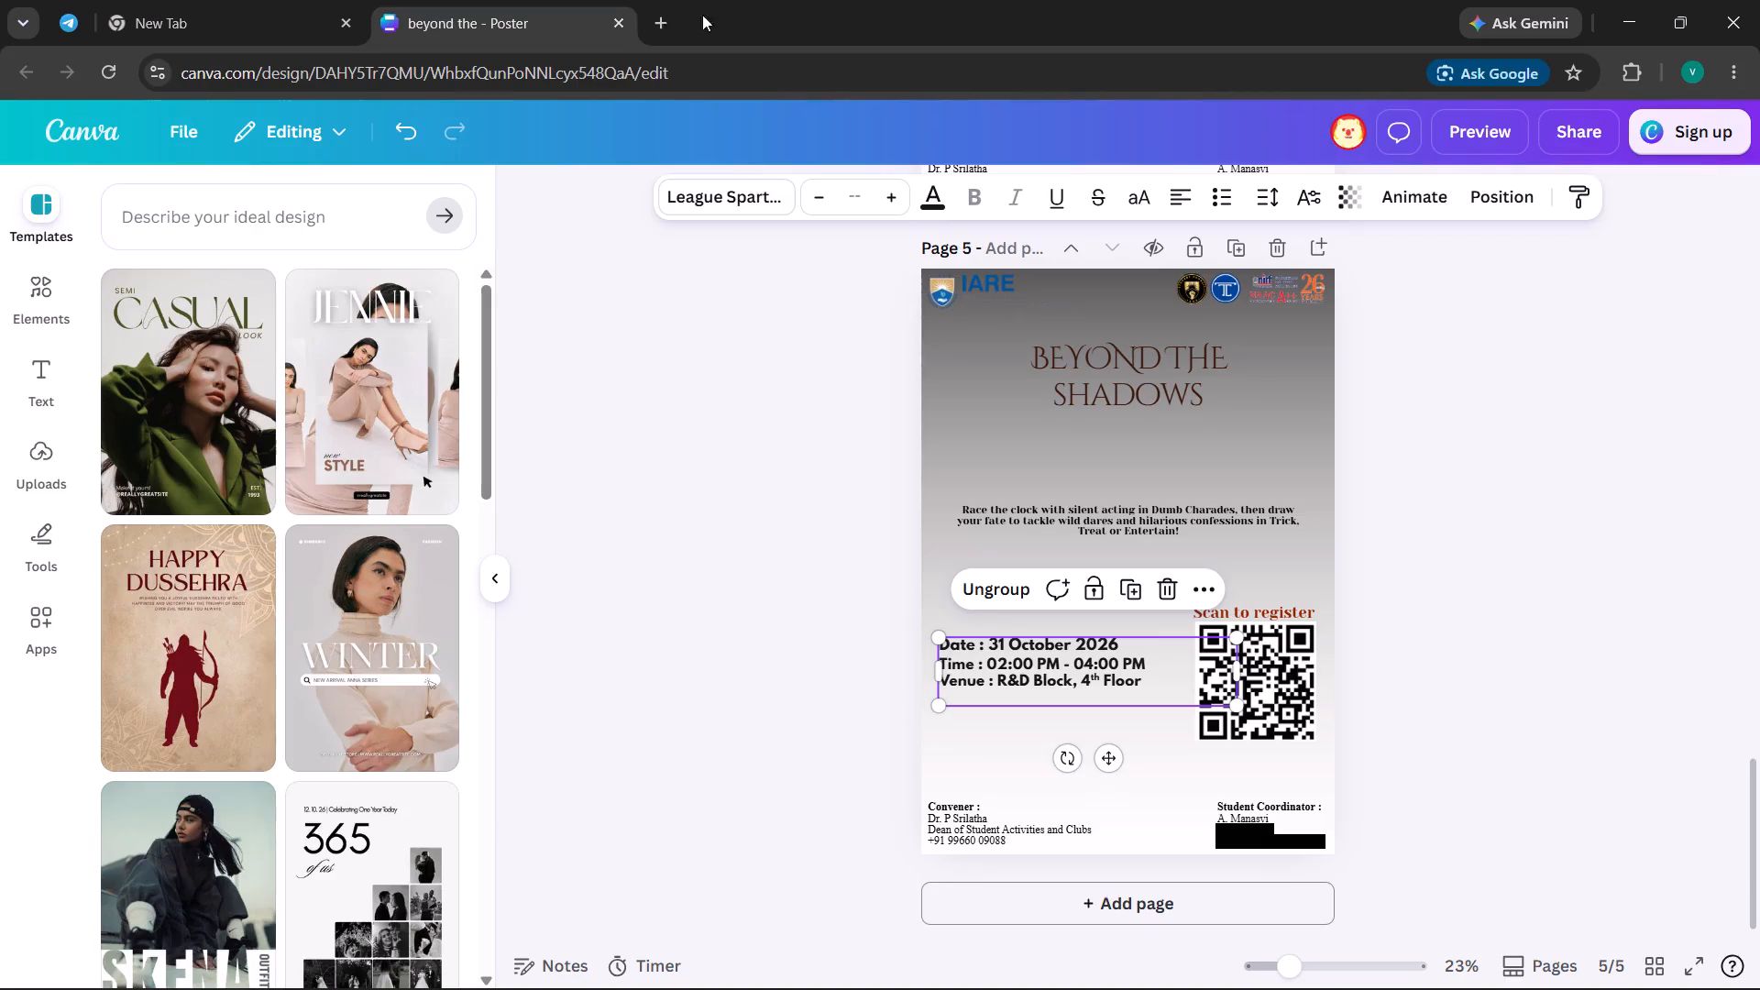
Search the web for "mech iare hod" in a new browser tab and view the image results.
{"action": "left_click", "coordinate": [660, 16]}
{"action": "type", "text": "mech iare hod"}
{"action": "key", "text": "Return"}
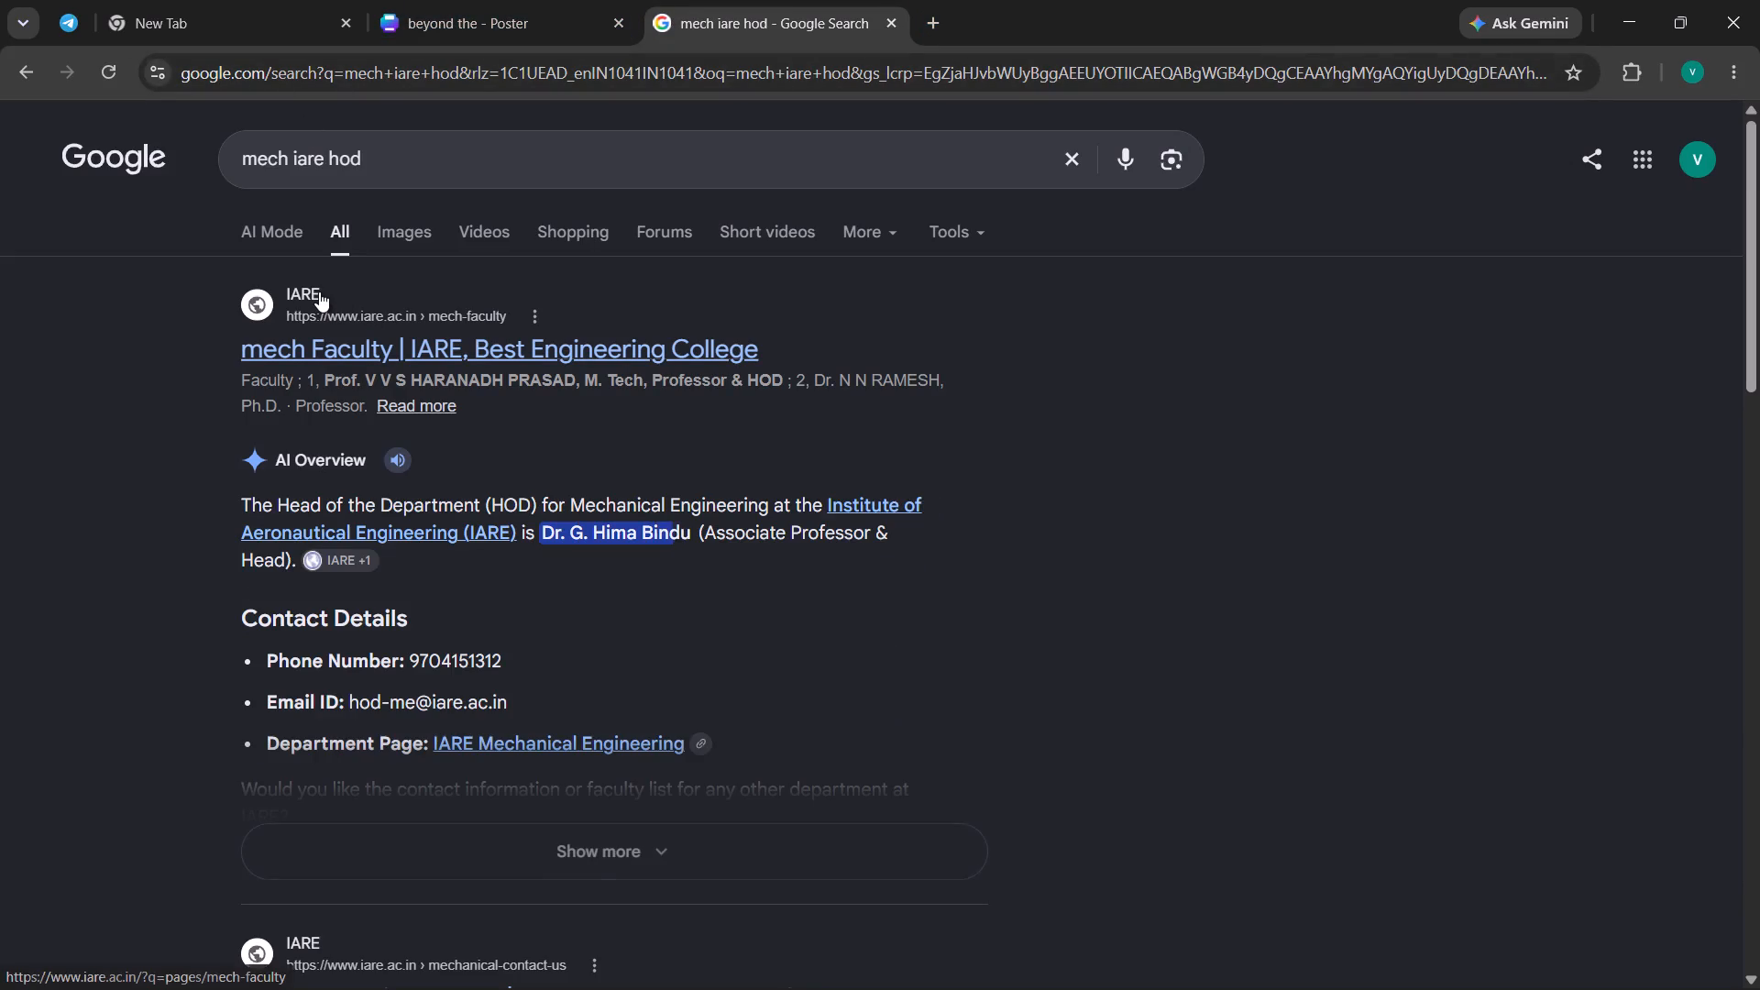
{"action": "left_click", "coordinate": [402, 237]}
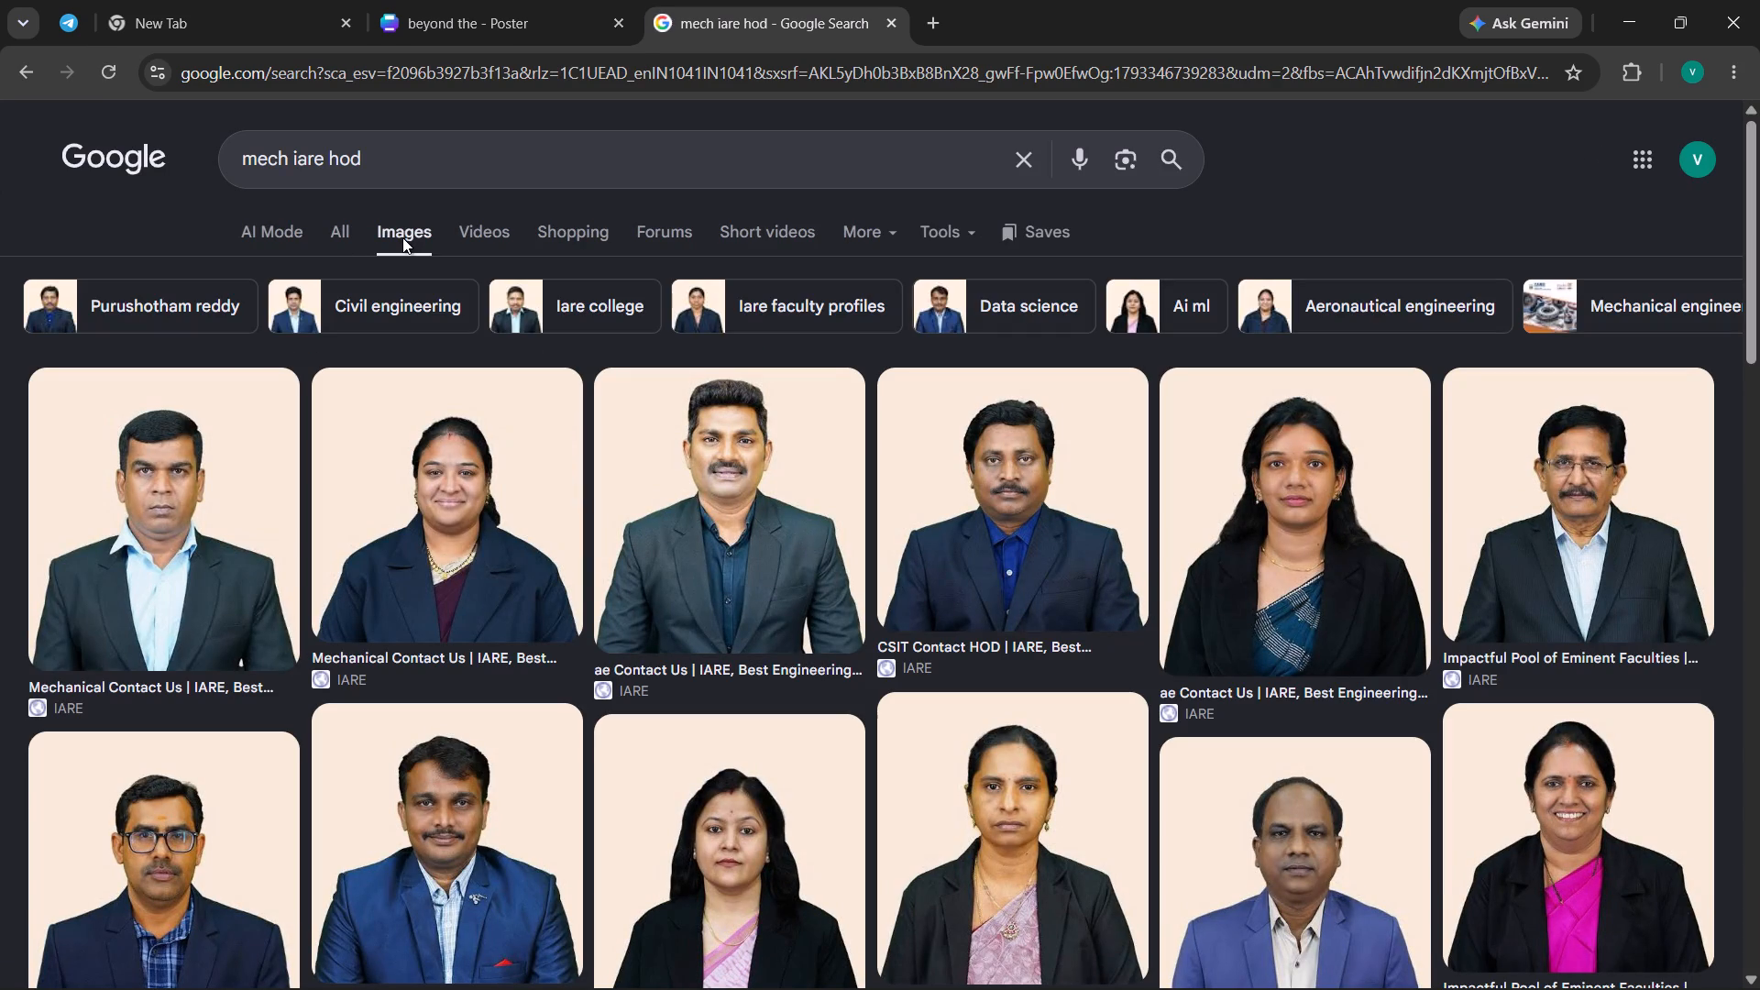
Return to the overall results, open IARE's mech Faculty page, look through its faculty table, and close the page.
{"action": "left_click", "coordinate": [335, 241]}
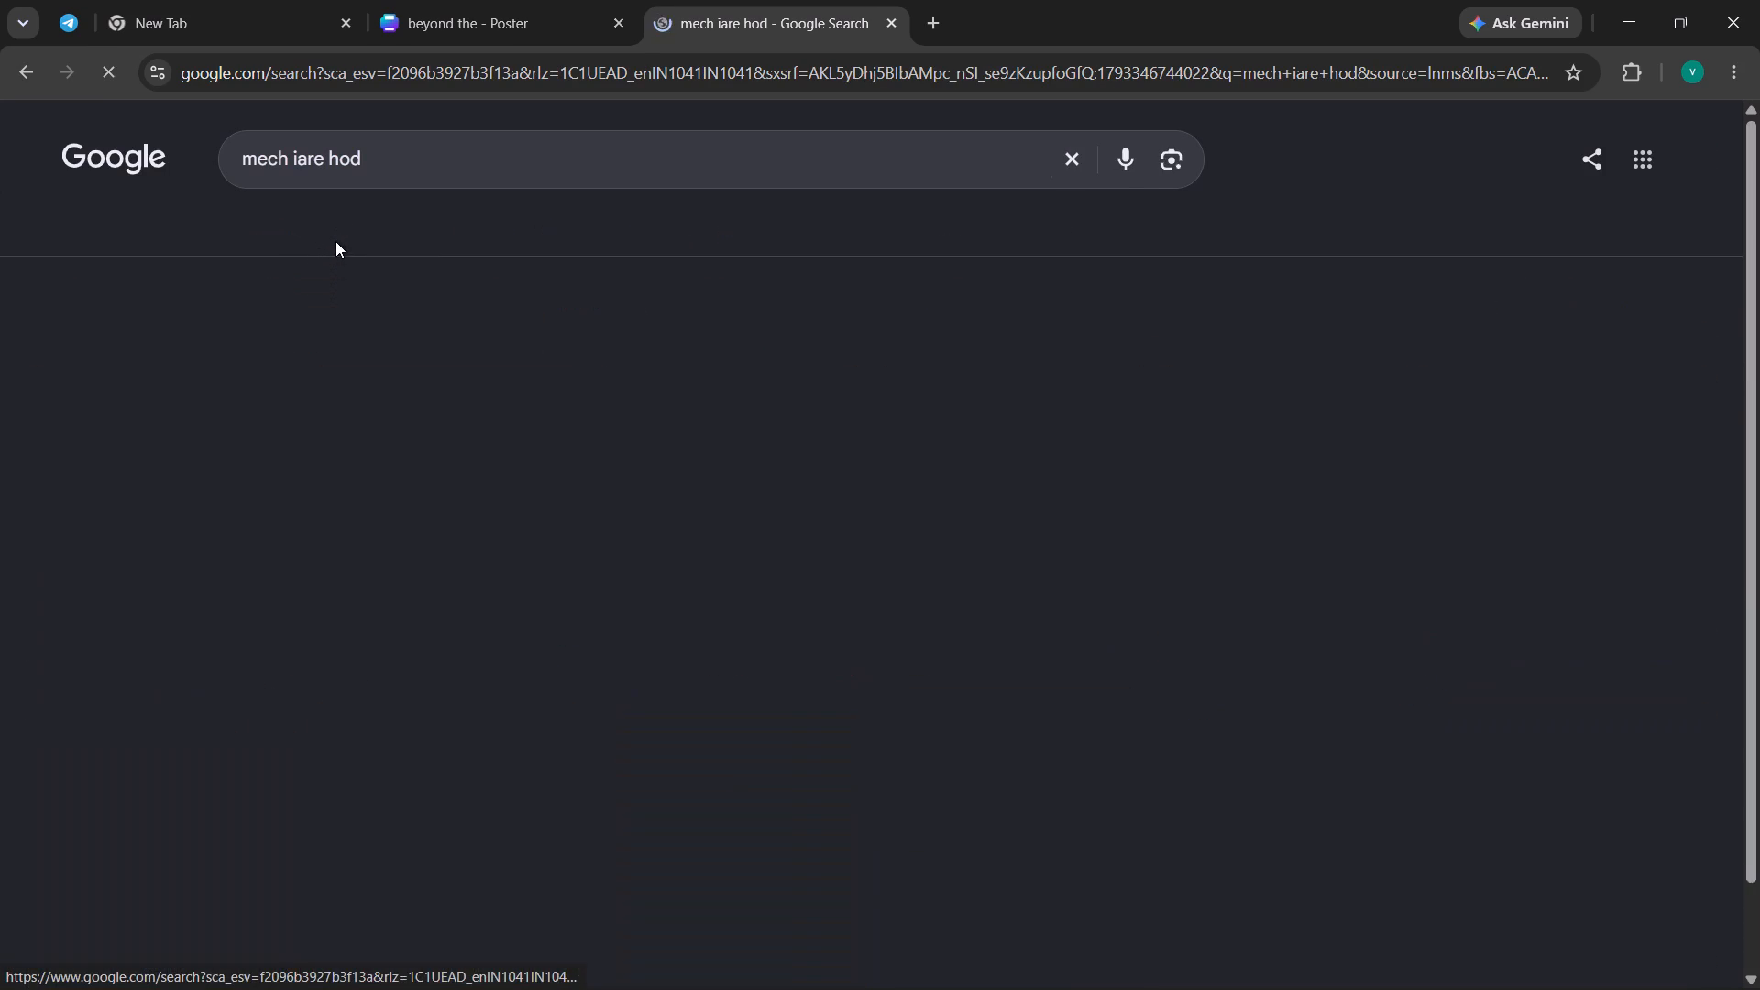
{"action": "left_click", "coordinate": [341, 349]}
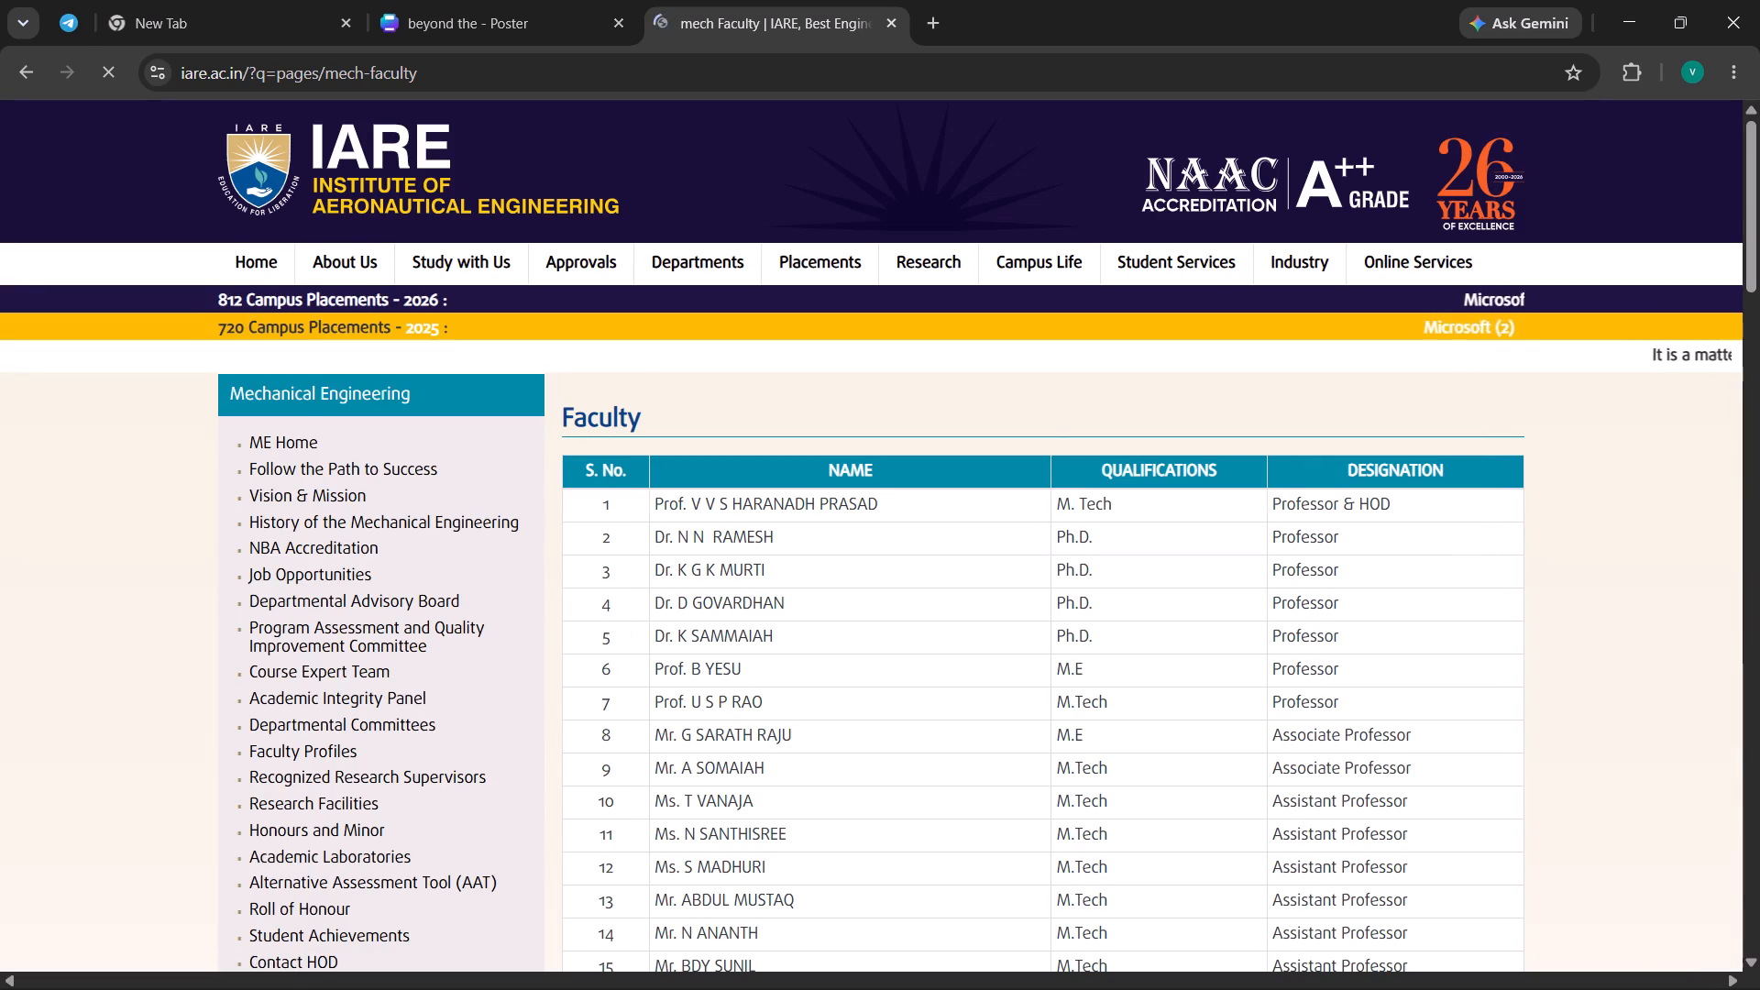
{"action": "scroll", "coordinate": [657, 645], "scroll_direction": "down", "scroll_amount": 5}
{"action": "scroll", "coordinate": [542, 545], "scroll_direction": "down", "scroll_amount": 1}
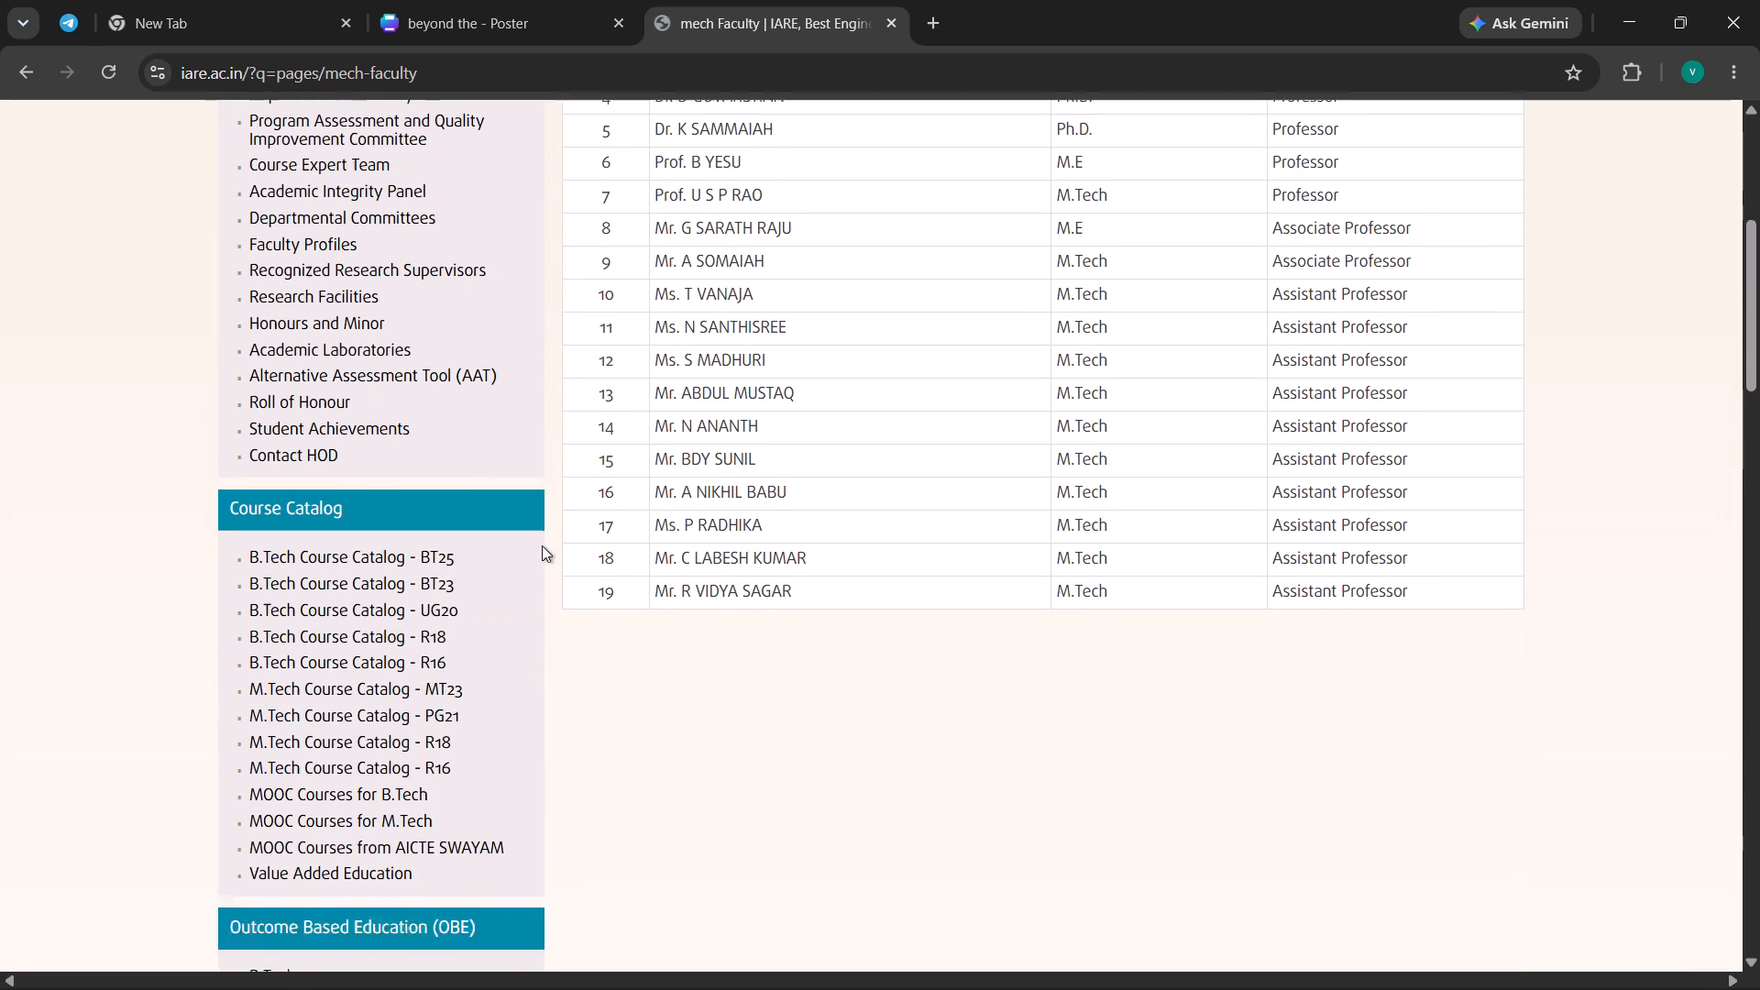
{"action": "scroll", "coordinate": [542, 545], "scroll_direction": "down", "scroll_amount": 8}
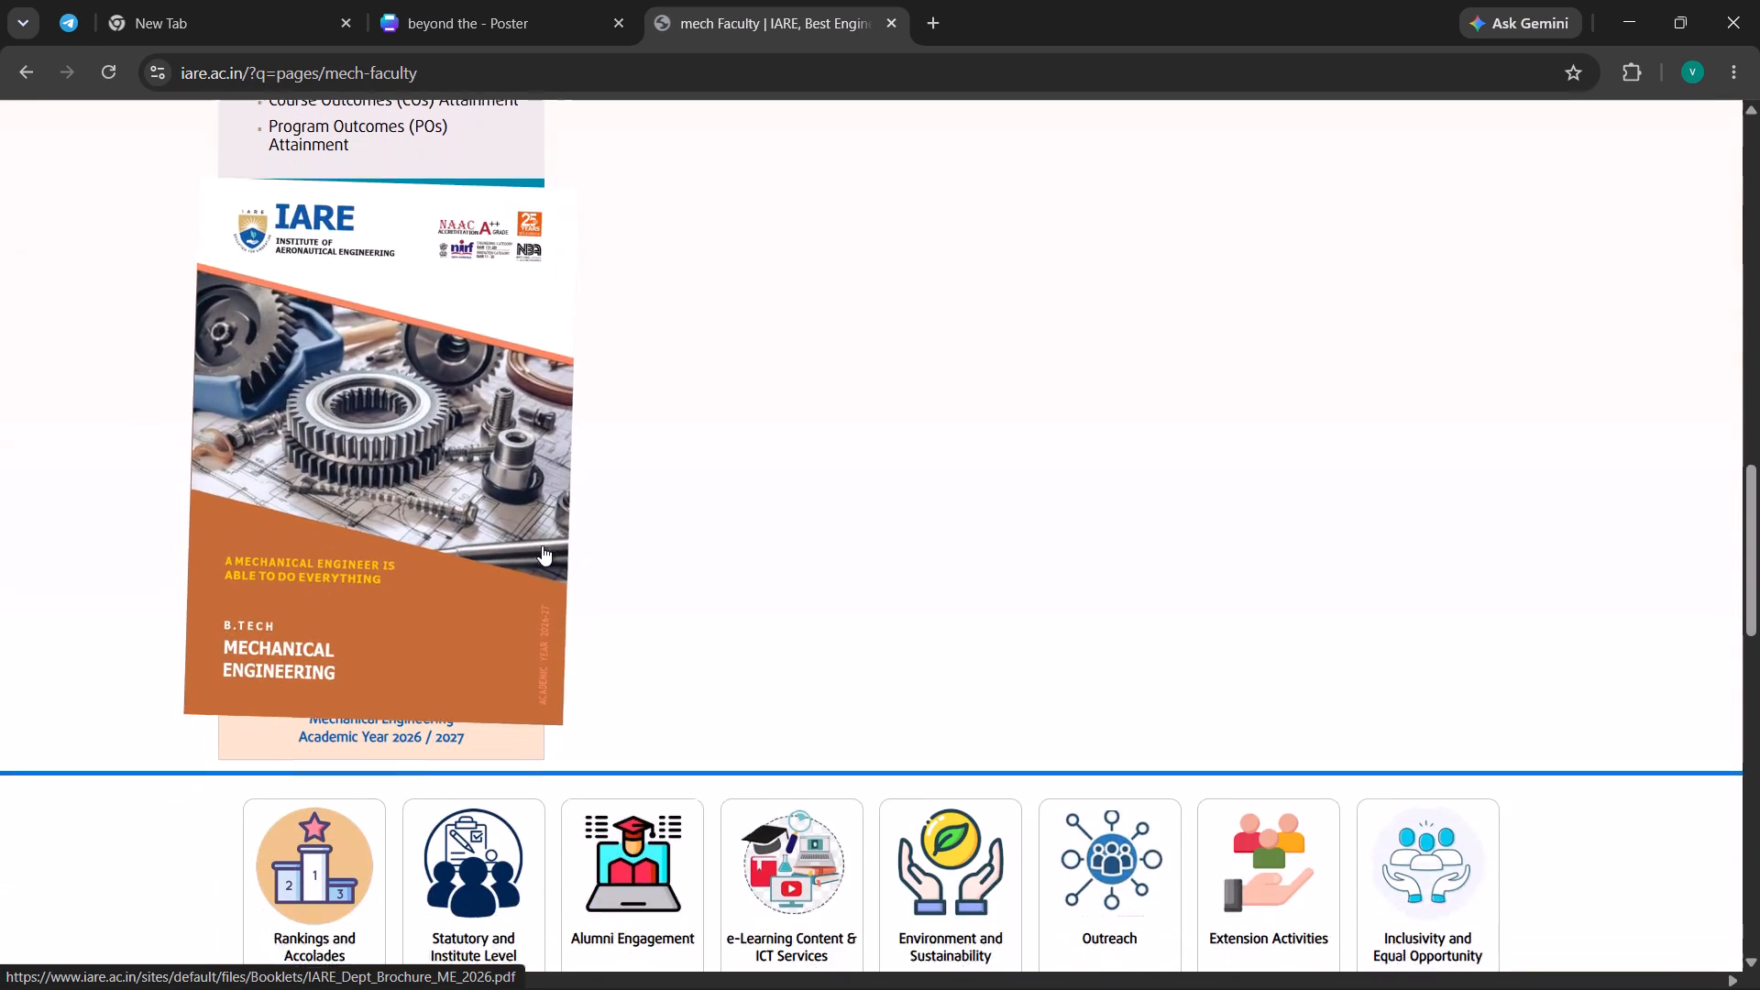
{"action": "scroll", "coordinate": [542, 545], "scroll_direction": "down", "scroll_amount": 3}
{"action": "scroll", "coordinate": [542, 545], "scroll_direction": "up", "scroll_amount": 10}
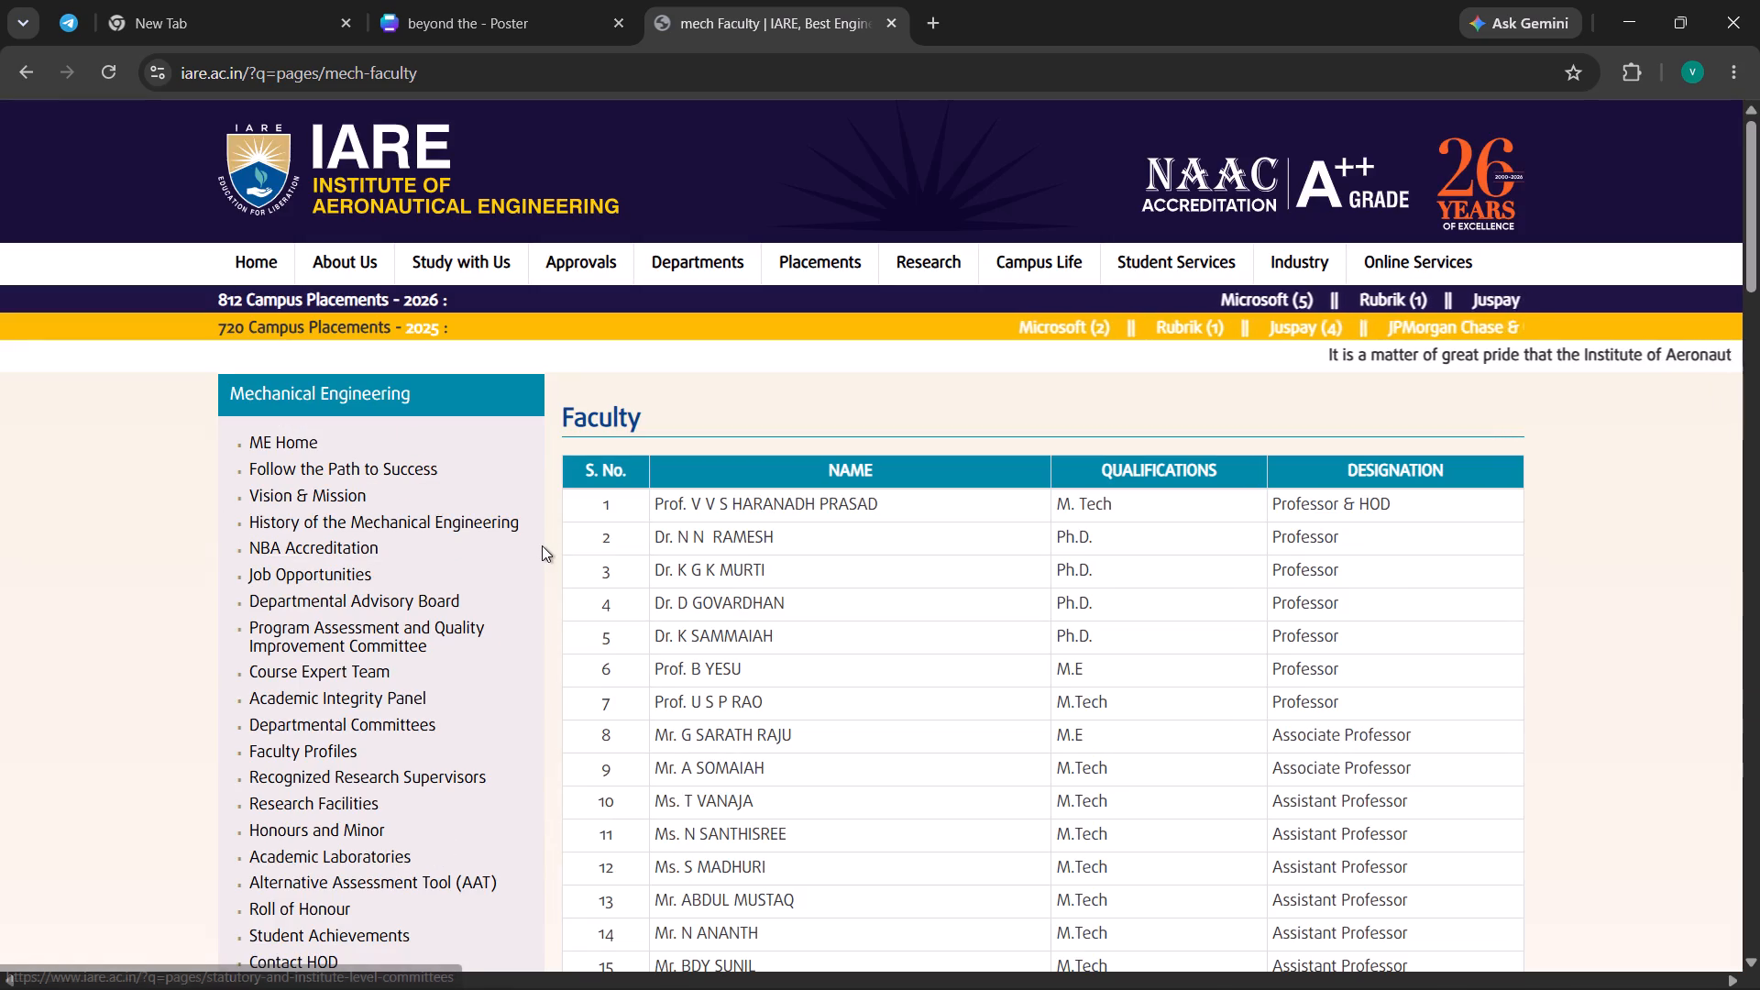
{"action": "key", "text": "ctrl+w"}
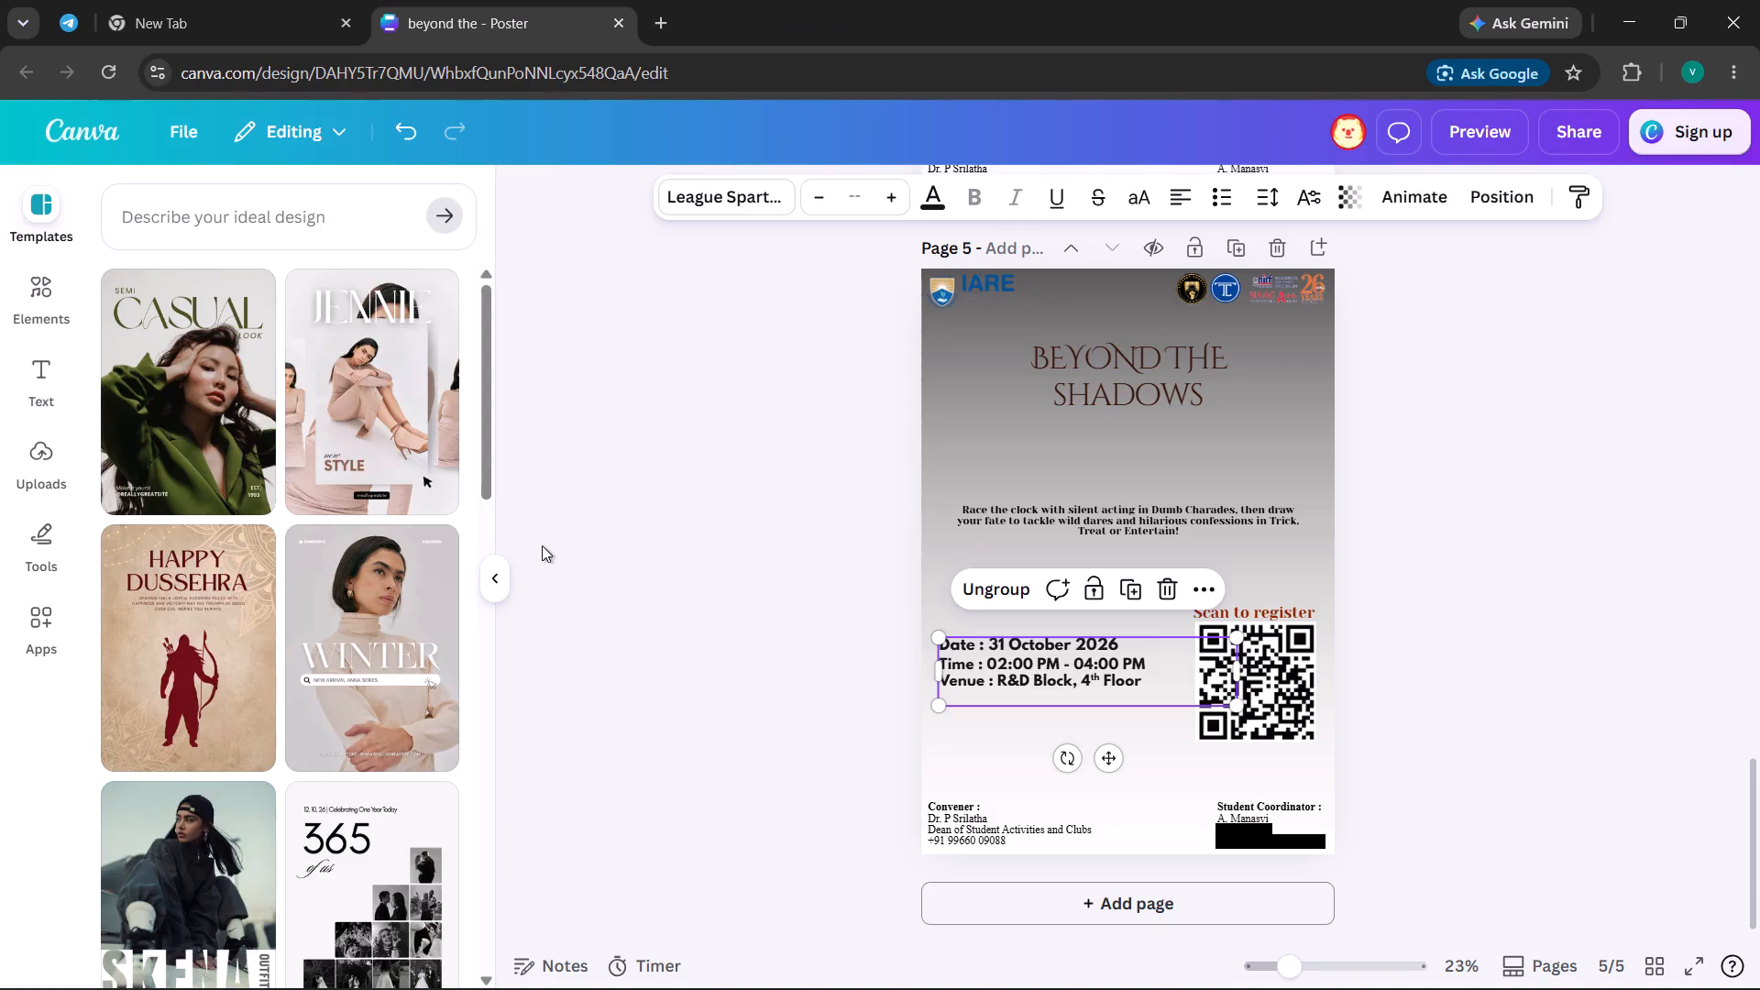
Switch to the Canva app's blank untitled presentation and collapse the template sidebar to enlarge the workspace.
{"action": "key", "text": "alt+Tab"}
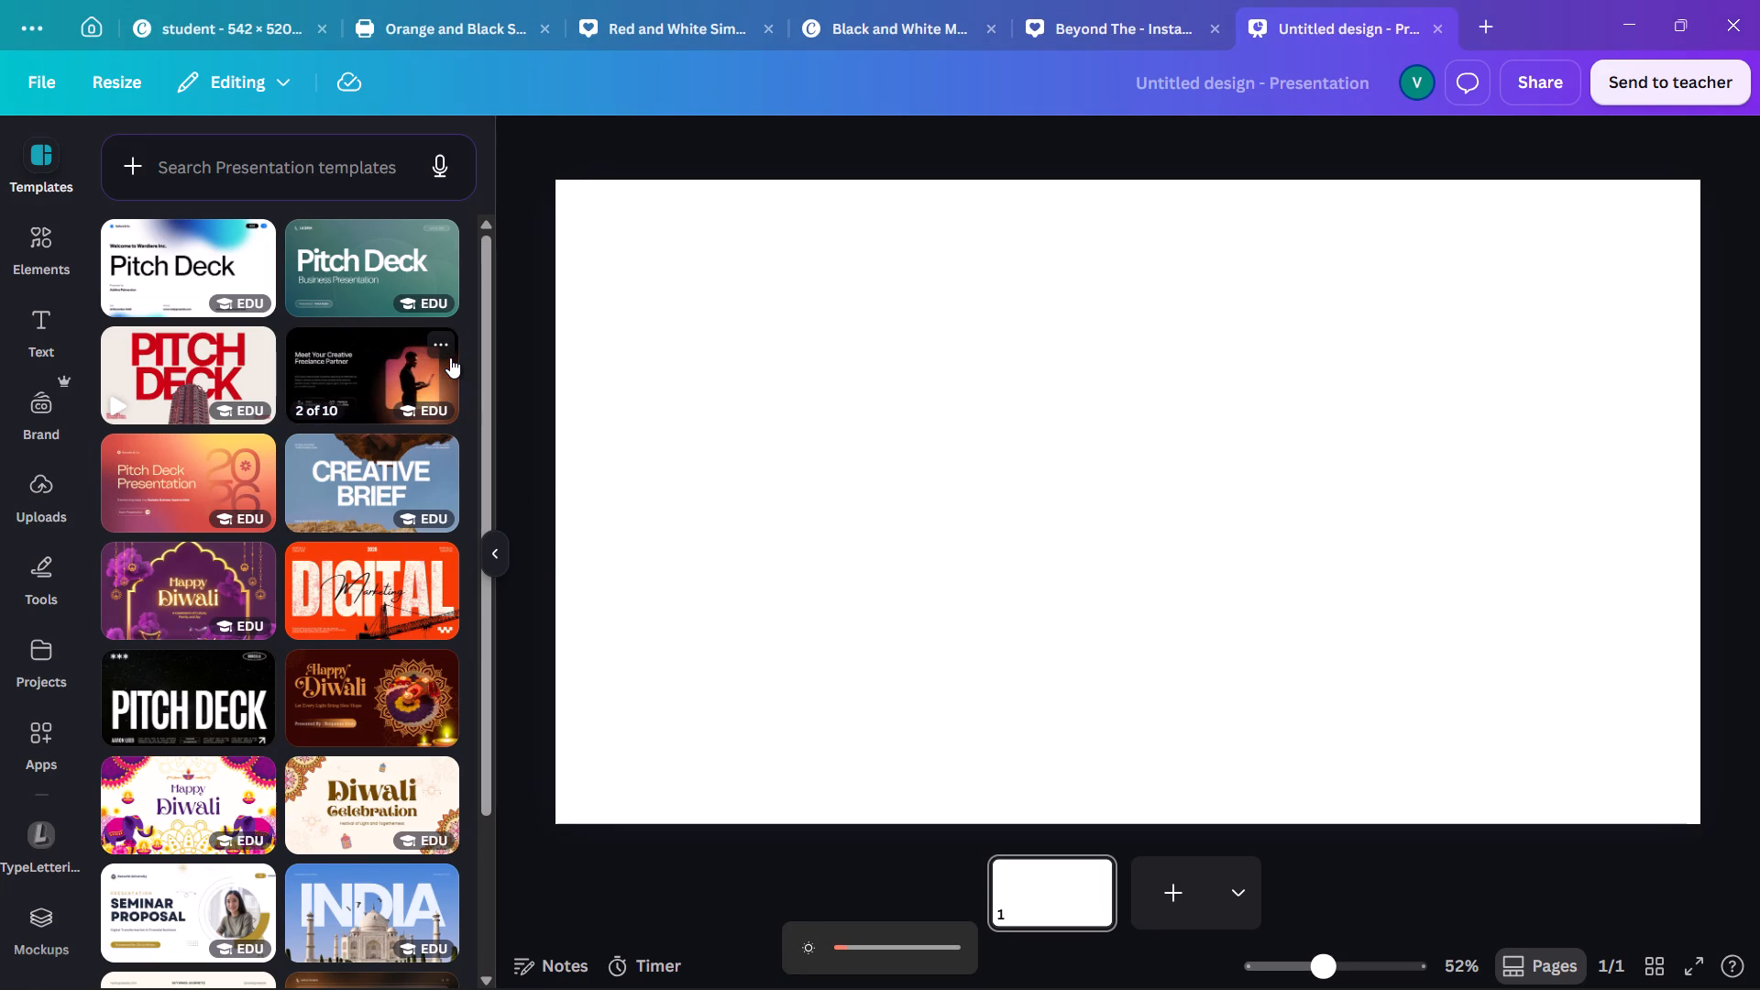
{"action": "left_click", "coordinate": [505, 555]}
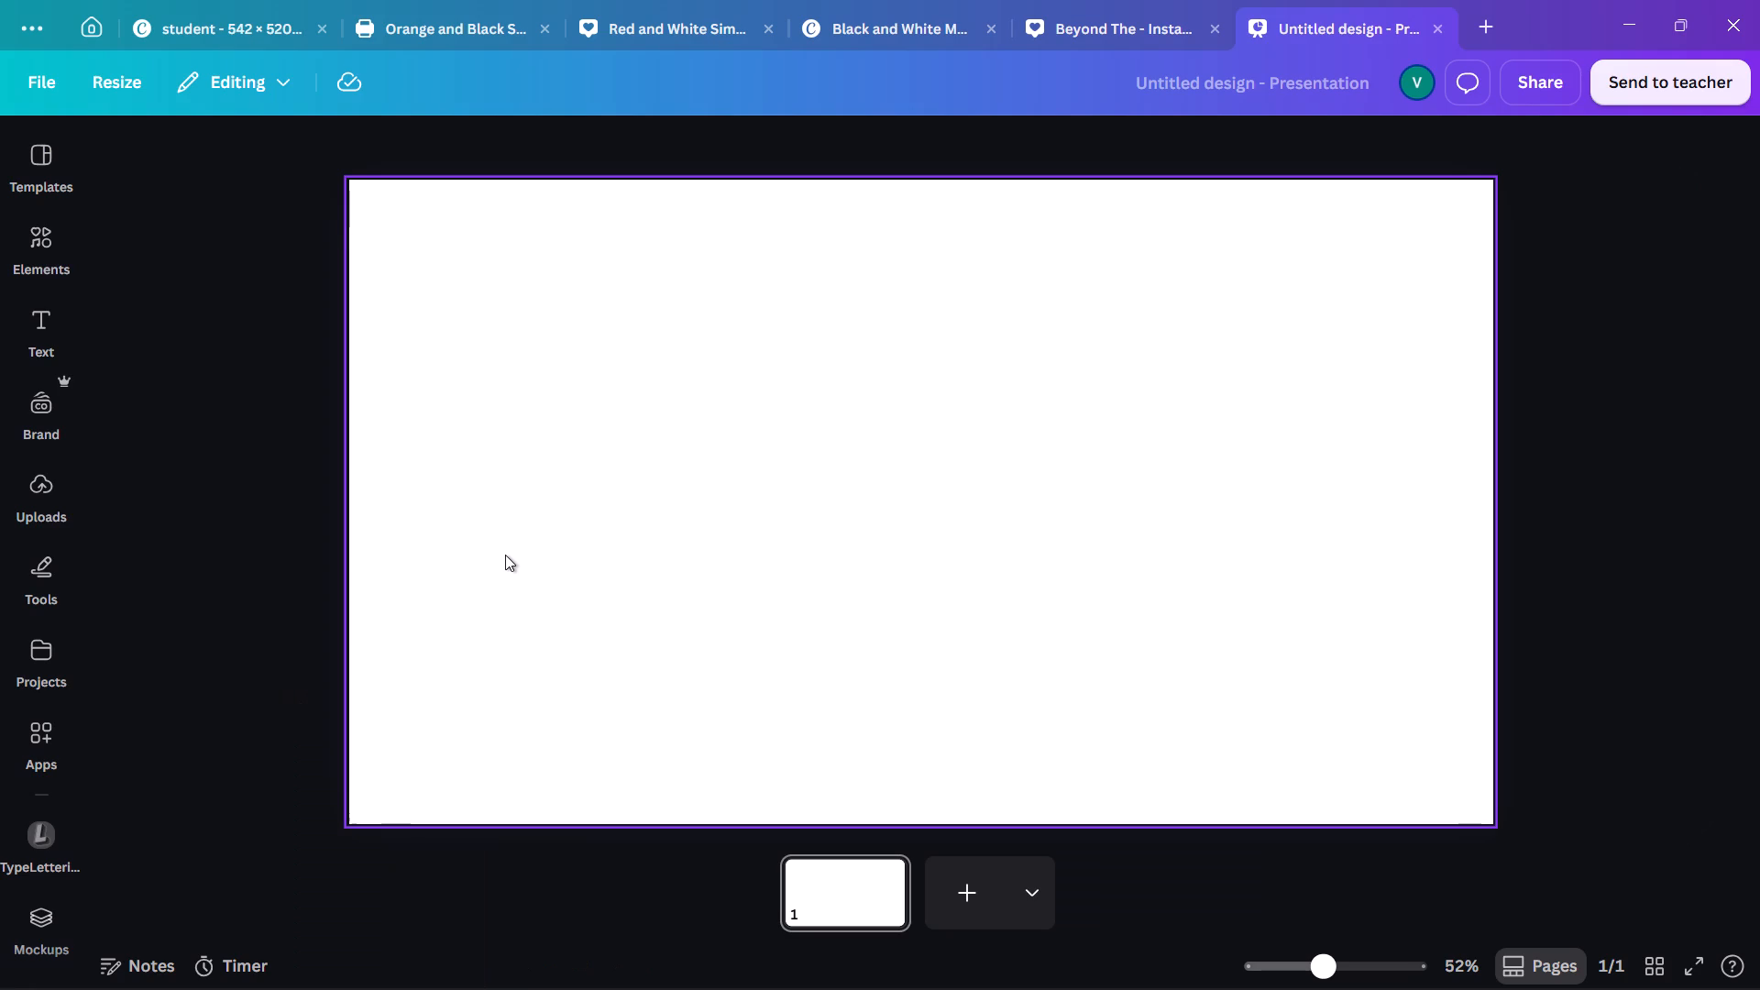
{"action": "scroll", "coordinate": [505, 555], "scroll_direction": "up", "scroll_amount": 2}
{"action": "left_click", "coordinate": [329, 487]}
Return to Chrome's Telegram council chat and examine the latest messages with the forwarded IARE "Happening of the day" poster.
{"action": "key", "text": "alt+Tab"}
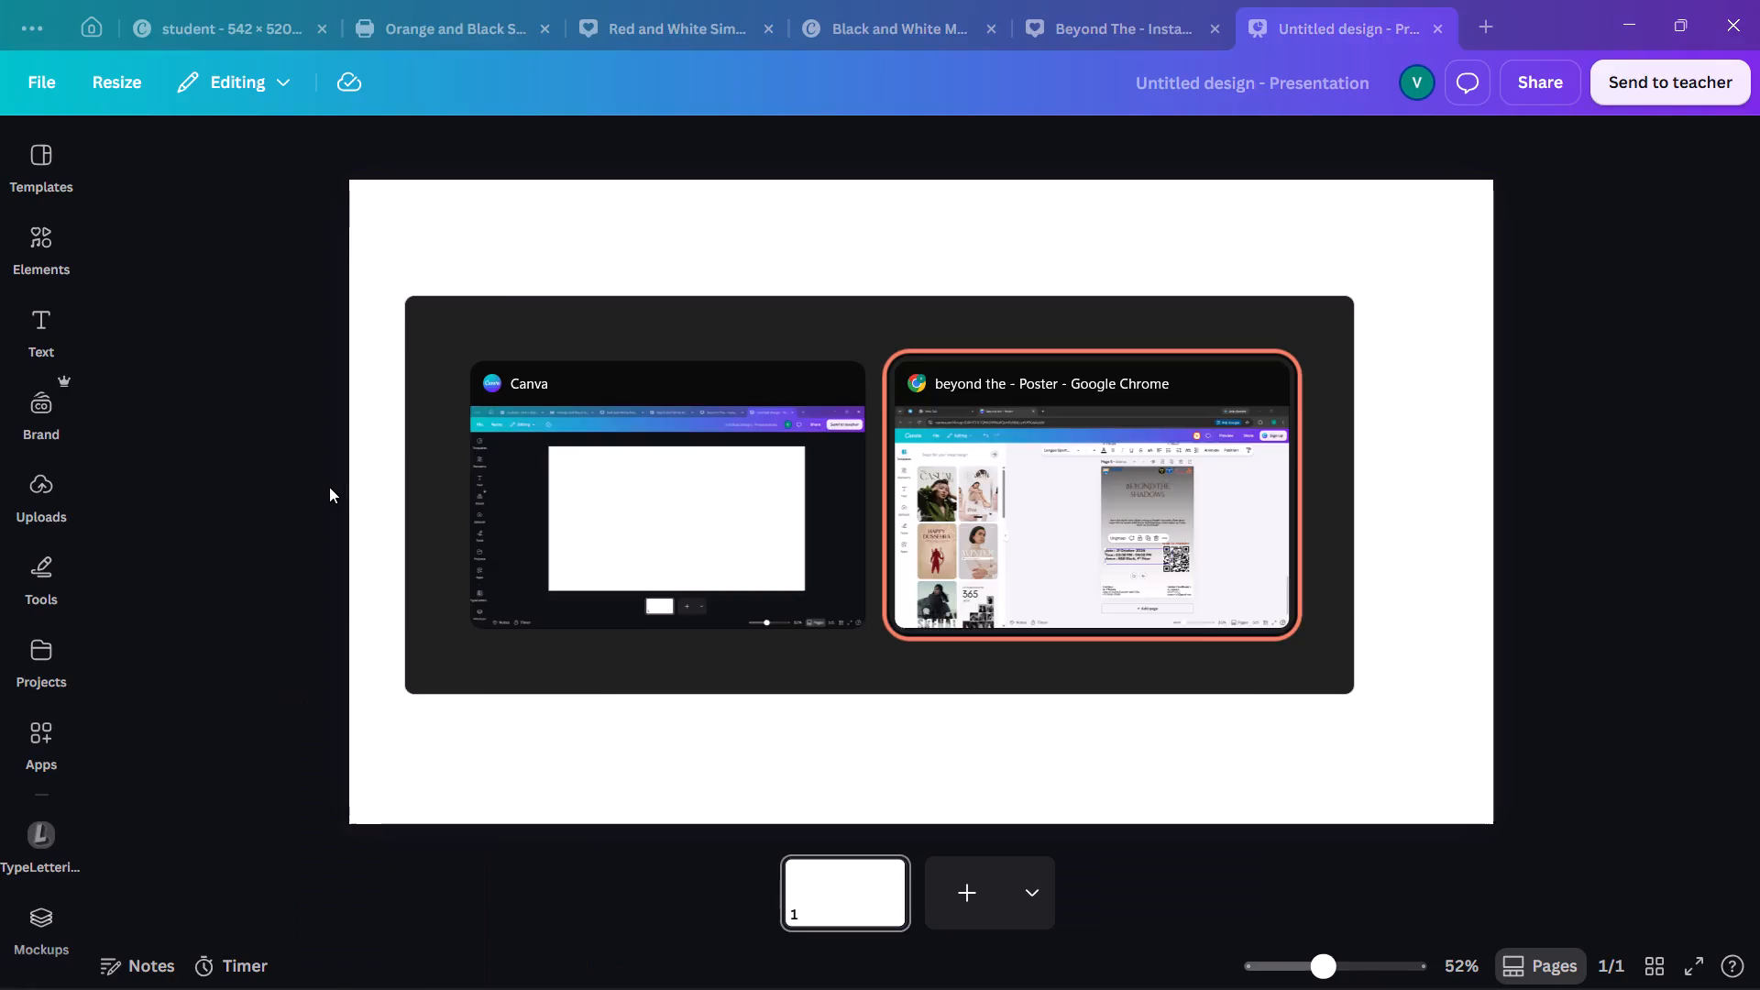
{"action": "key", "text": "ctrl+Tab"}
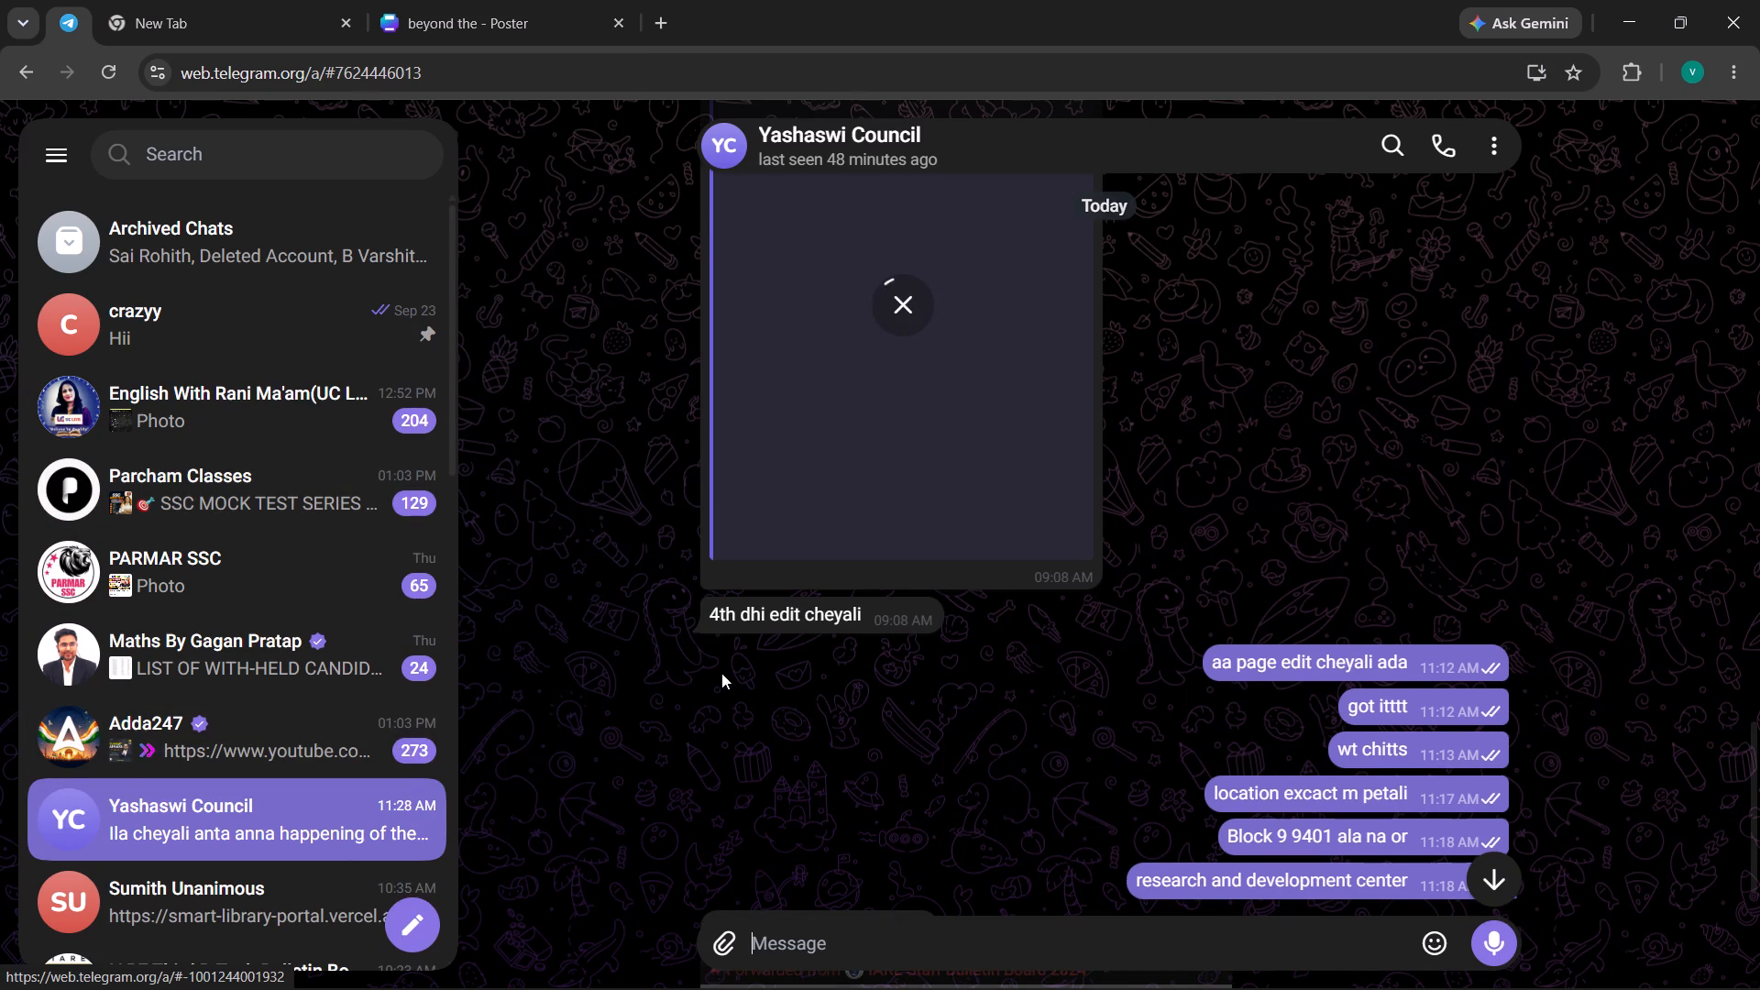
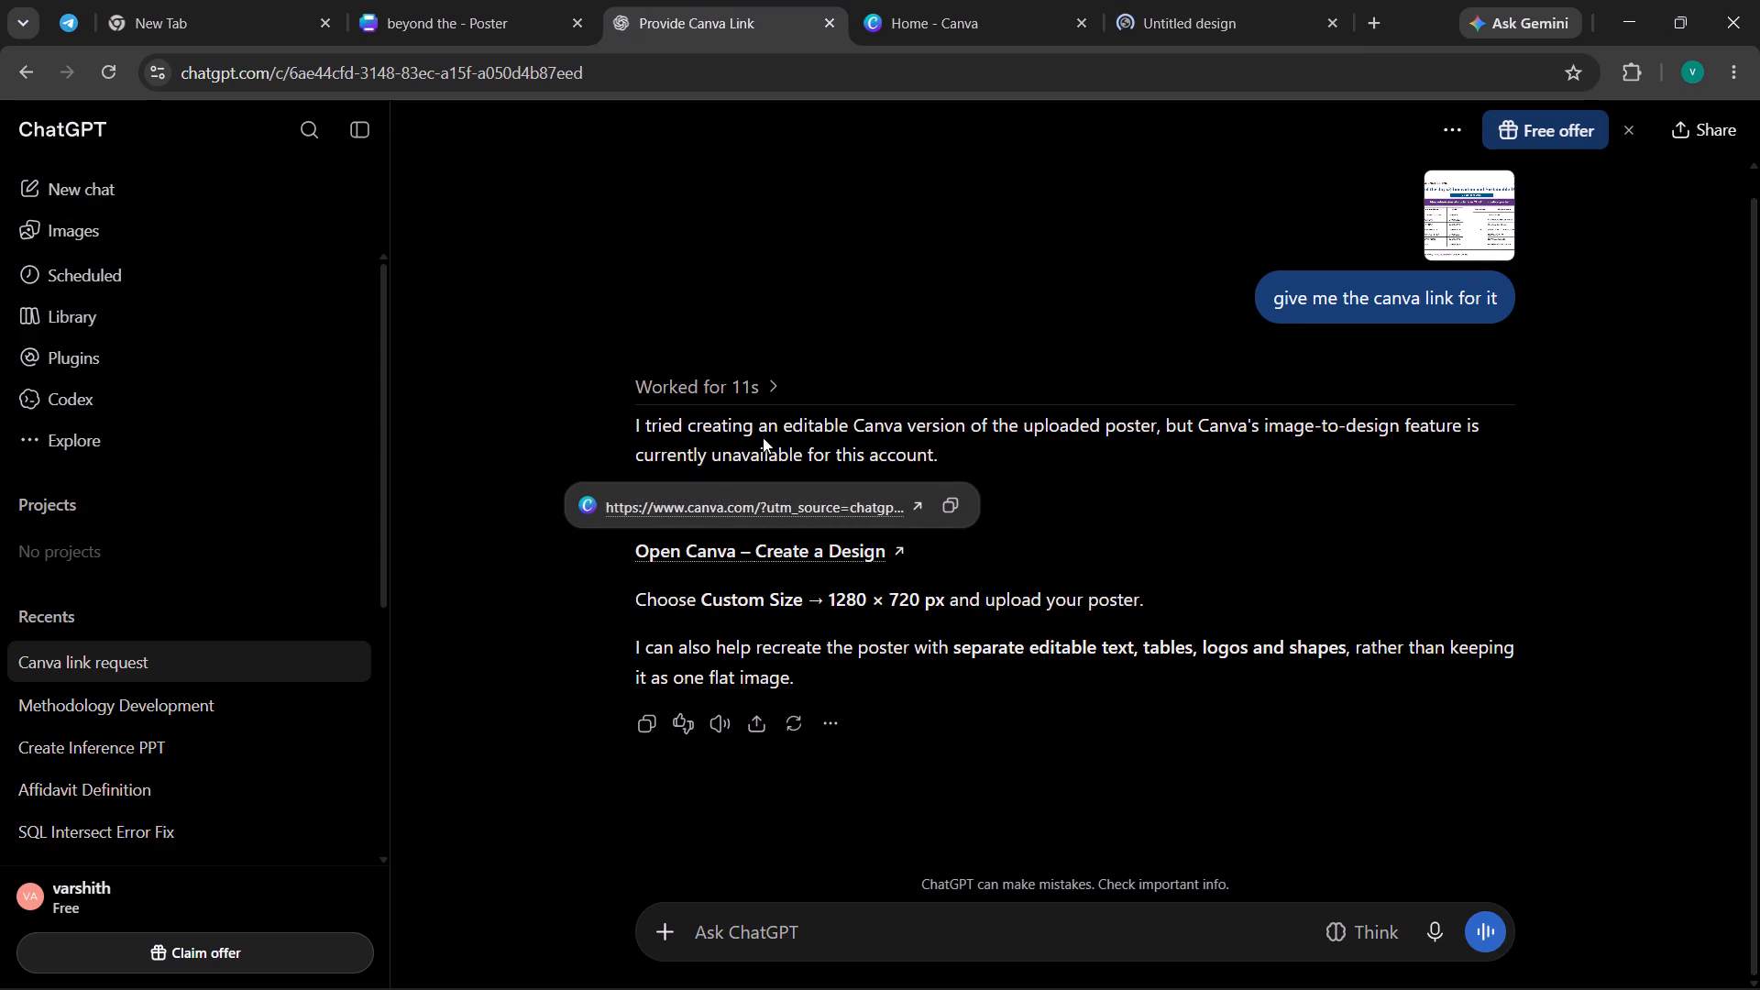
Copy the Canva link from ChatGPT's reply and open it in a new browser tab.
{"action": "left_click", "coordinate": [948, 503]}
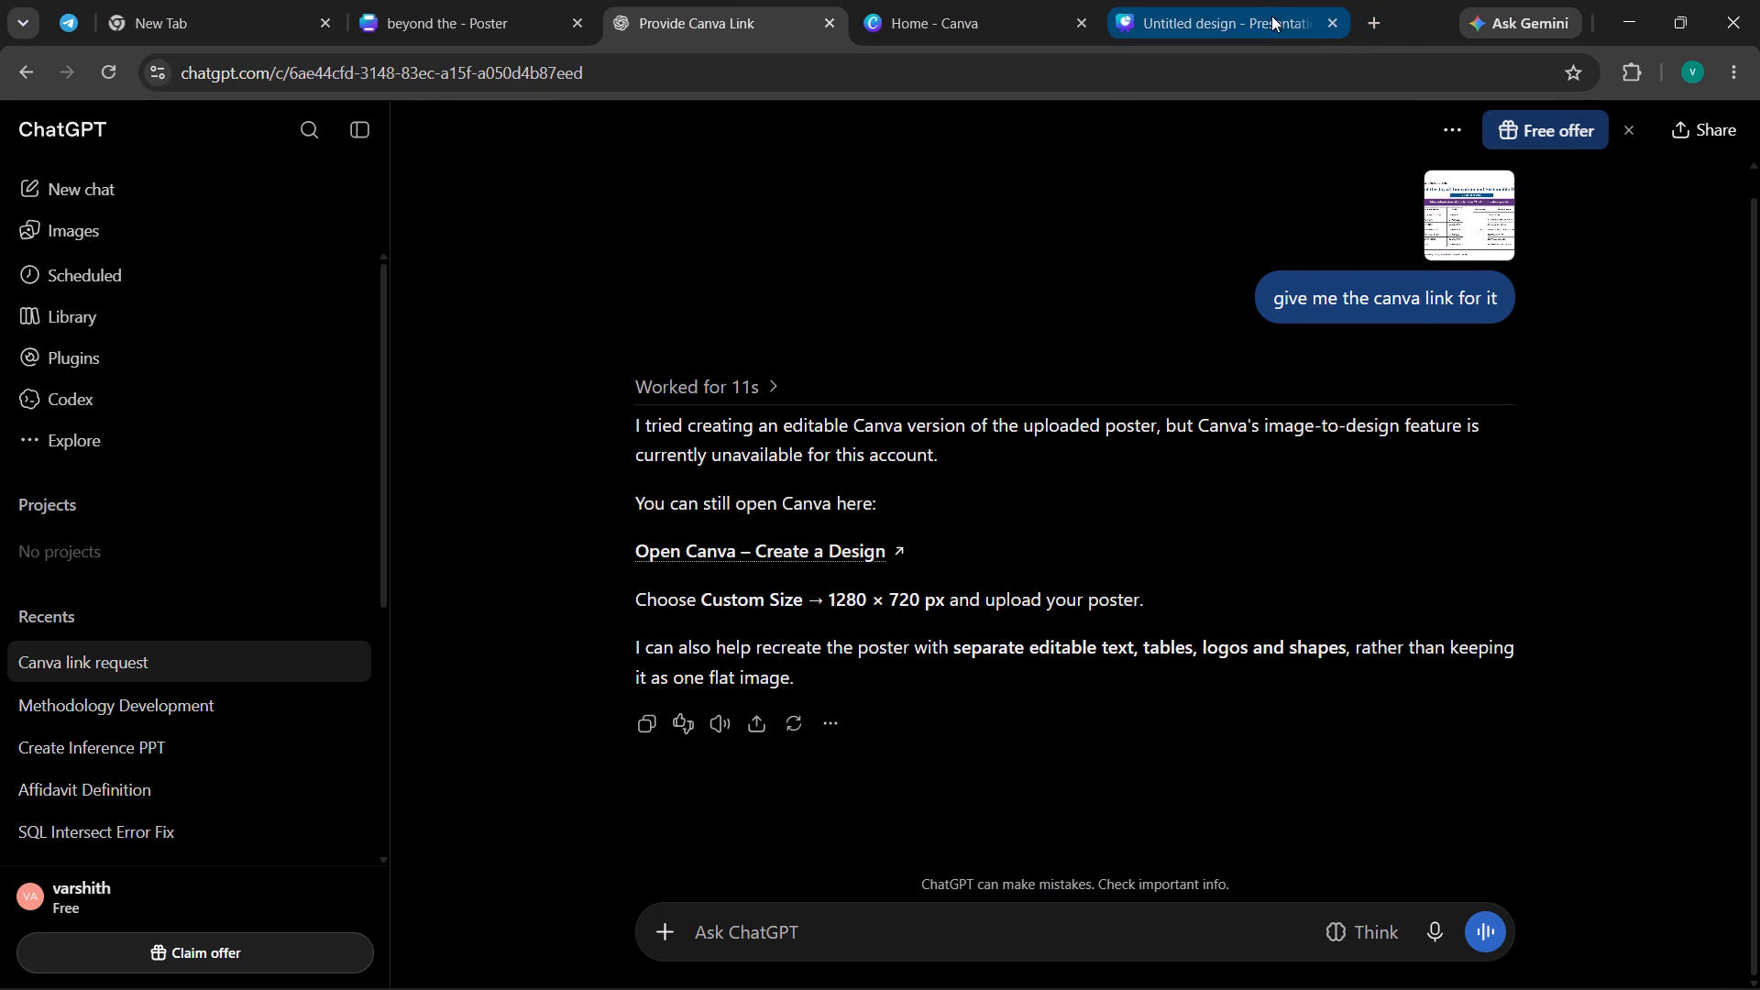
{"action": "left_click", "coordinate": [1271, 16]}
{"action": "left_click", "coordinate": [989, 1]}
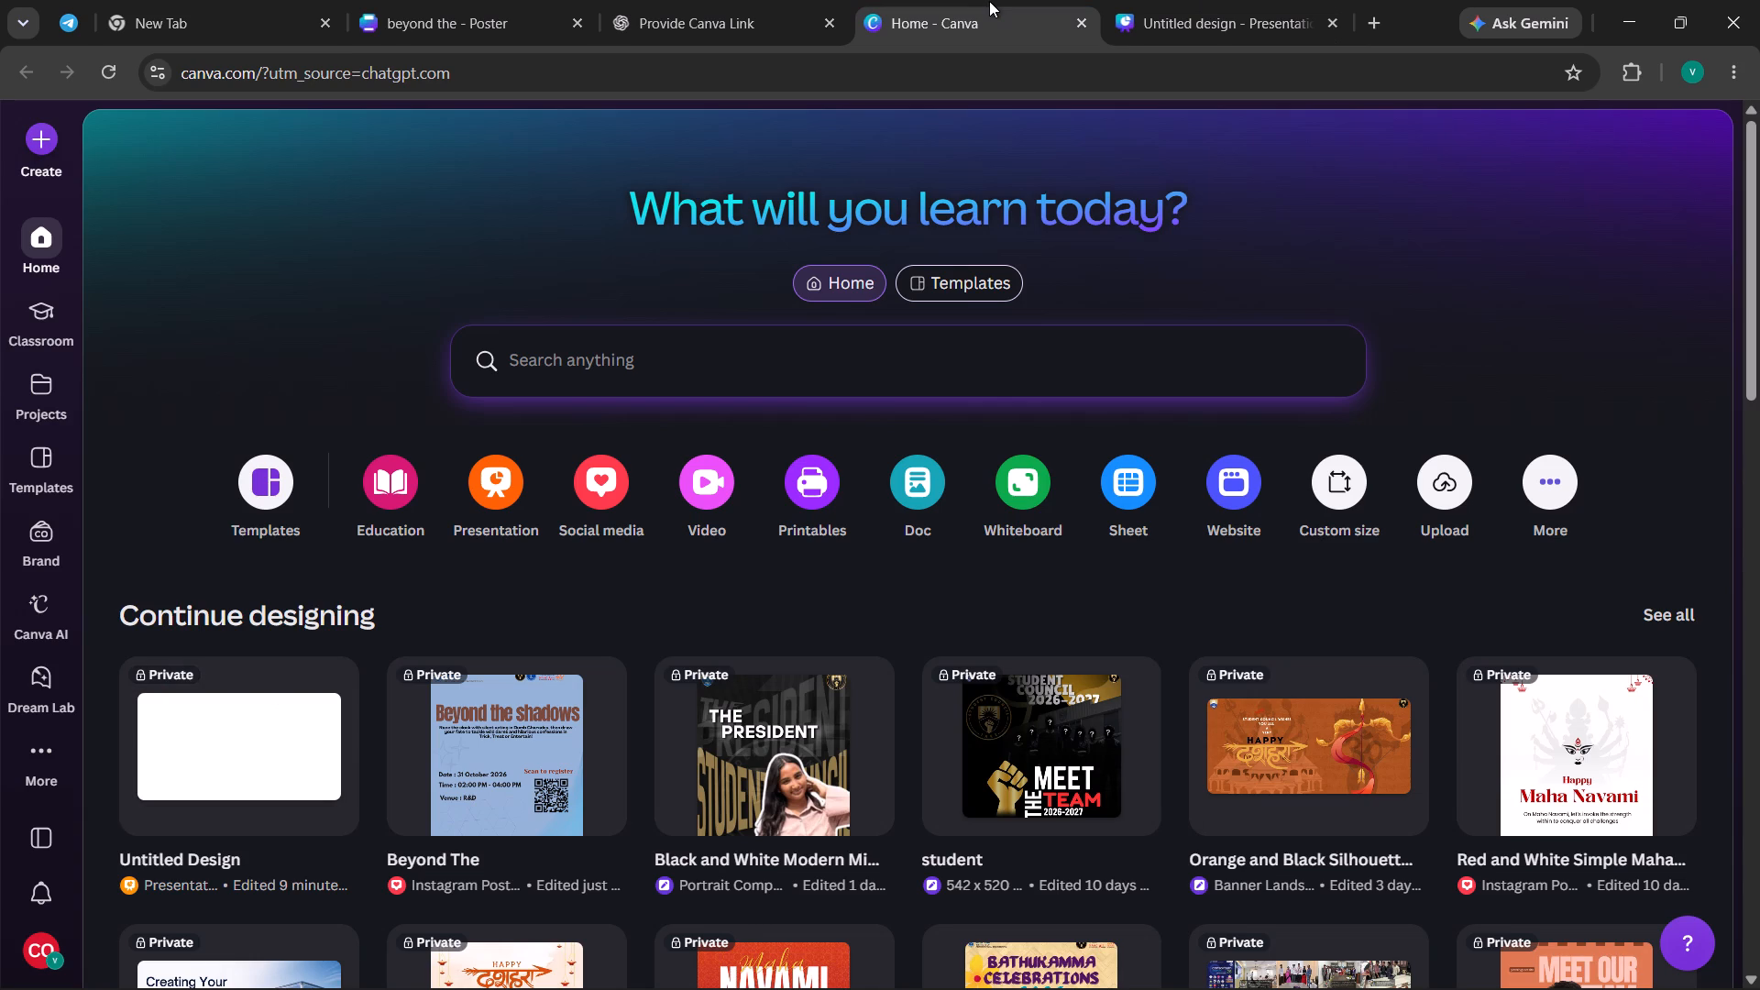
{"action": "left_click", "coordinate": [1183, 5]}
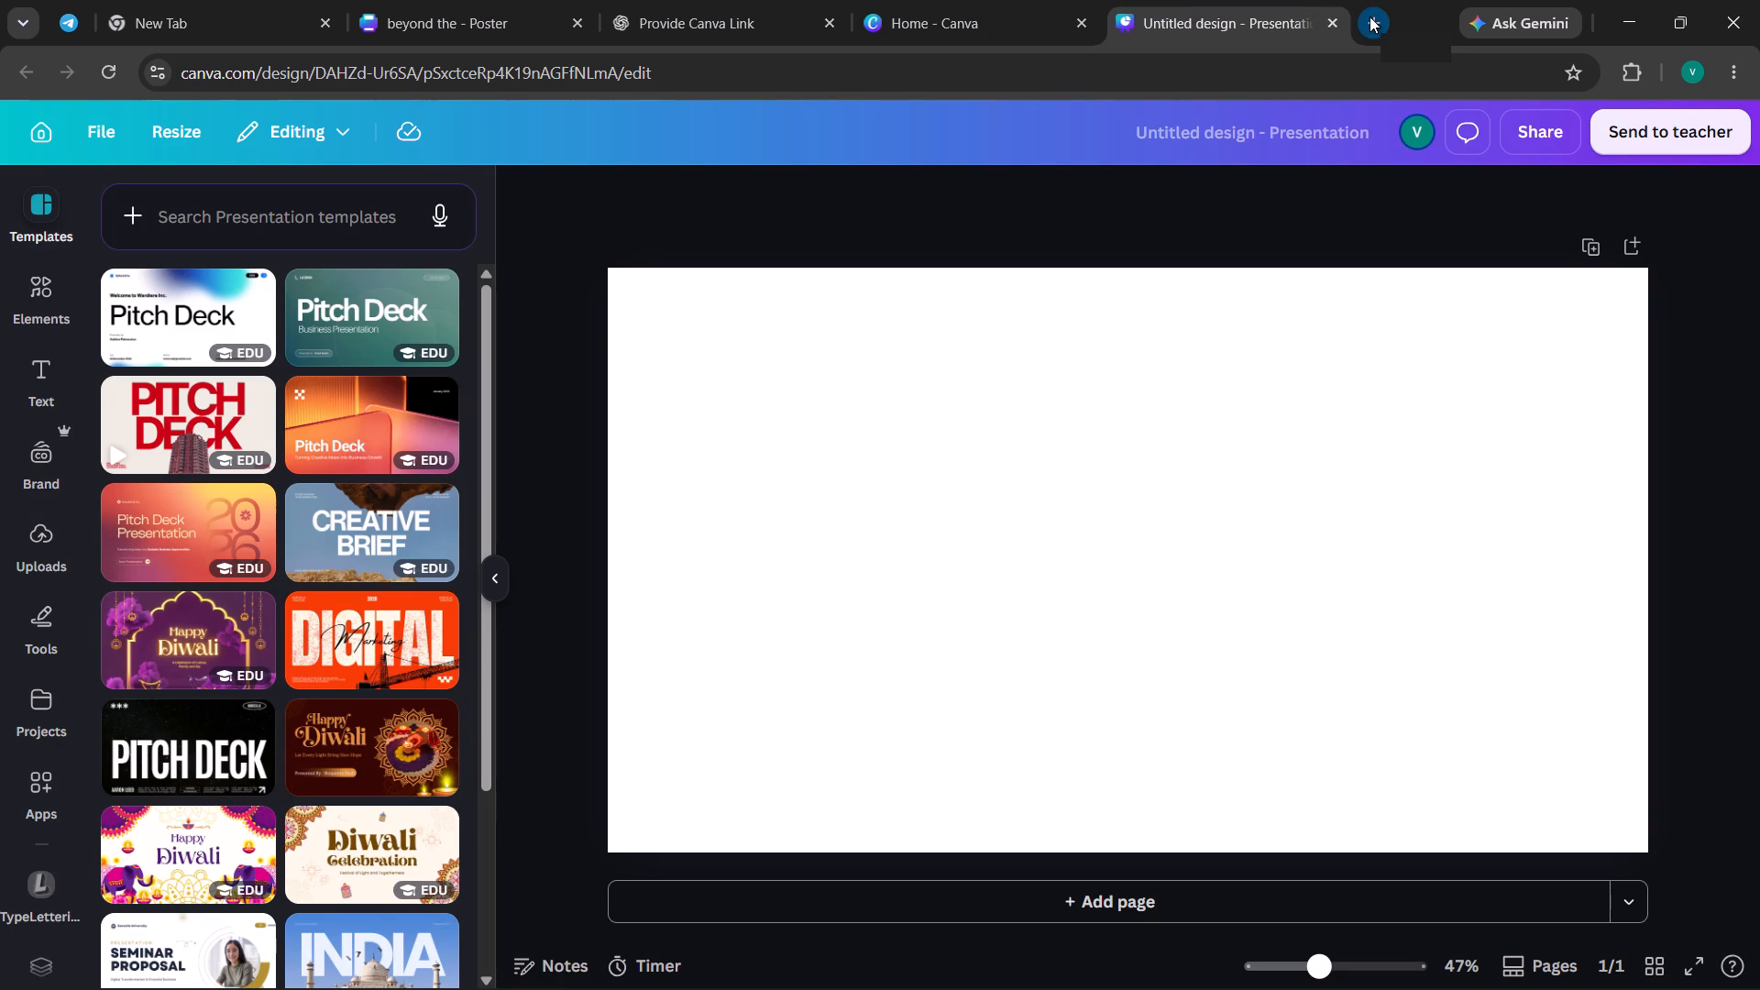
{"action": "left_click", "coordinate": [1369, 16]}
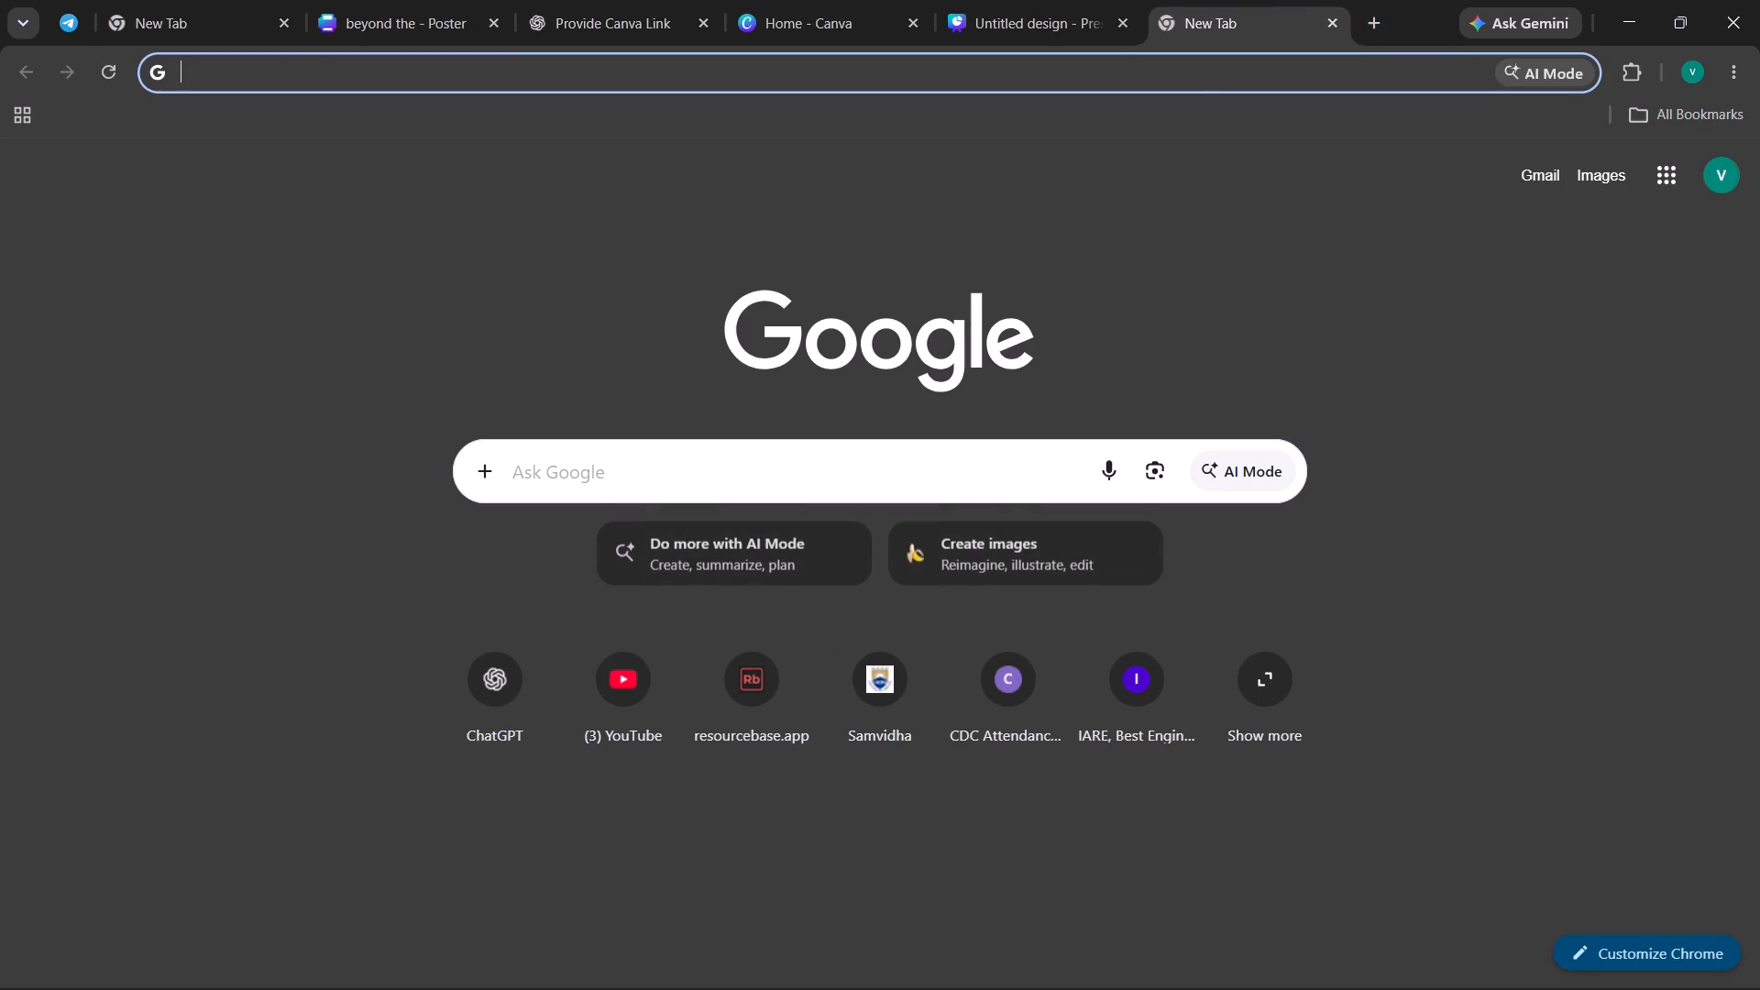
{"action": "key", "text": "ctrl+v"}
{"action": "key", "text": "Return"}
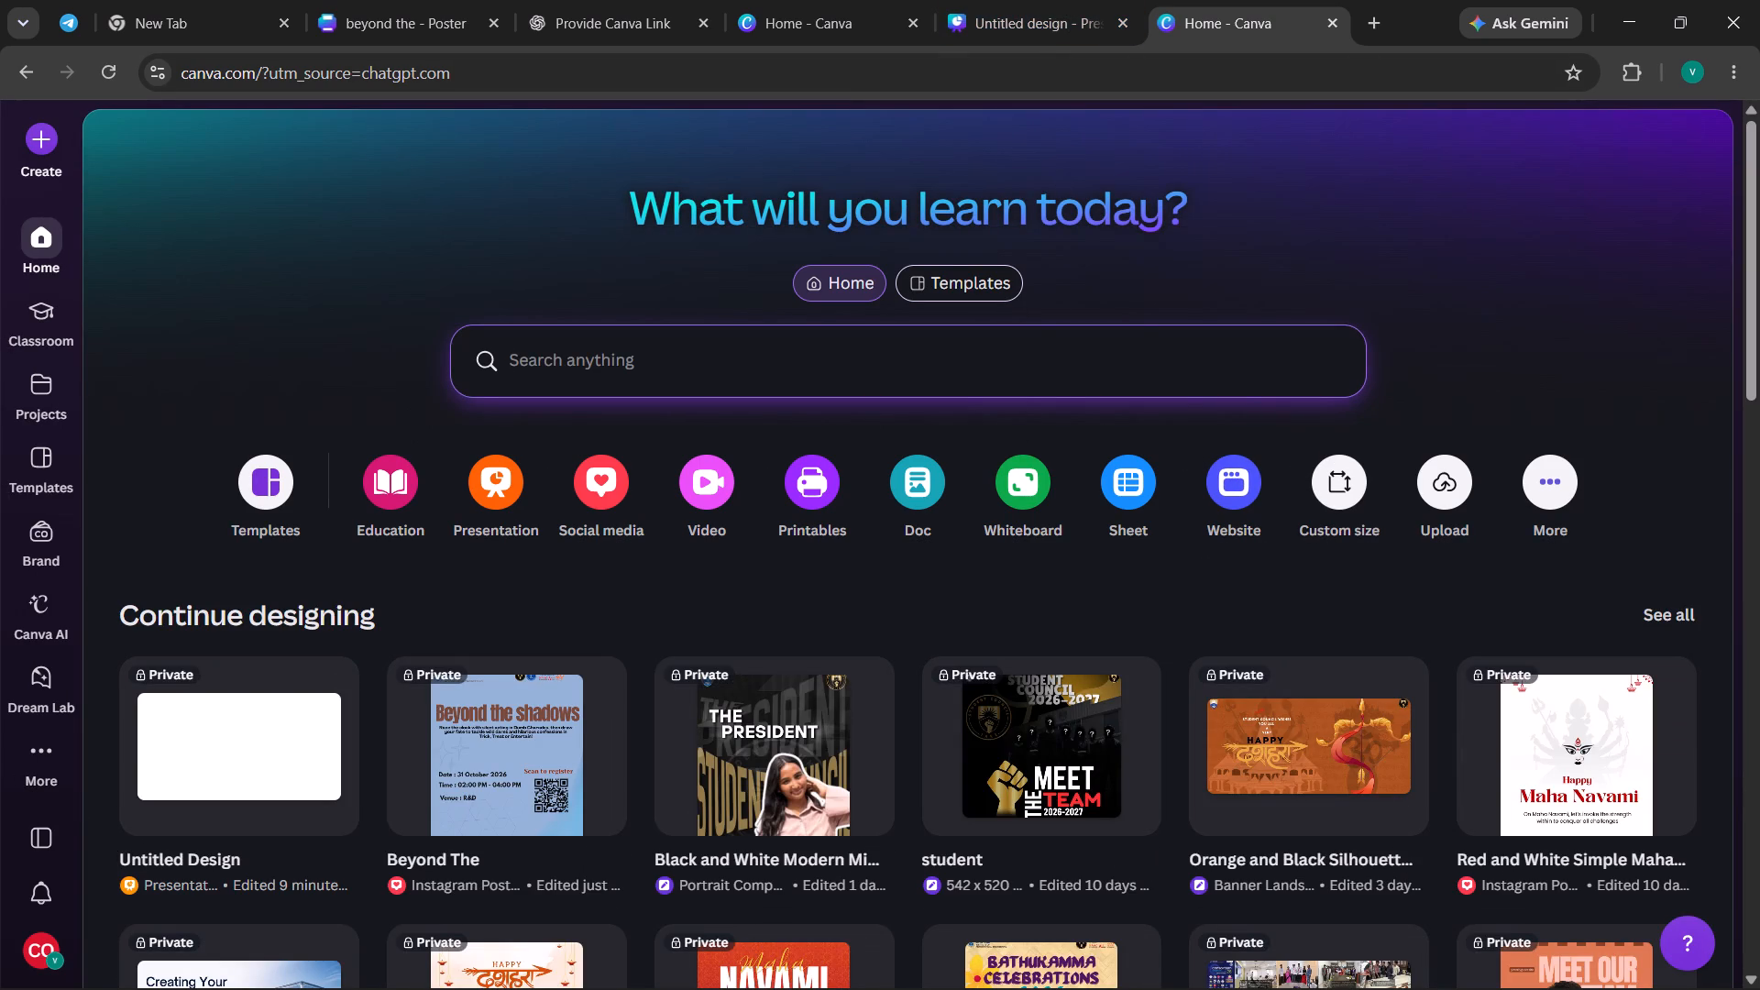
Start creating a new design from the Canva home page.
{"action": "left_click", "coordinate": [25, 133]}
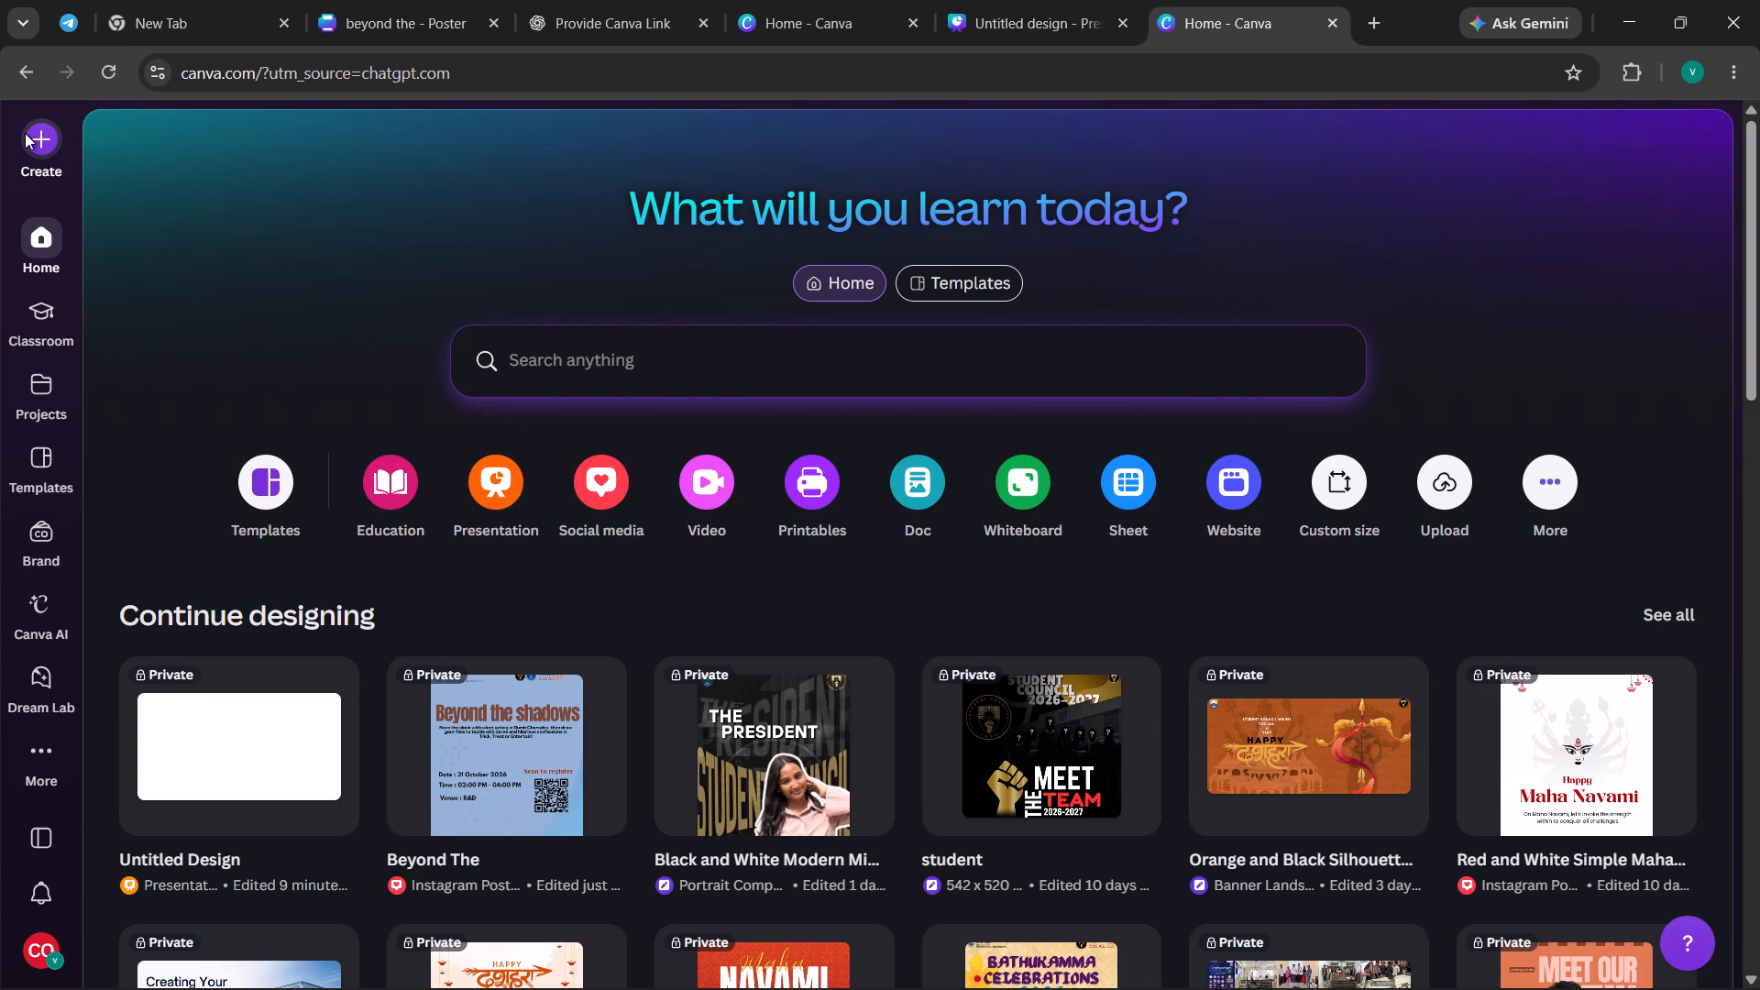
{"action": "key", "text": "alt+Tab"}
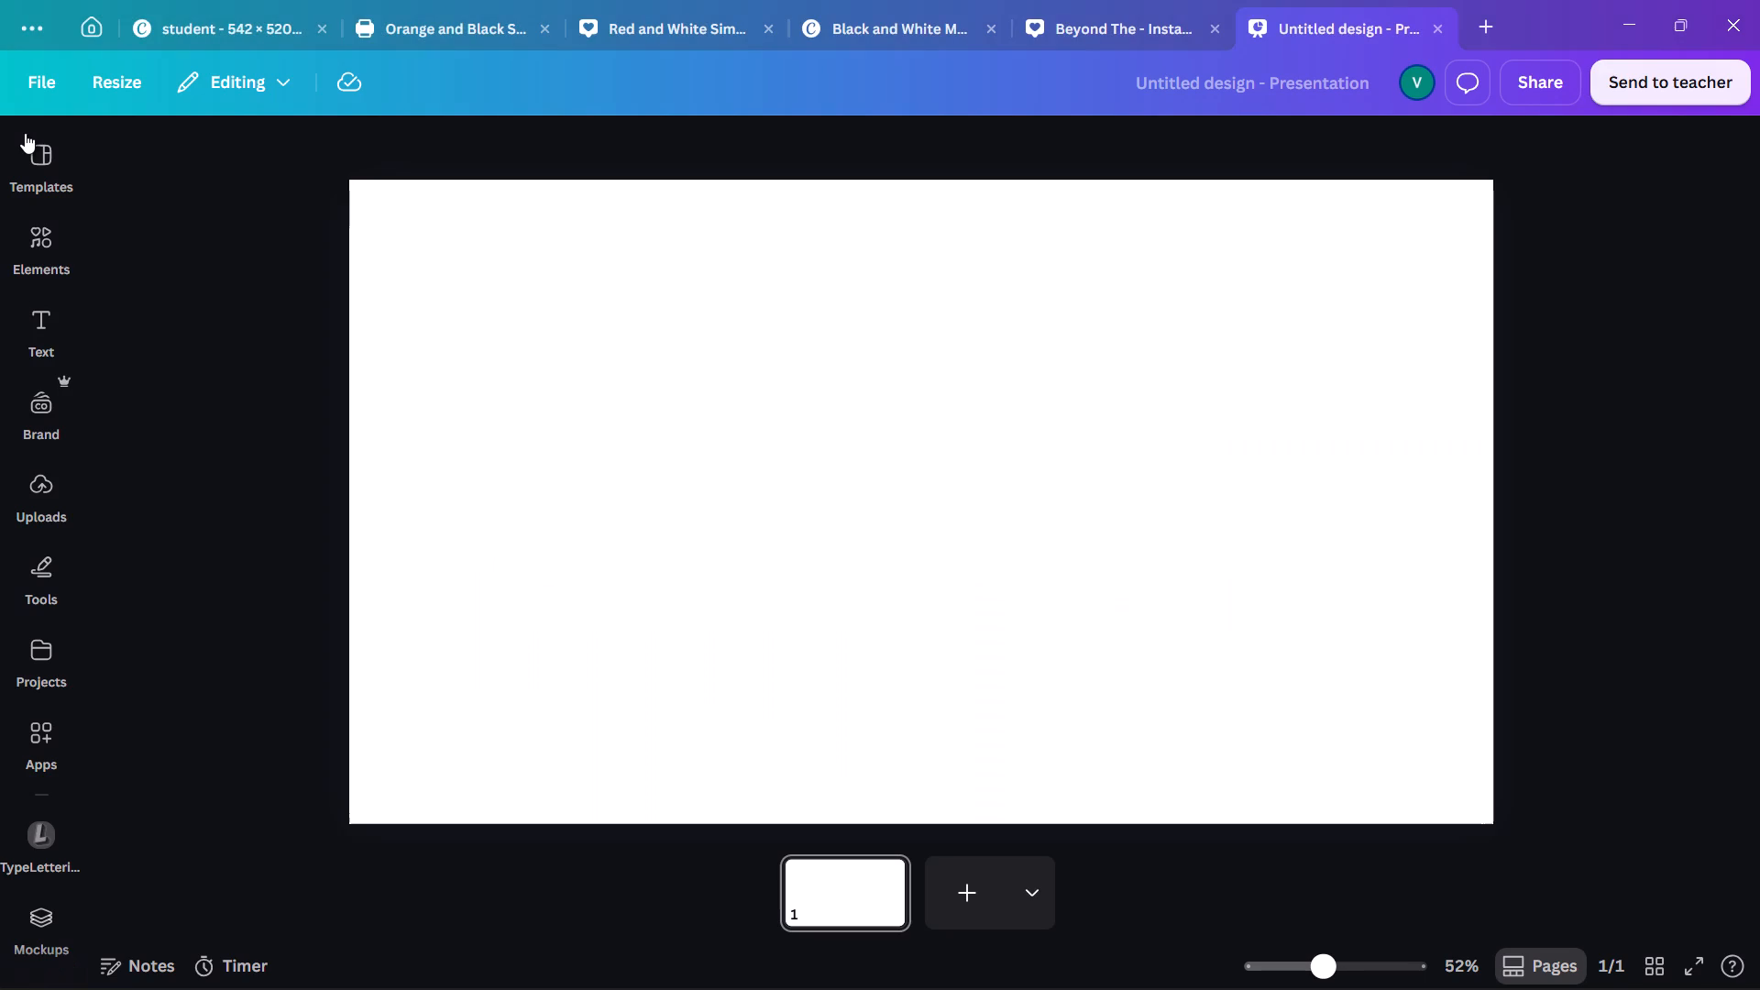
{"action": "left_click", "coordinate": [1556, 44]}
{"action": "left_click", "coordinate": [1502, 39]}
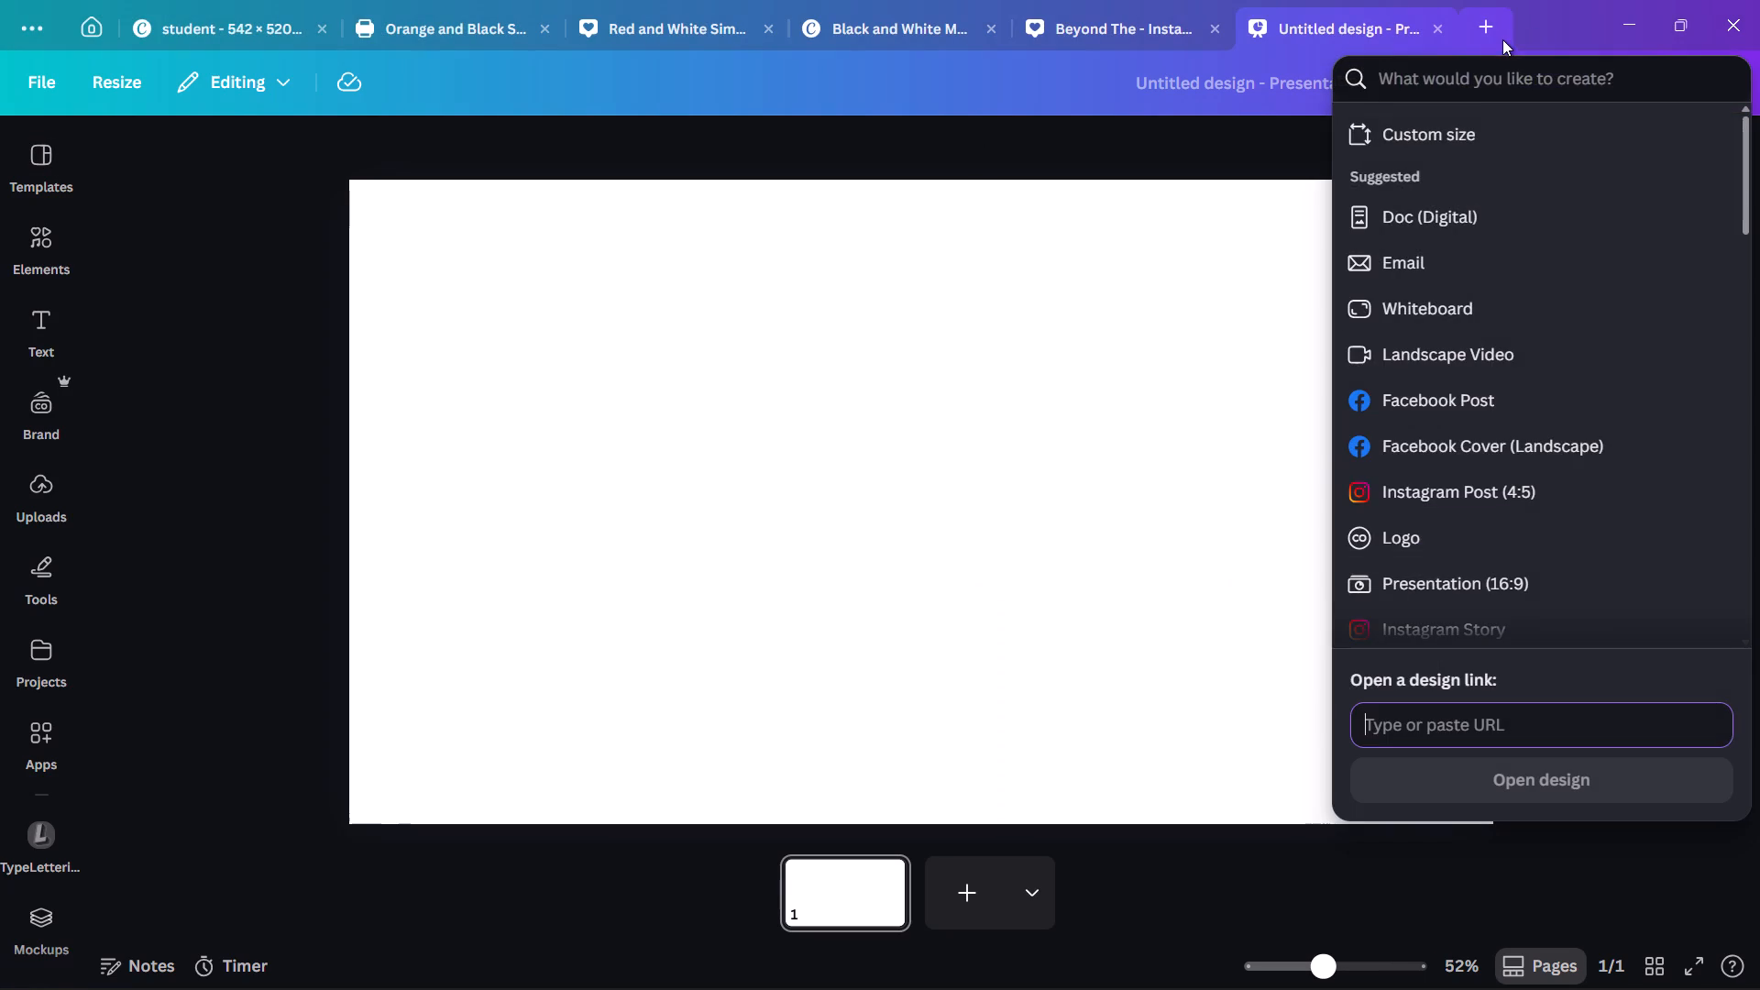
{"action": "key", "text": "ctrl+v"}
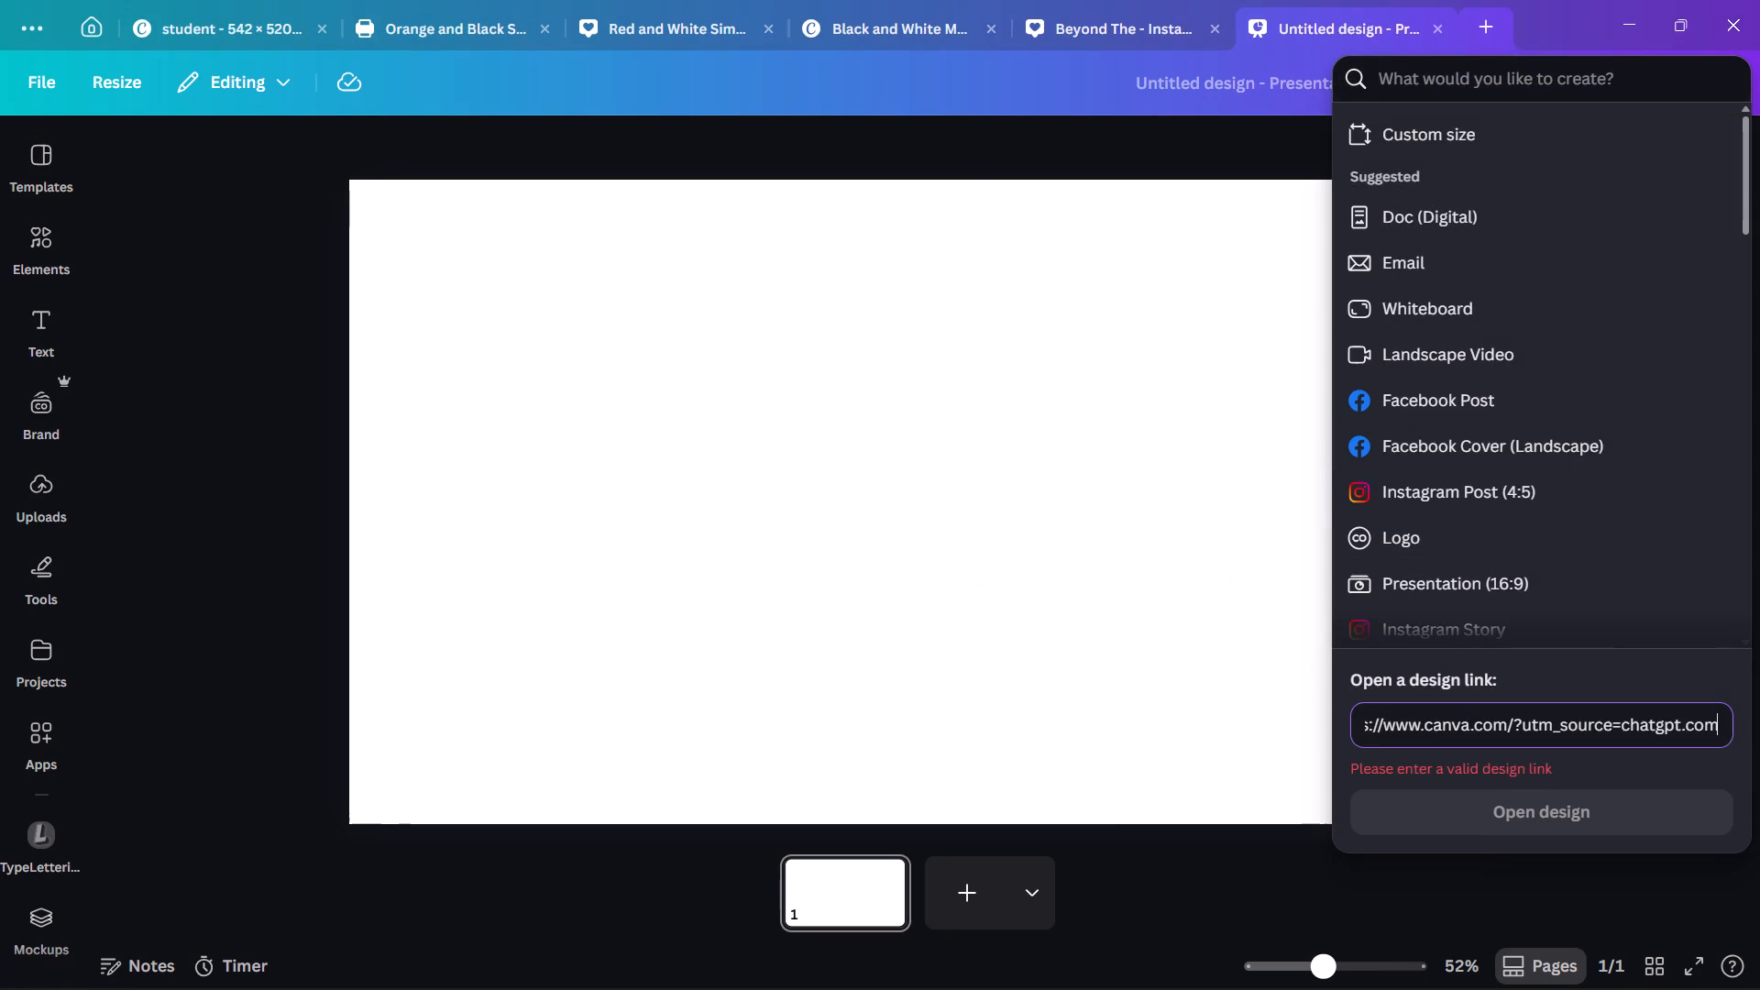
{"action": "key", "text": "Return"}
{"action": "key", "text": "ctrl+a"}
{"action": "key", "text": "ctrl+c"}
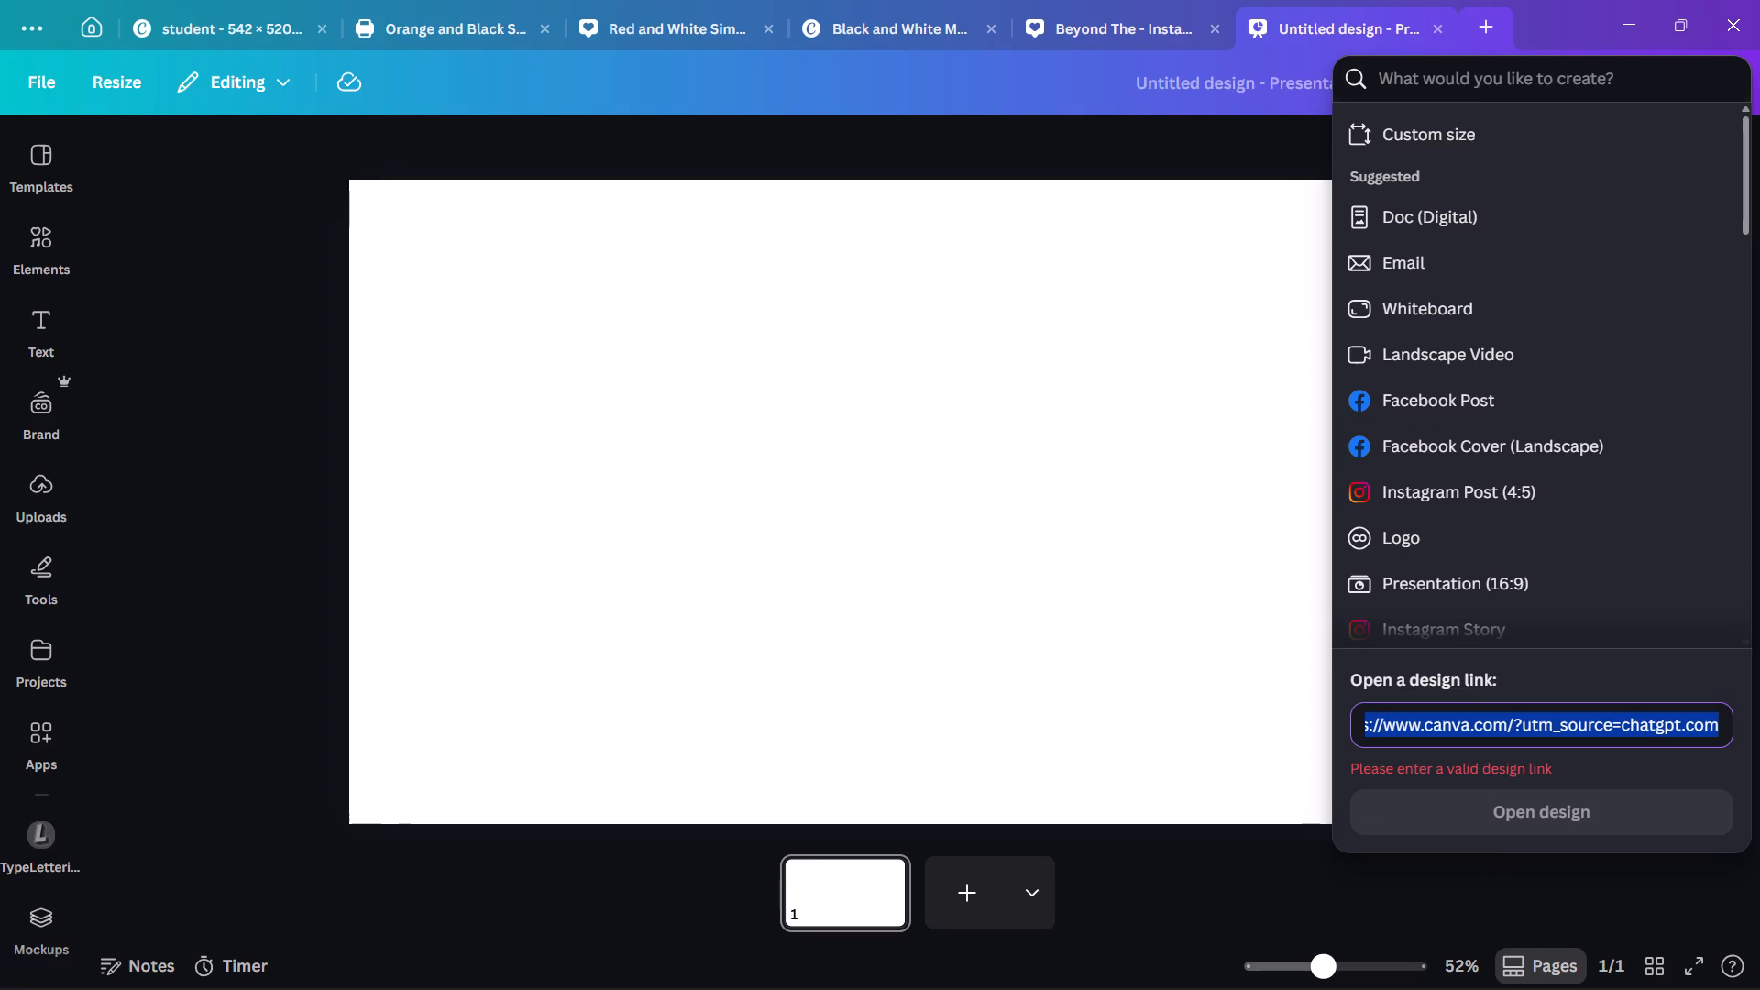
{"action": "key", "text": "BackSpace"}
{"action": "key", "text": "alt+Tab"}
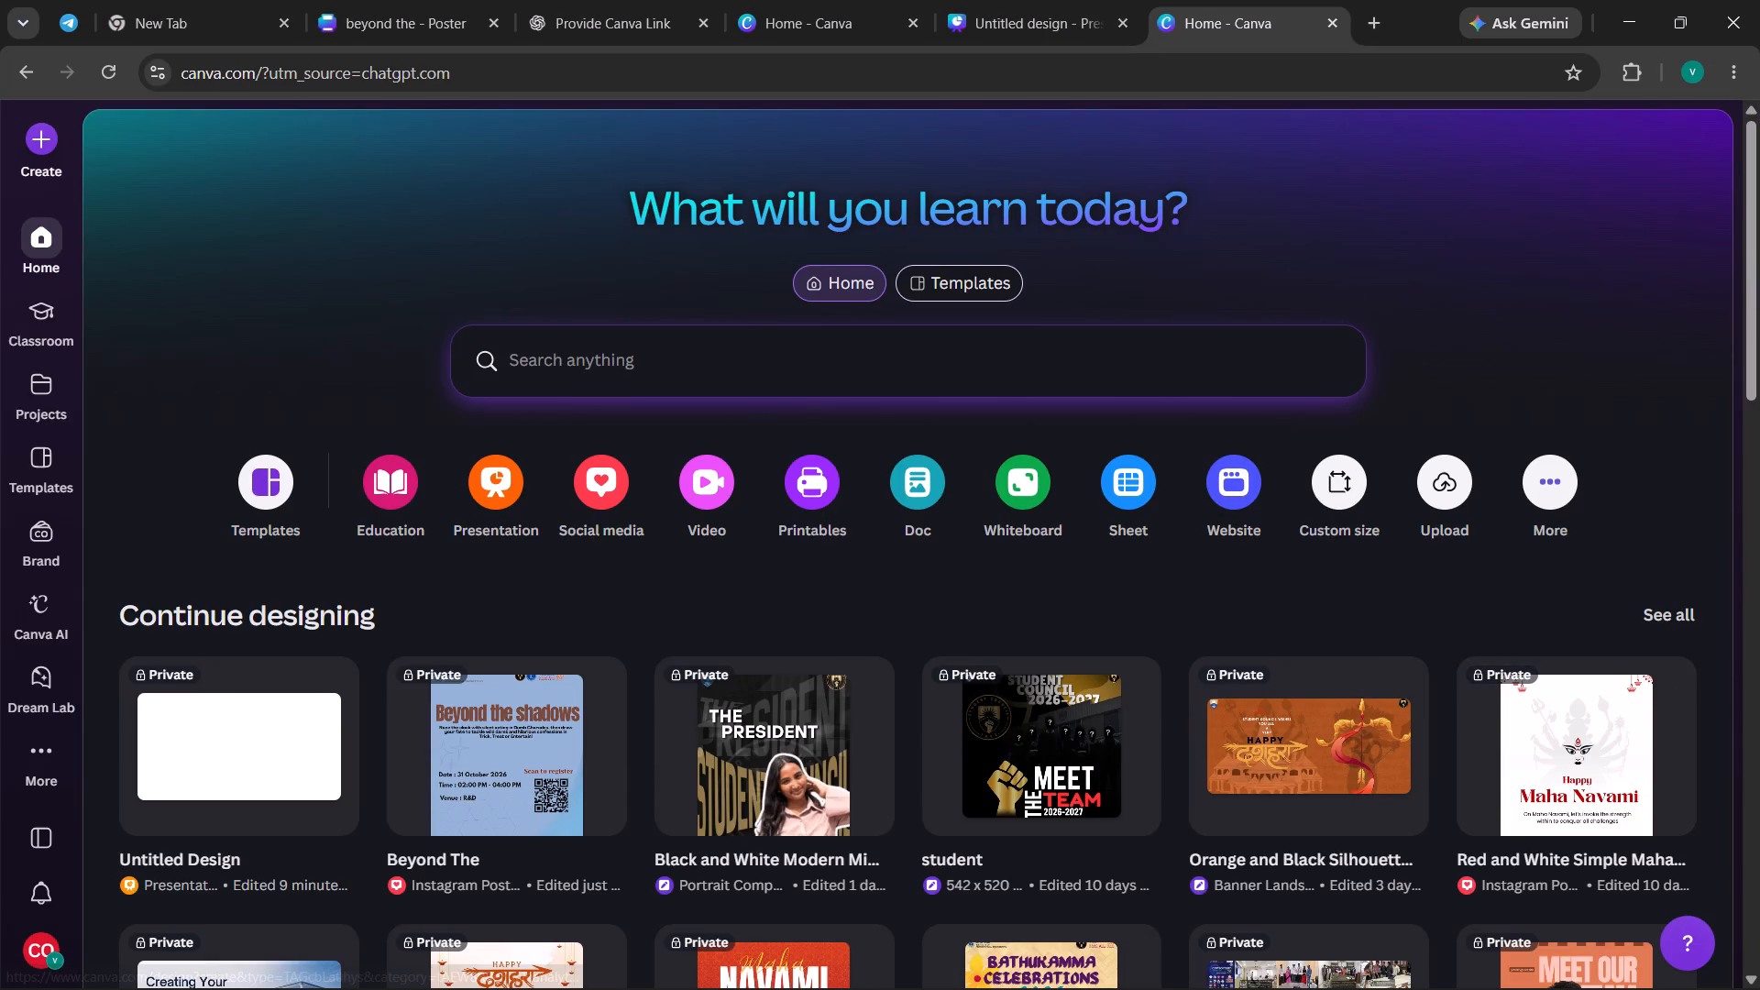
{"action": "left_click", "coordinate": [82, 14]}
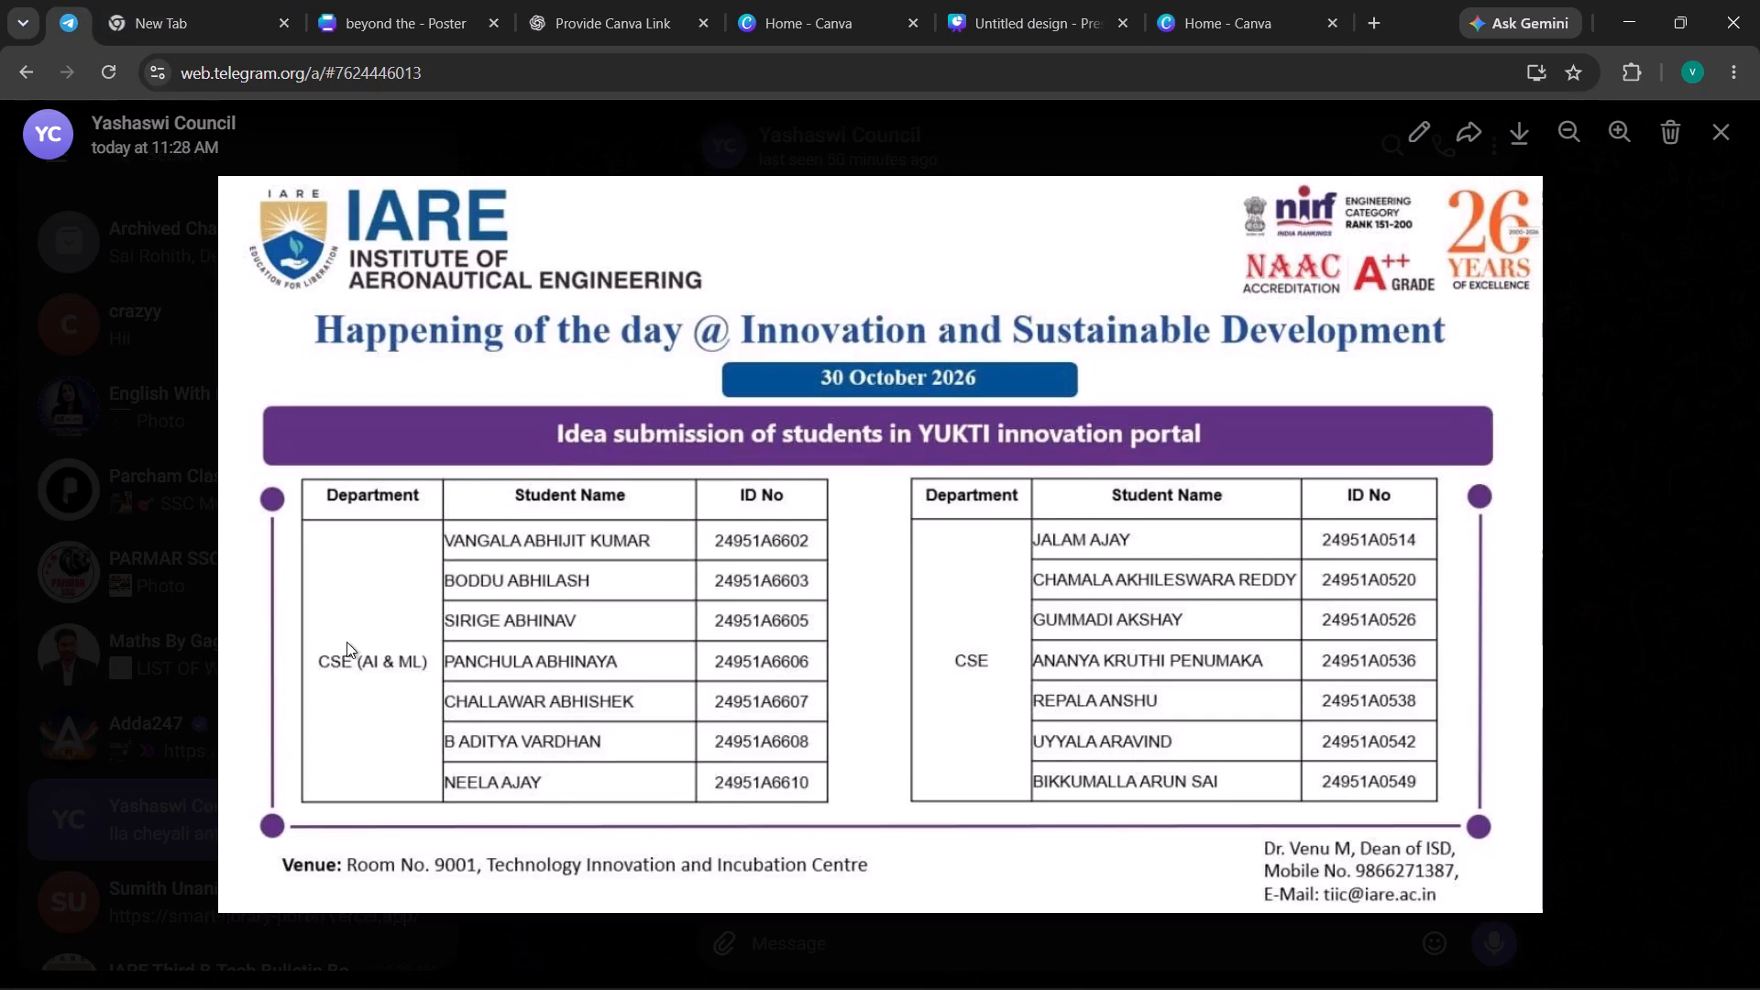
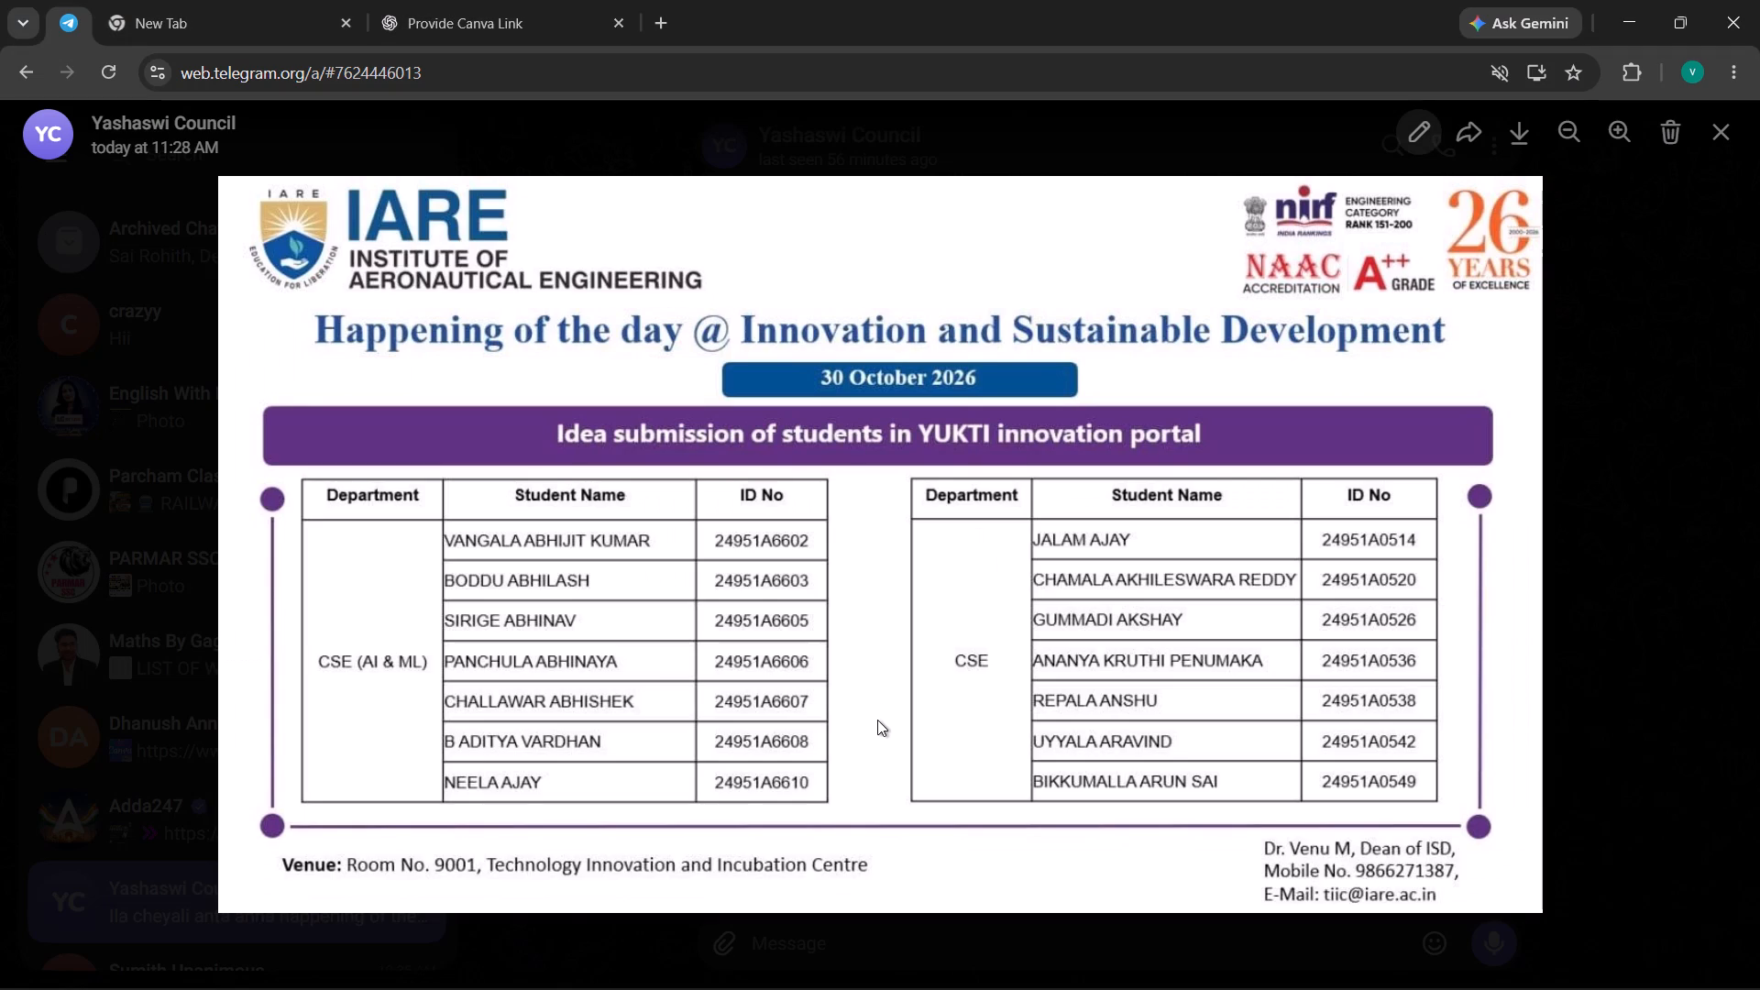
Bring the "Happening of the day" poster image from the Telegram viewer into the blank Canva presentation page.
{"action": "left_click_drag", "start_coordinate": [877, 720], "coordinate": [1059, 664]}
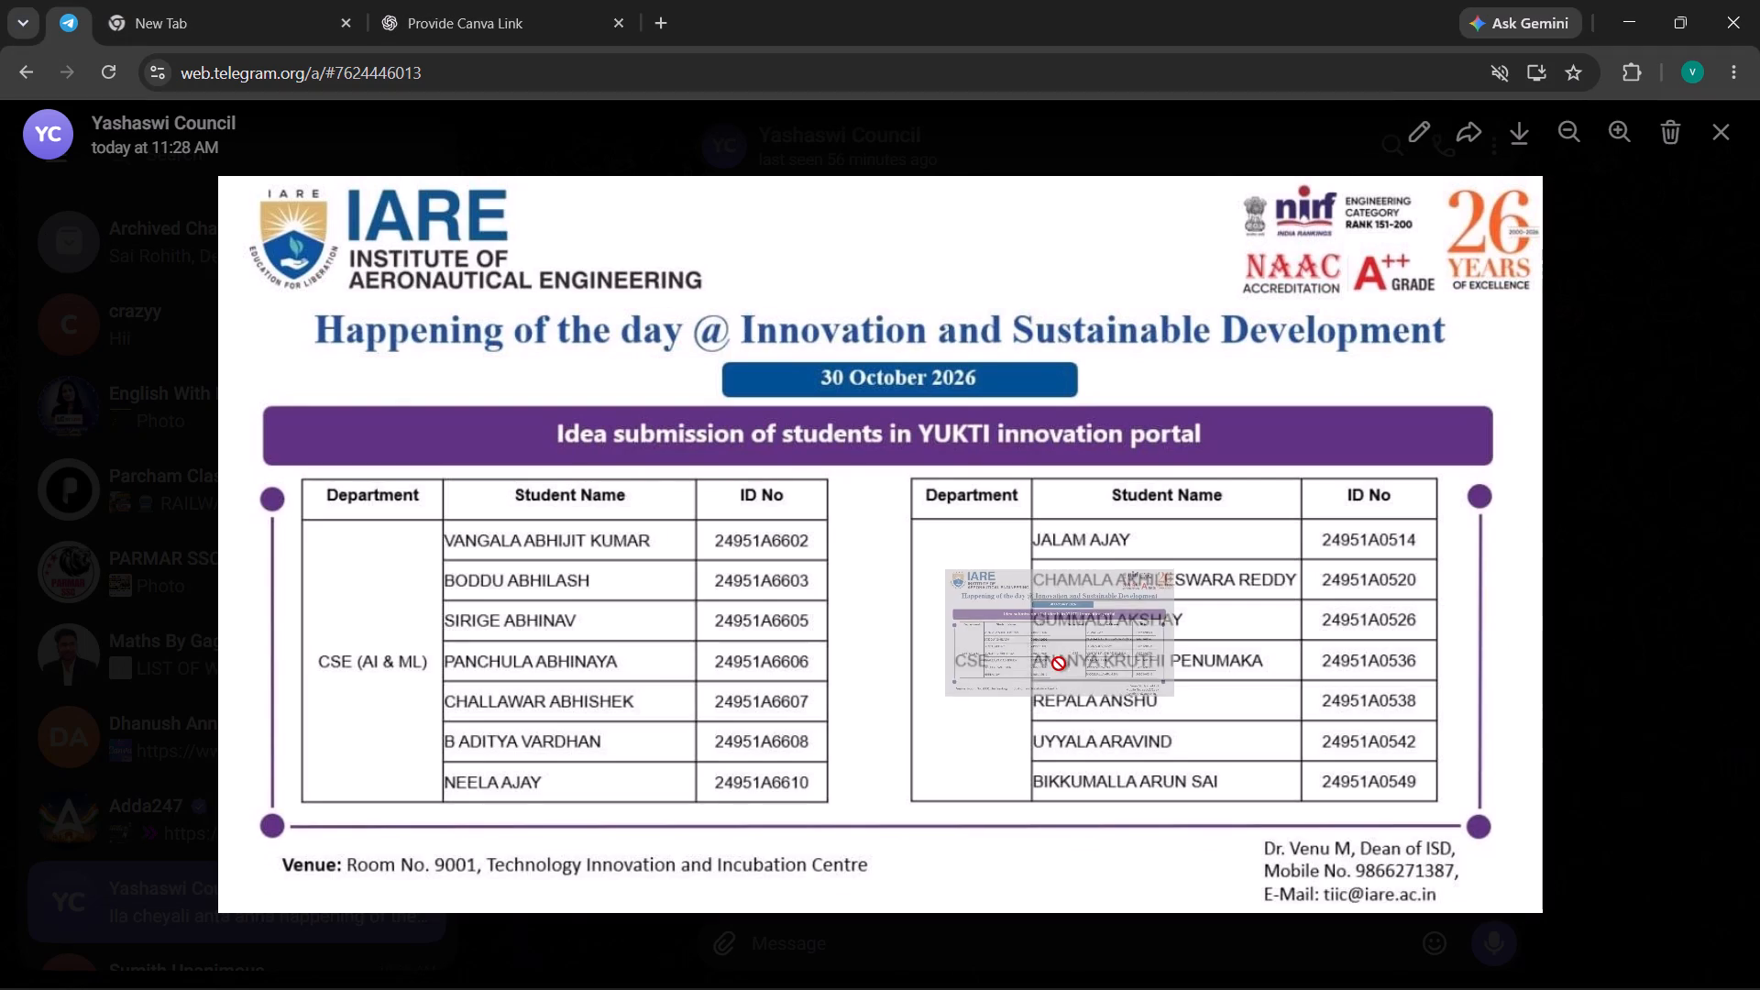
{"action": "key", "text": "alt+Tab"}
{"action": "left_click_drag", "start_coordinate": [1059, 664], "coordinate": [1031, 627]}
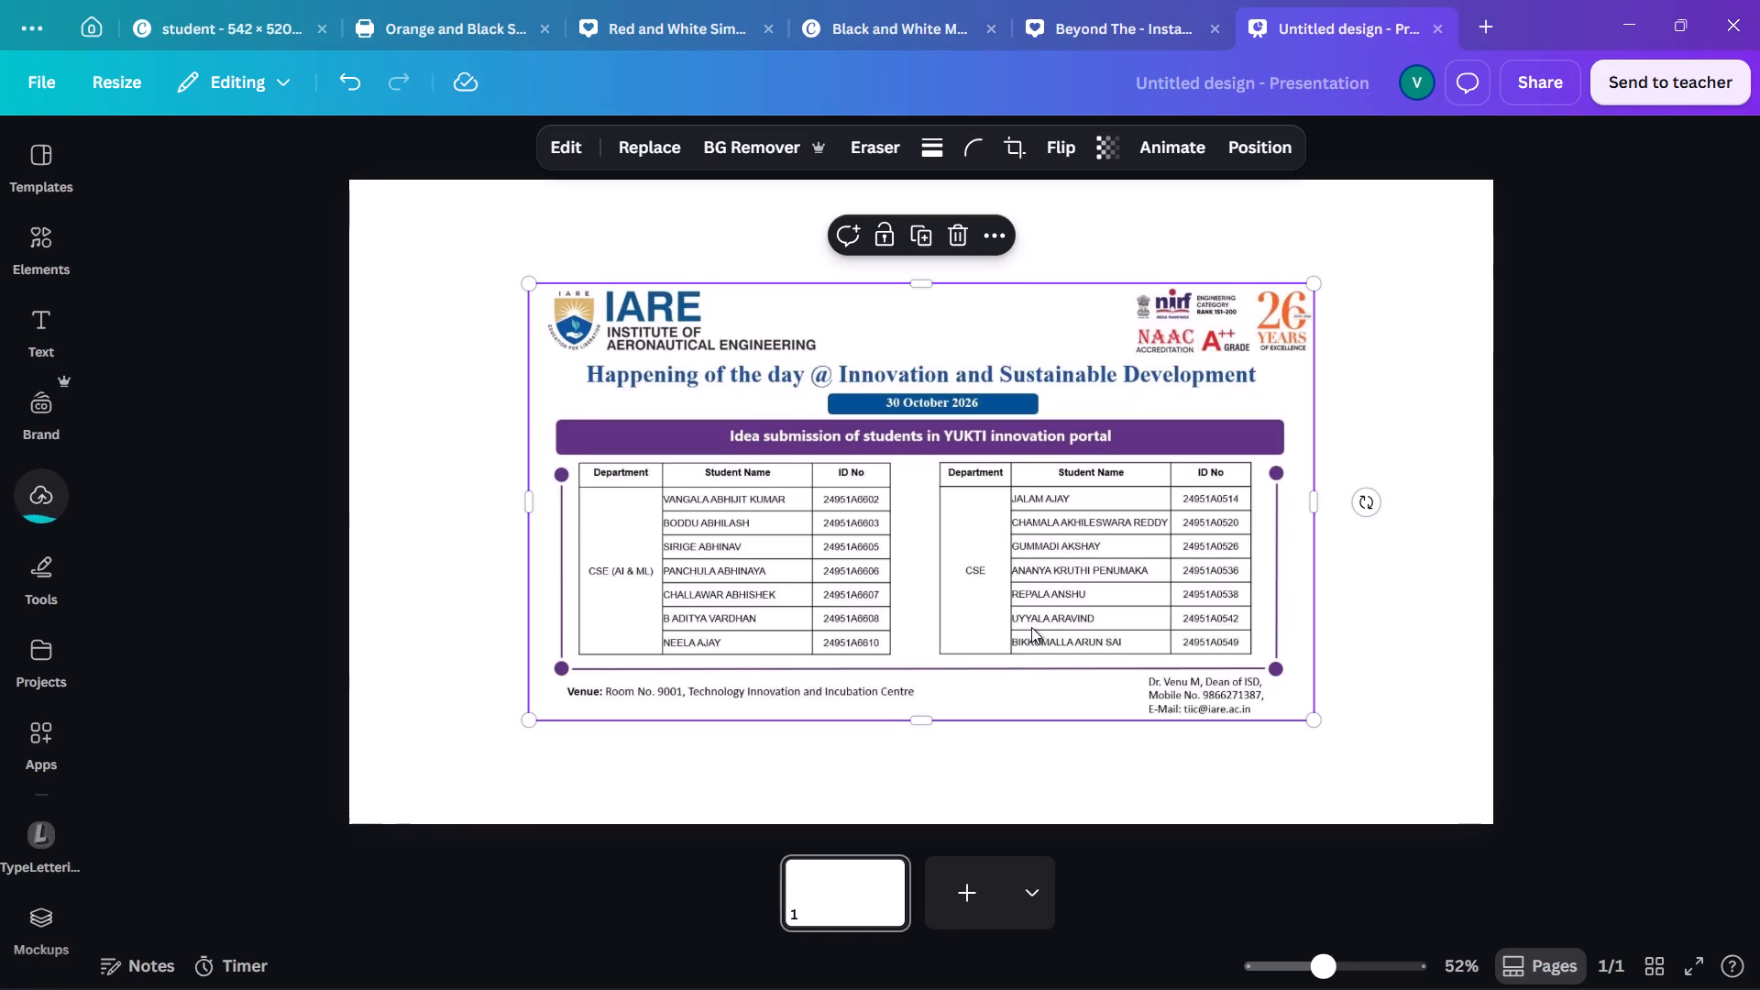
Crop the poster image from its bottom edge so only the header strip with the IARE, NIRF, NAAC and 26 Years logos remains.
{"action": "left_click_drag", "start_coordinate": [921, 723], "coordinate": [927, 398]}
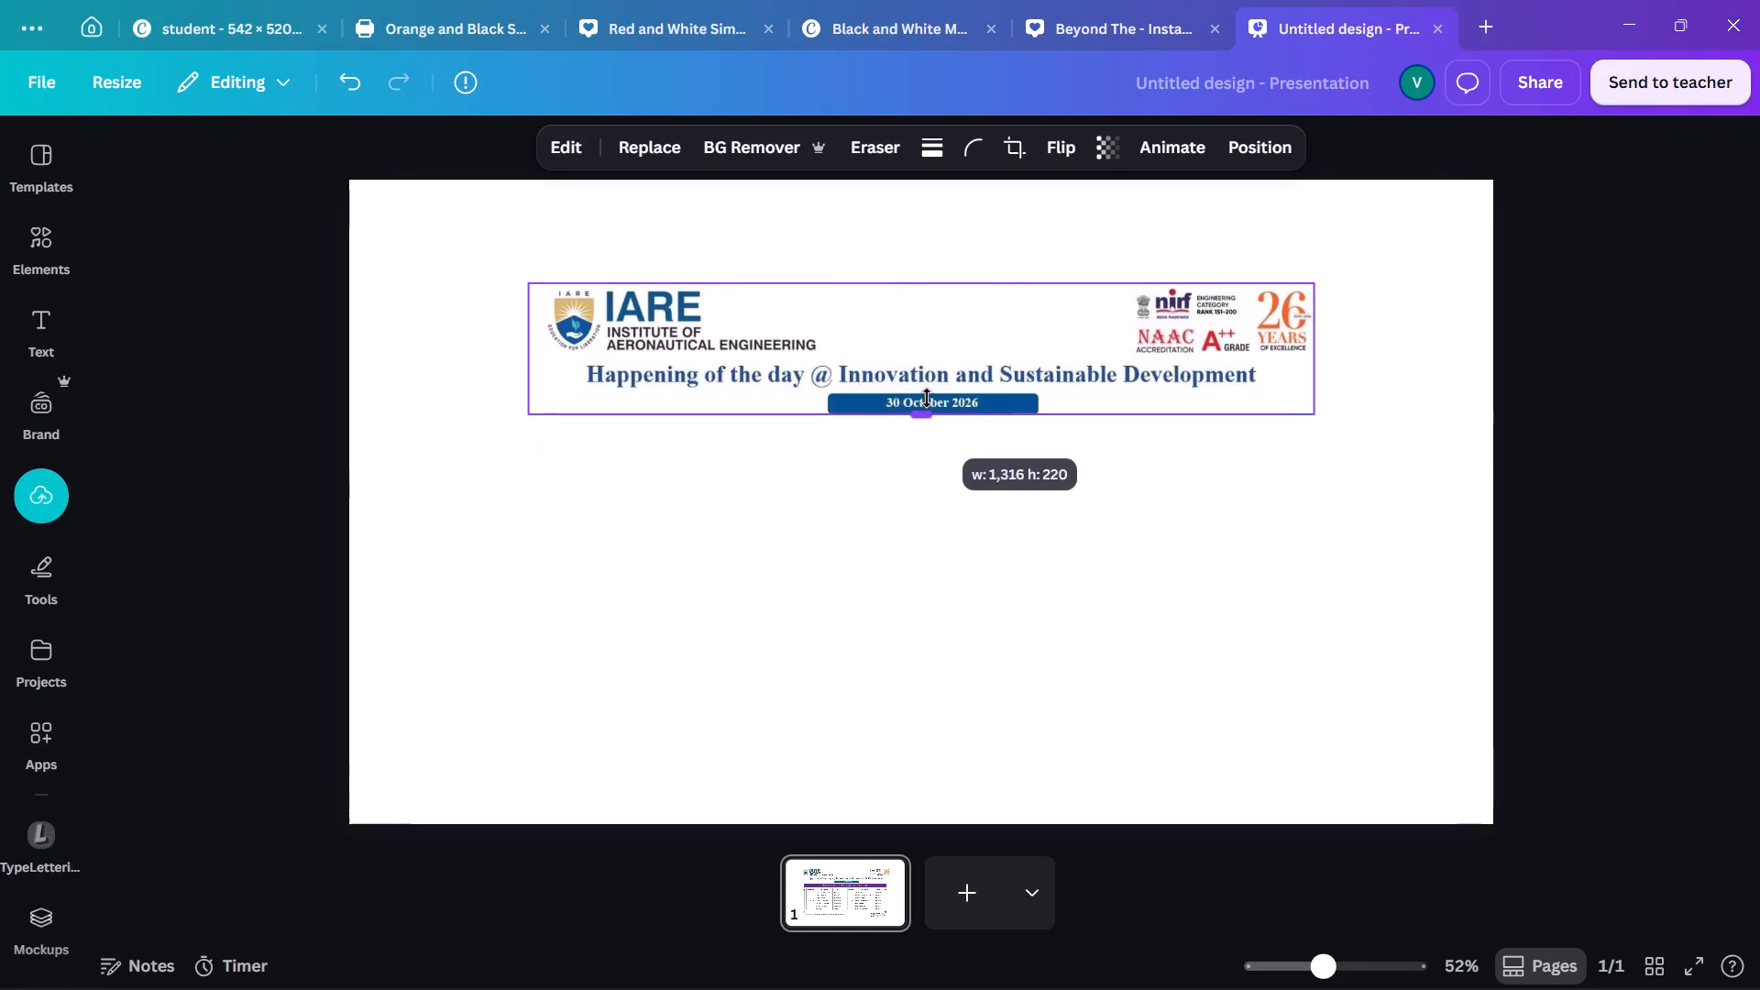
{"action": "left_click_drag", "start_coordinate": [927, 398], "coordinate": [927, 359]}
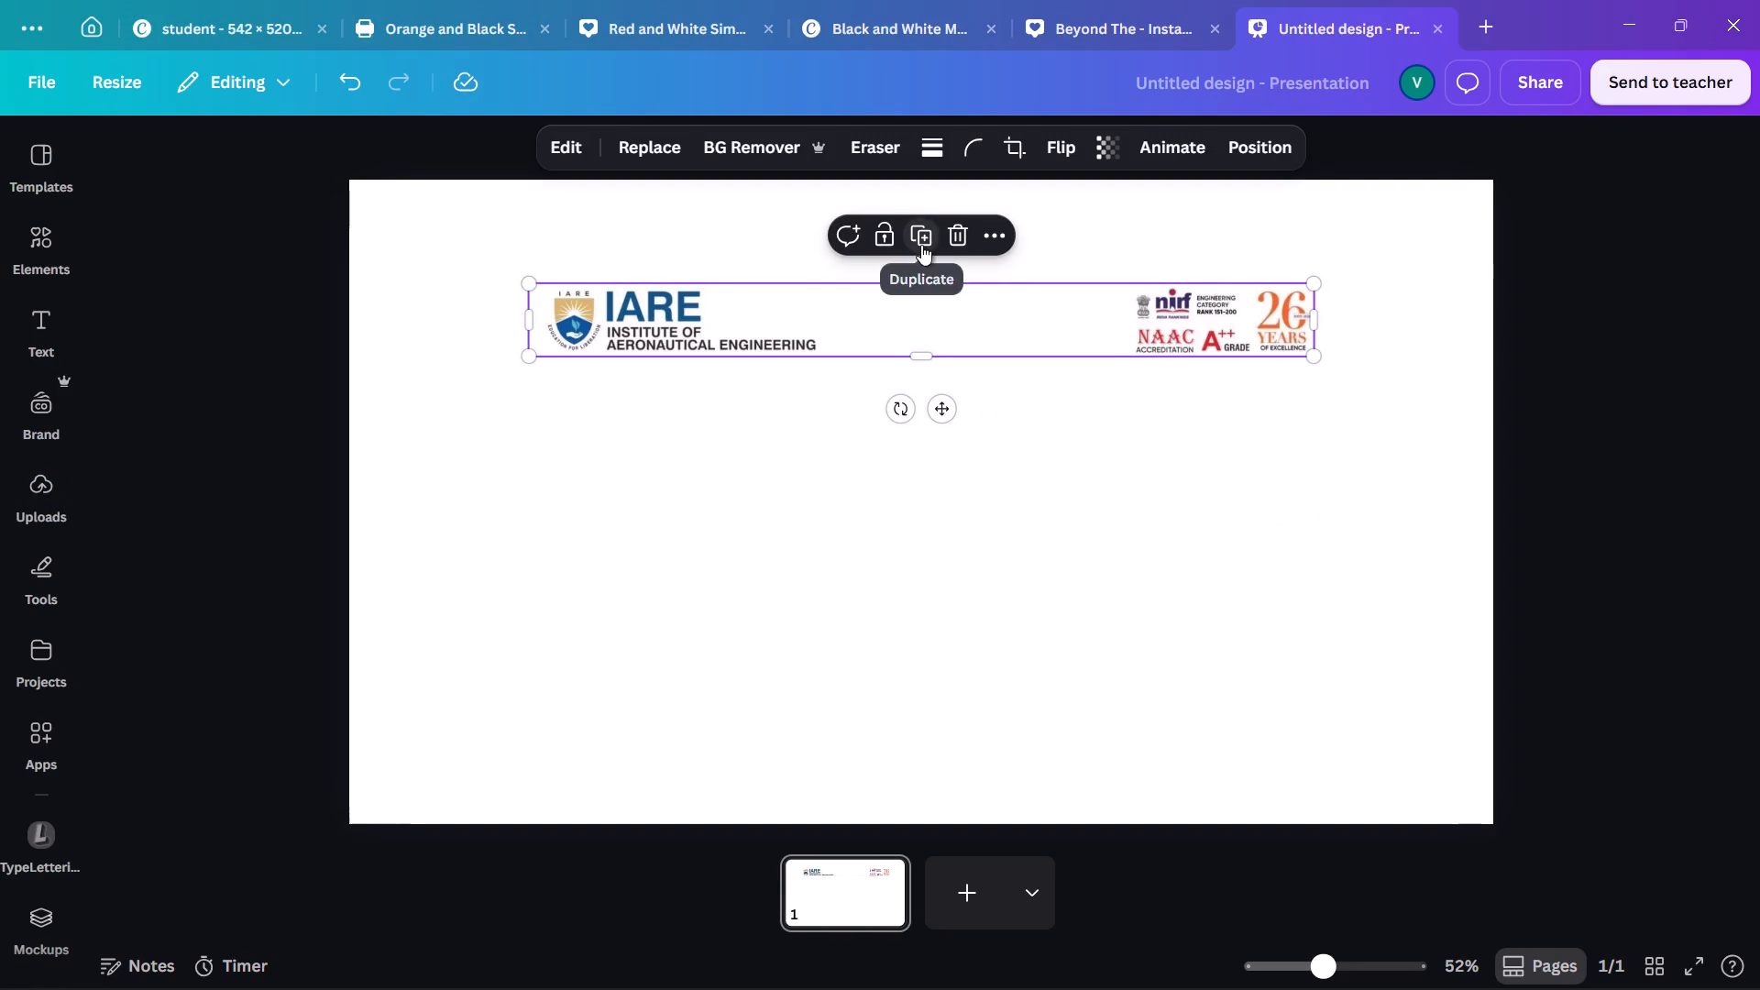
Duplicate the cropped logo header strip.
{"action": "left_click", "coordinate": [921, 245]}
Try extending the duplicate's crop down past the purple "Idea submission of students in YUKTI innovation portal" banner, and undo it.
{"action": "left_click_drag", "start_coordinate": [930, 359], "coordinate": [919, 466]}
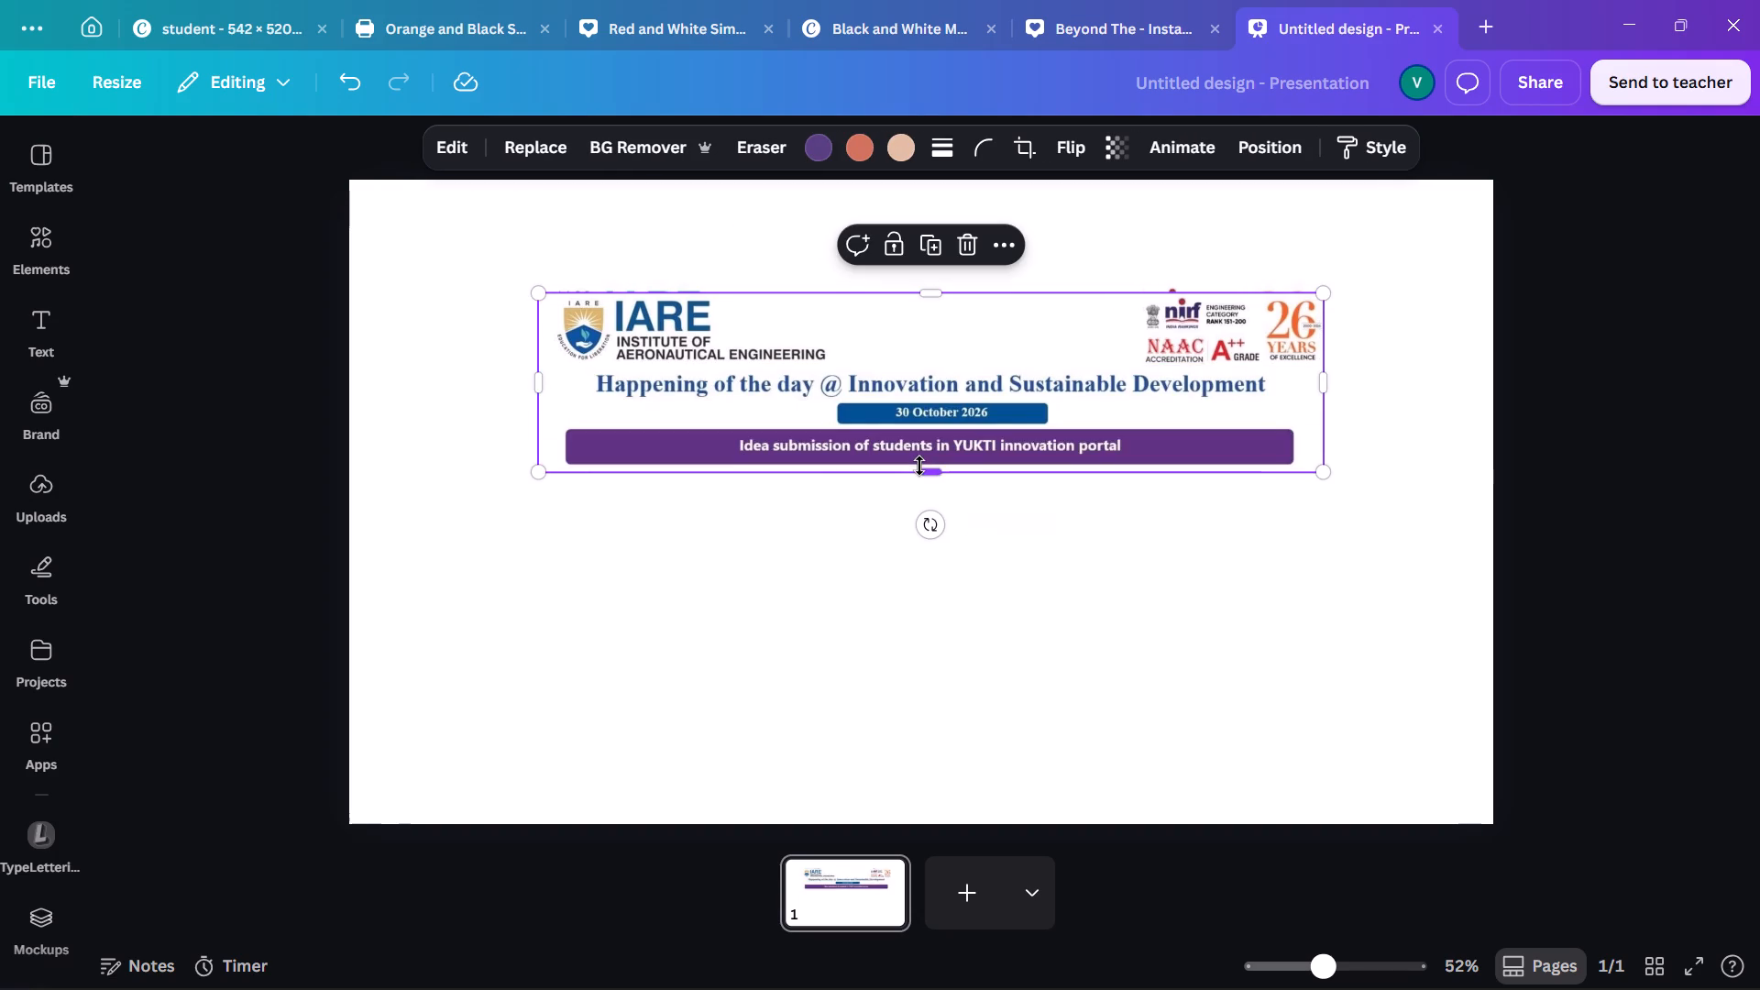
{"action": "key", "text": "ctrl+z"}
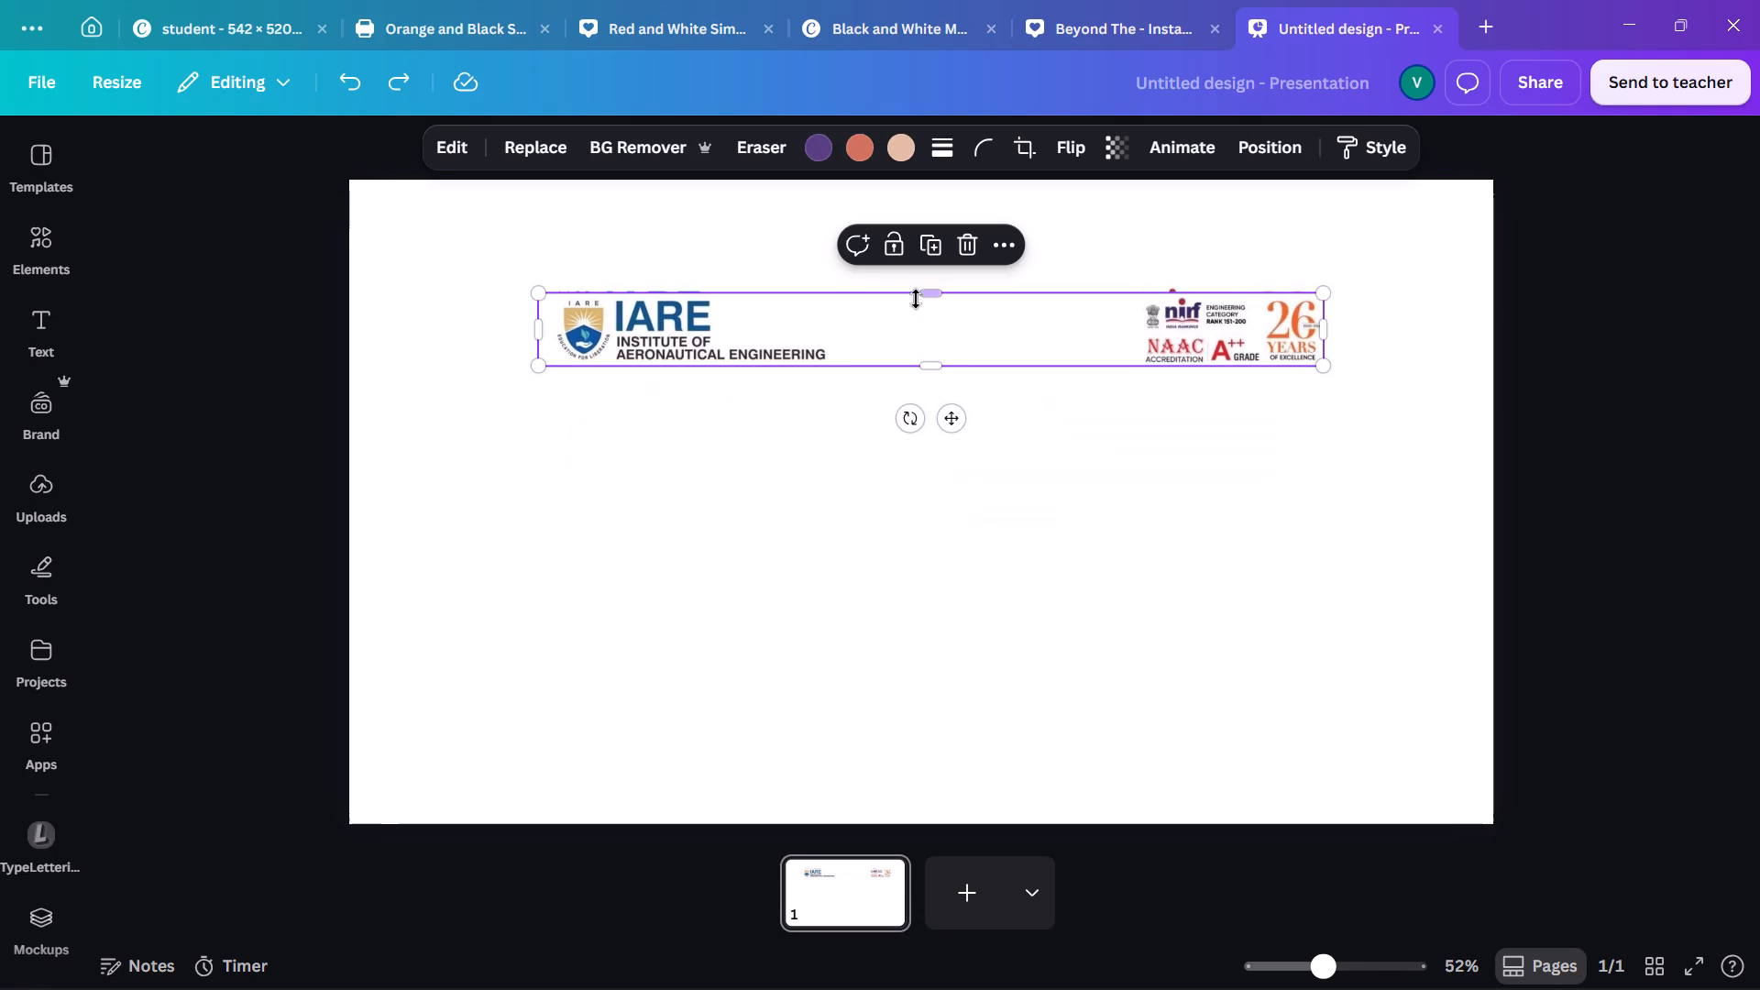
Separate the two overlapping IARE banners, place one in the page's top-left corner and enlarge it slightly.
{"action": "left_click_drag", "start_coordinate": [912, 333], "coordinate": [968, 499]}
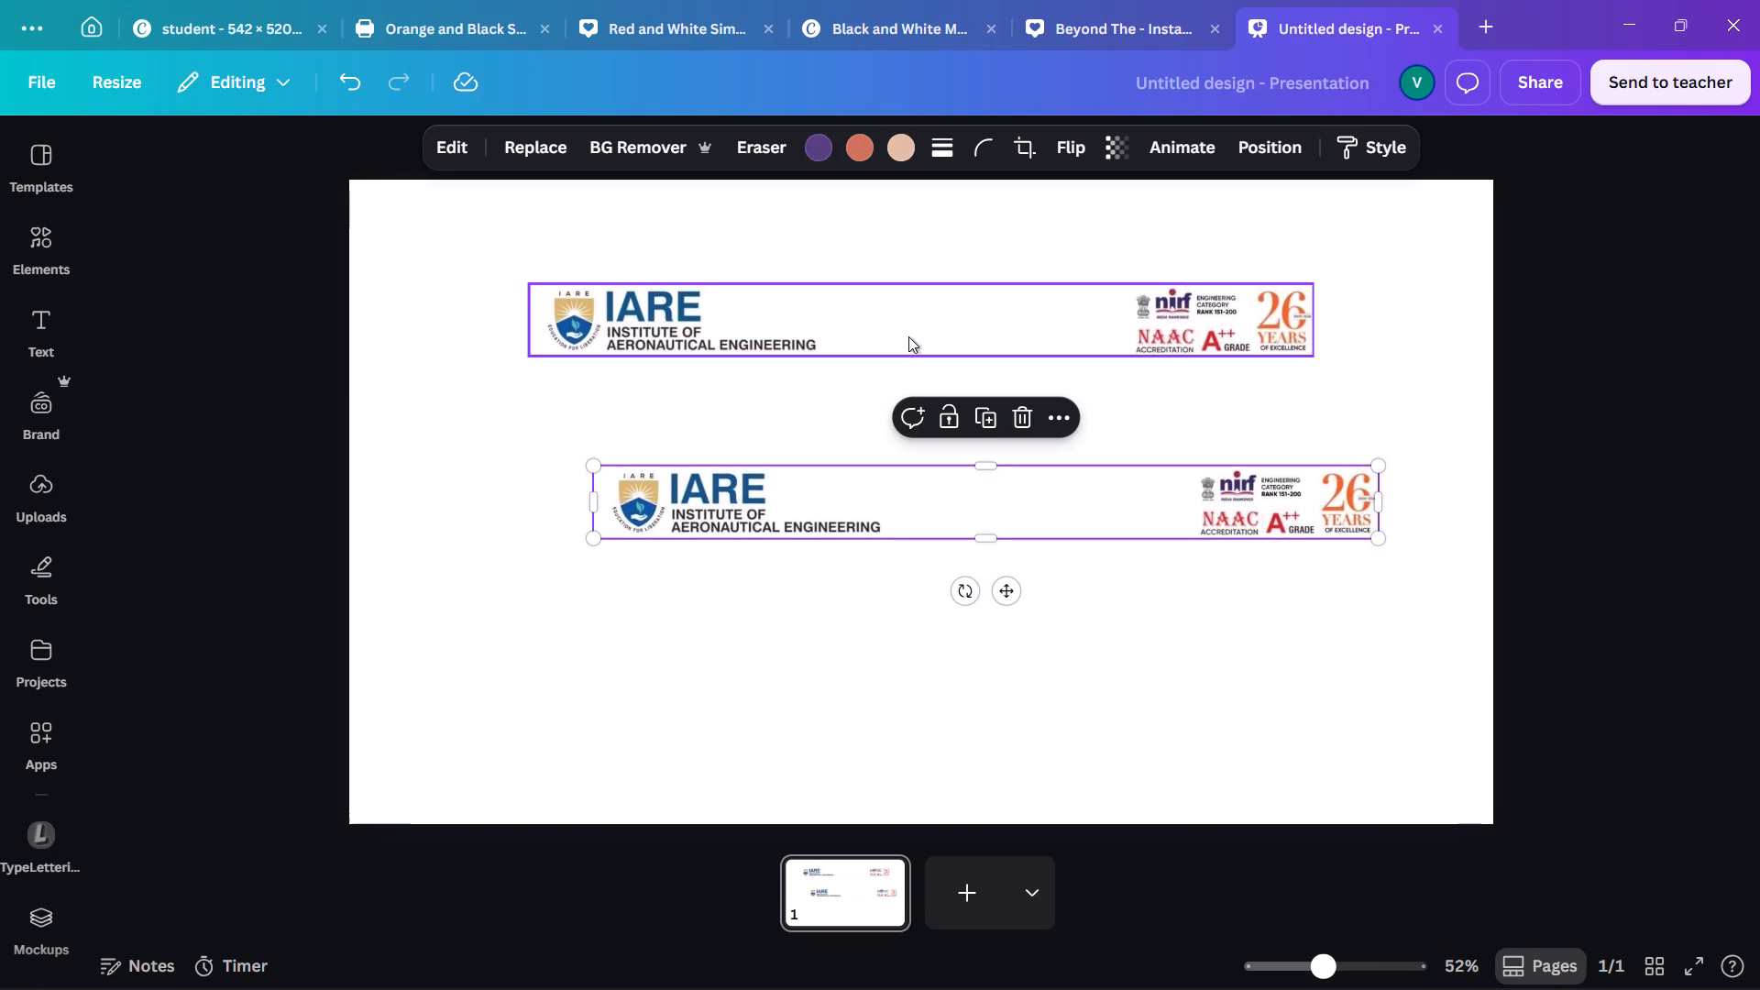
{"action": "left_click_drag", "start_coordinate": [908, 336], "coordinate": [722, 237]}
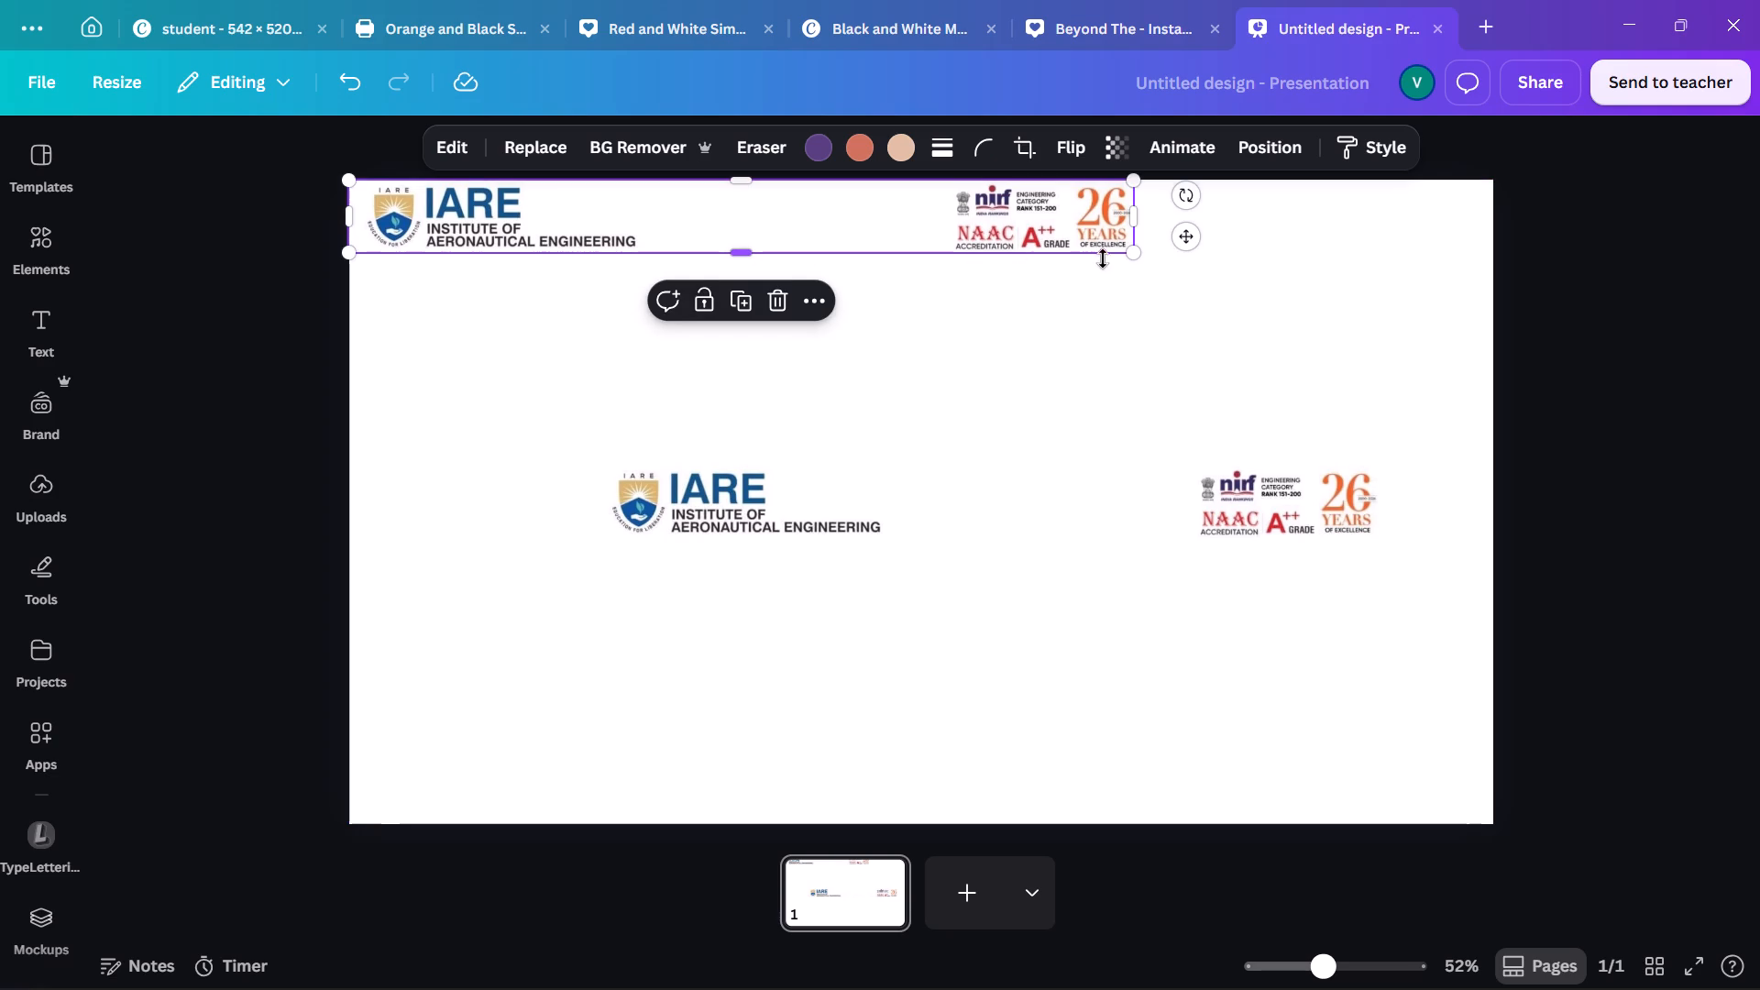
{"action": "left_click_drag", "start_coordinate": [1138, 251], "coordinate": [1392, 379]}
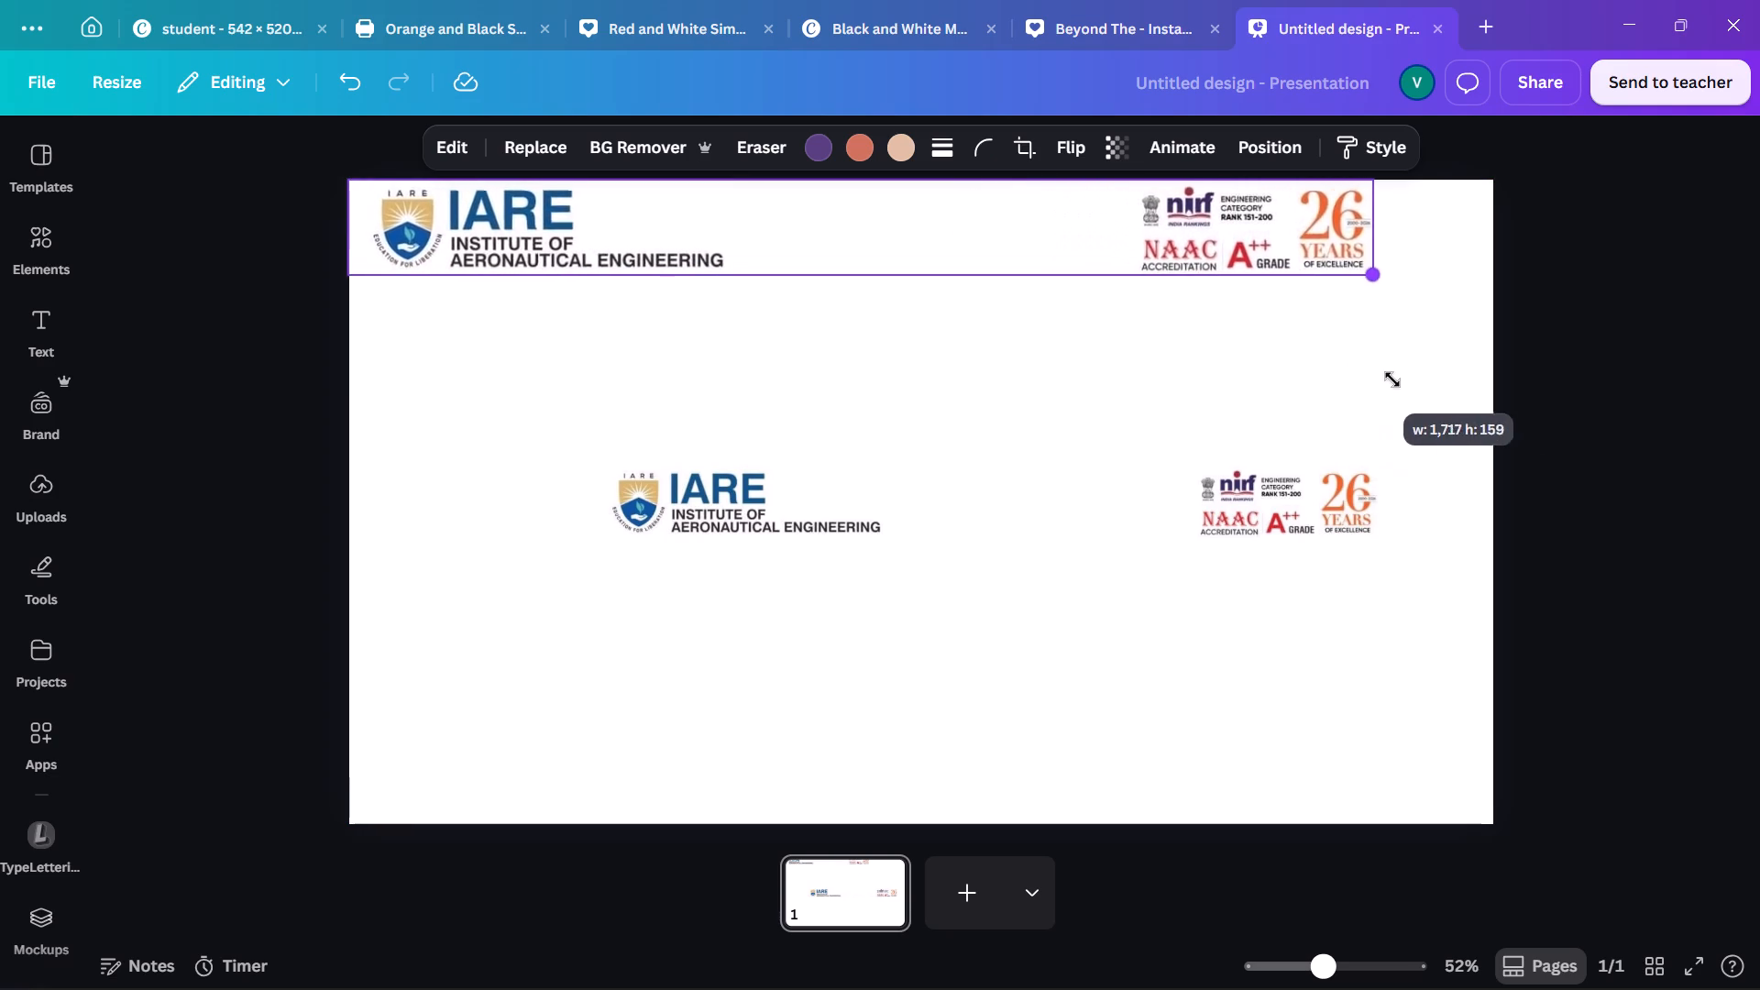
{"action": "left_click_drag", "start_coordinate": [1392, 379], "coordinate": [1158, 411]}
Delete the extra IARE banner in the middle of the page.
{"action": "left_click", "coordinate": [1088, 526]}
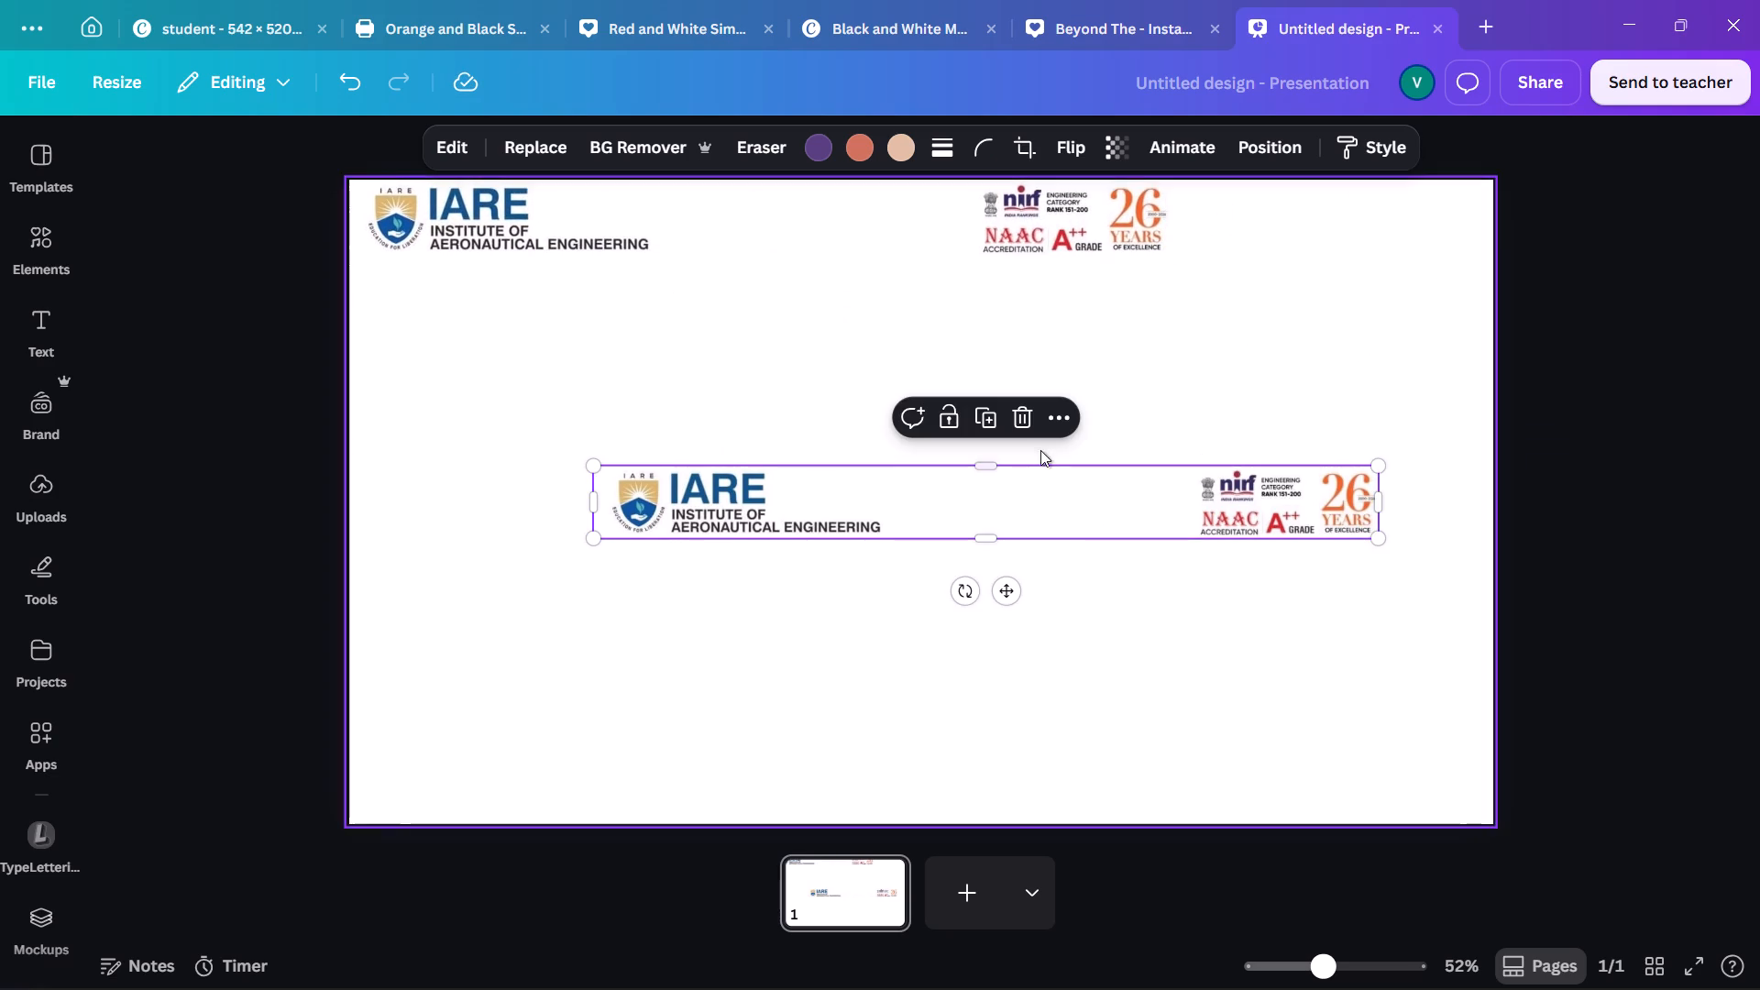
{"action": "left_click", "coordinate": [1021, 423]}
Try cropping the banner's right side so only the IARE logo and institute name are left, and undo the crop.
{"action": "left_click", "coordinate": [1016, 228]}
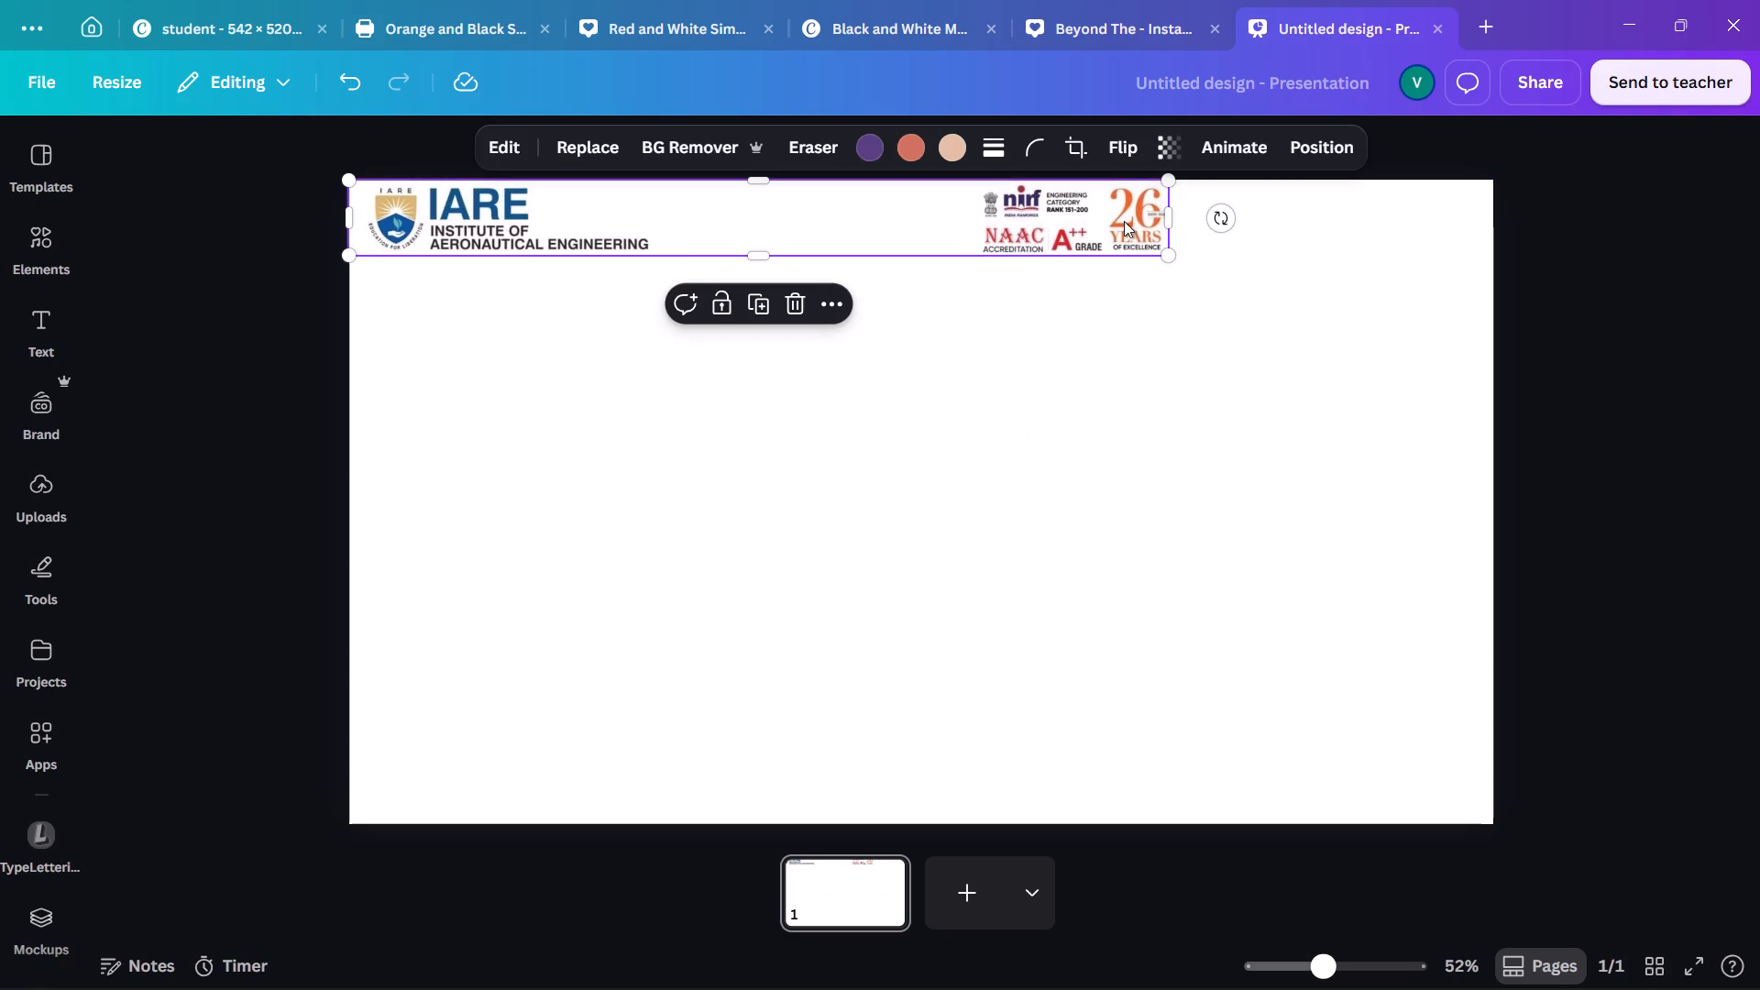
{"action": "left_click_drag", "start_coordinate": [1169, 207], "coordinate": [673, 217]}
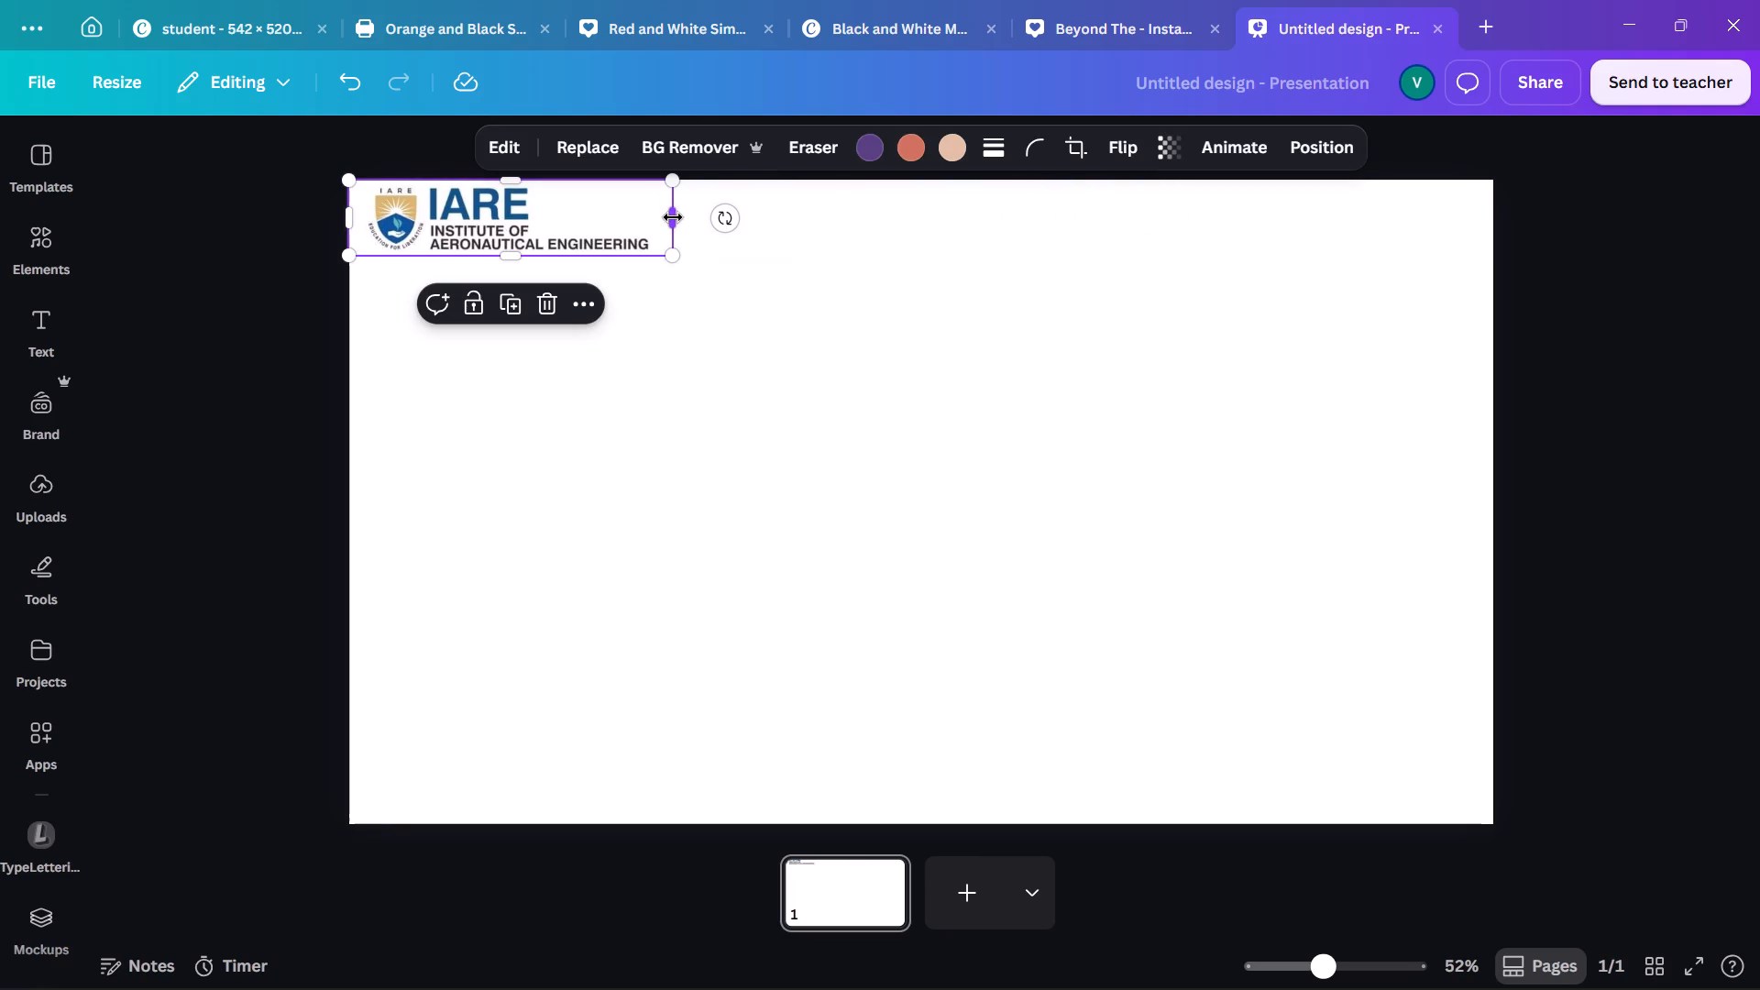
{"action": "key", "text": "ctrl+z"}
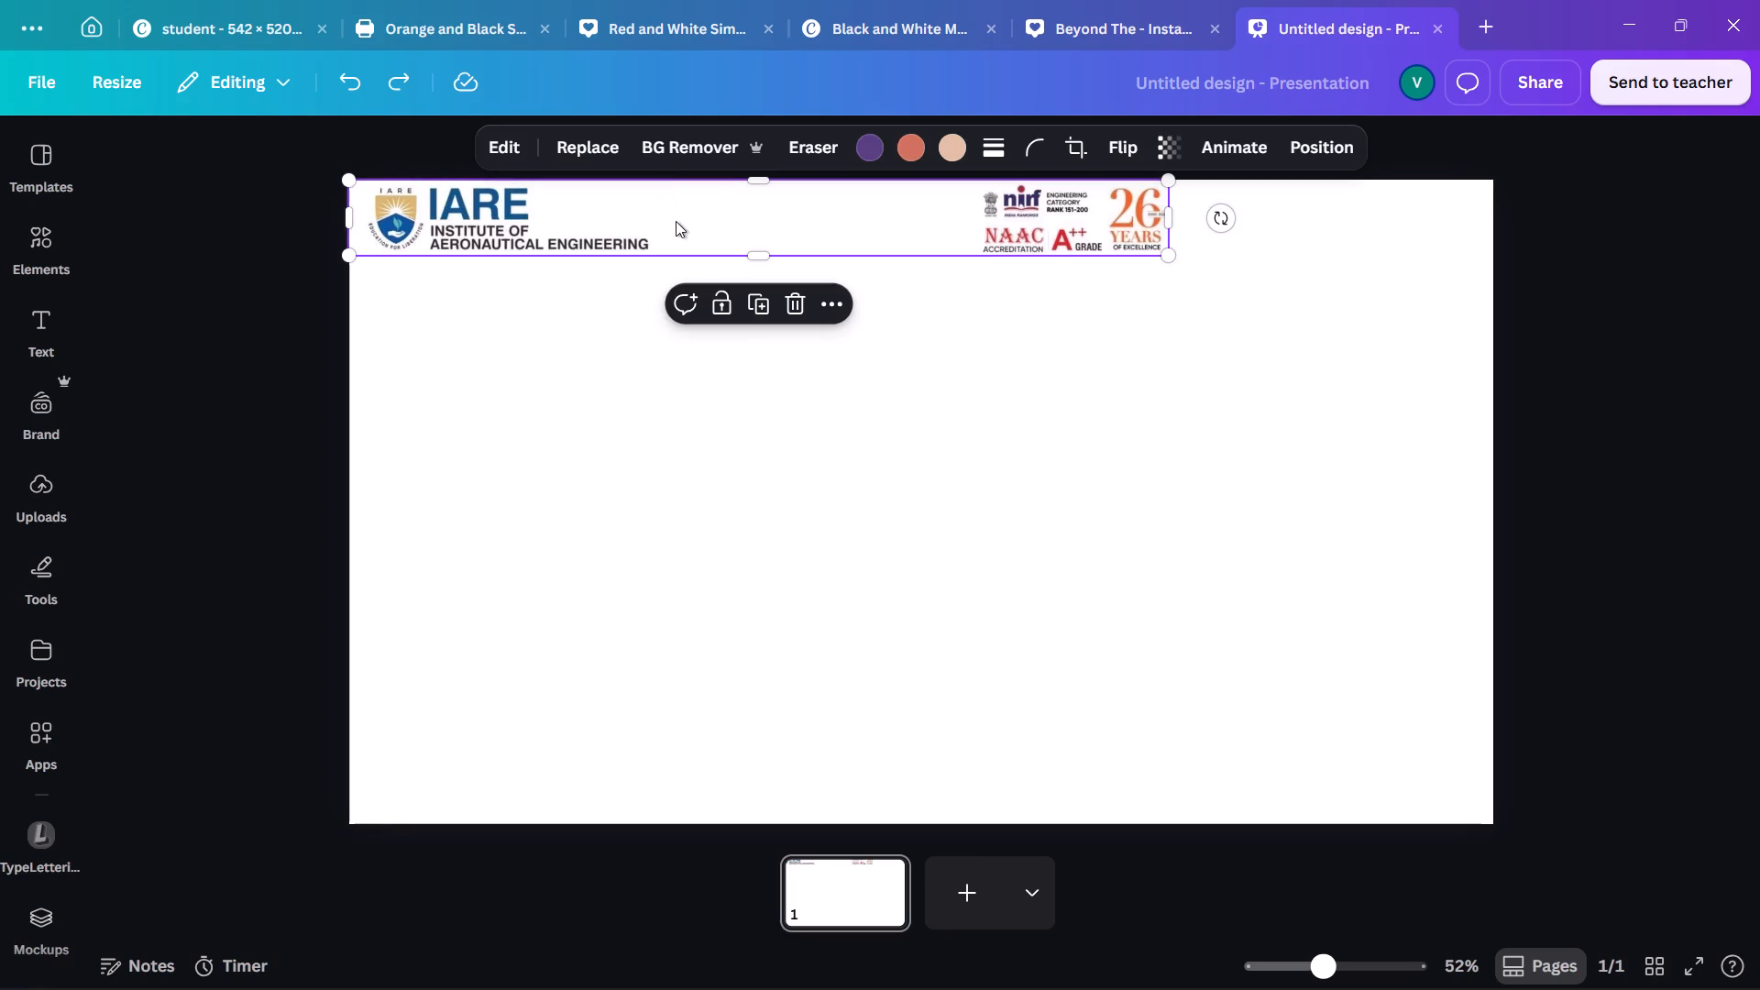
Duplicate the IARE banner and place the copy below the original.
{"action": "left_click", "coordinate": [759, 305]}
{"action": "left_click_drag", "start_coordinate": [720, 214], "coordinate": [785, 399]}
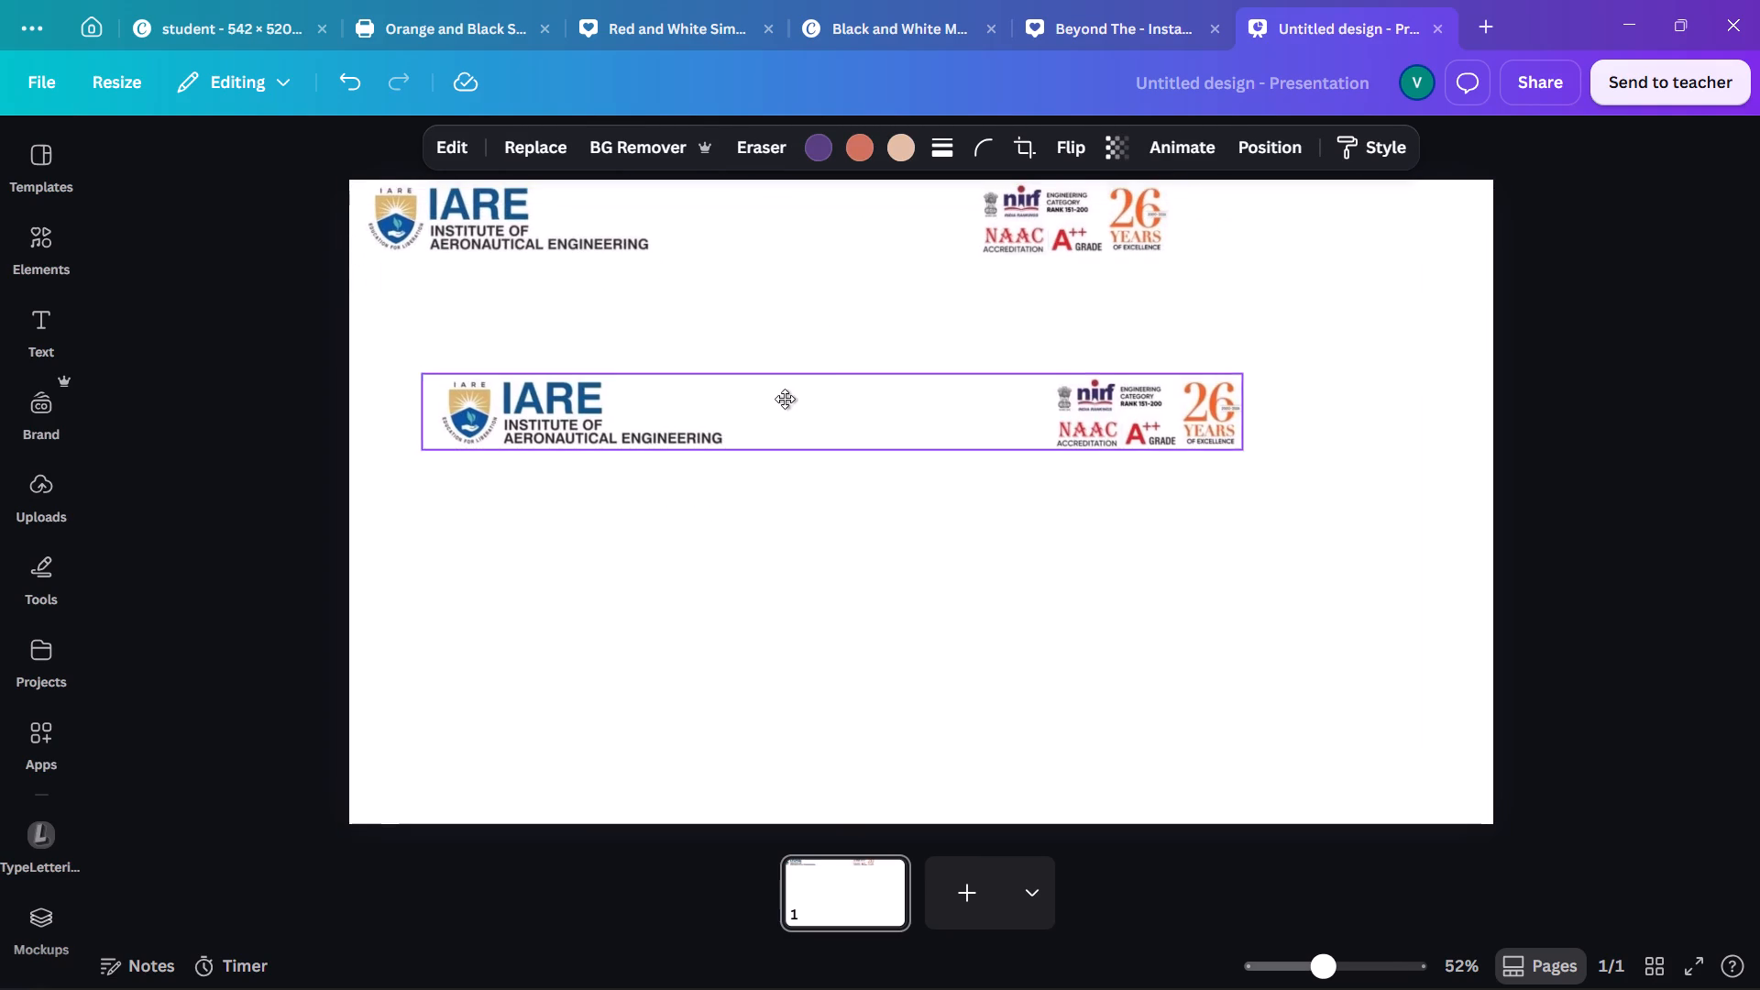
{"action": "left_click_drag", "start_coordinate": [785, 399], "coordinate": [785, 400]}
Crop the top banner's right side so only the IARE logo and institute name are left.
{"action": "left_click_drag", "start_coordinate": [1037, 220], "coordinate": [1066, 203]}
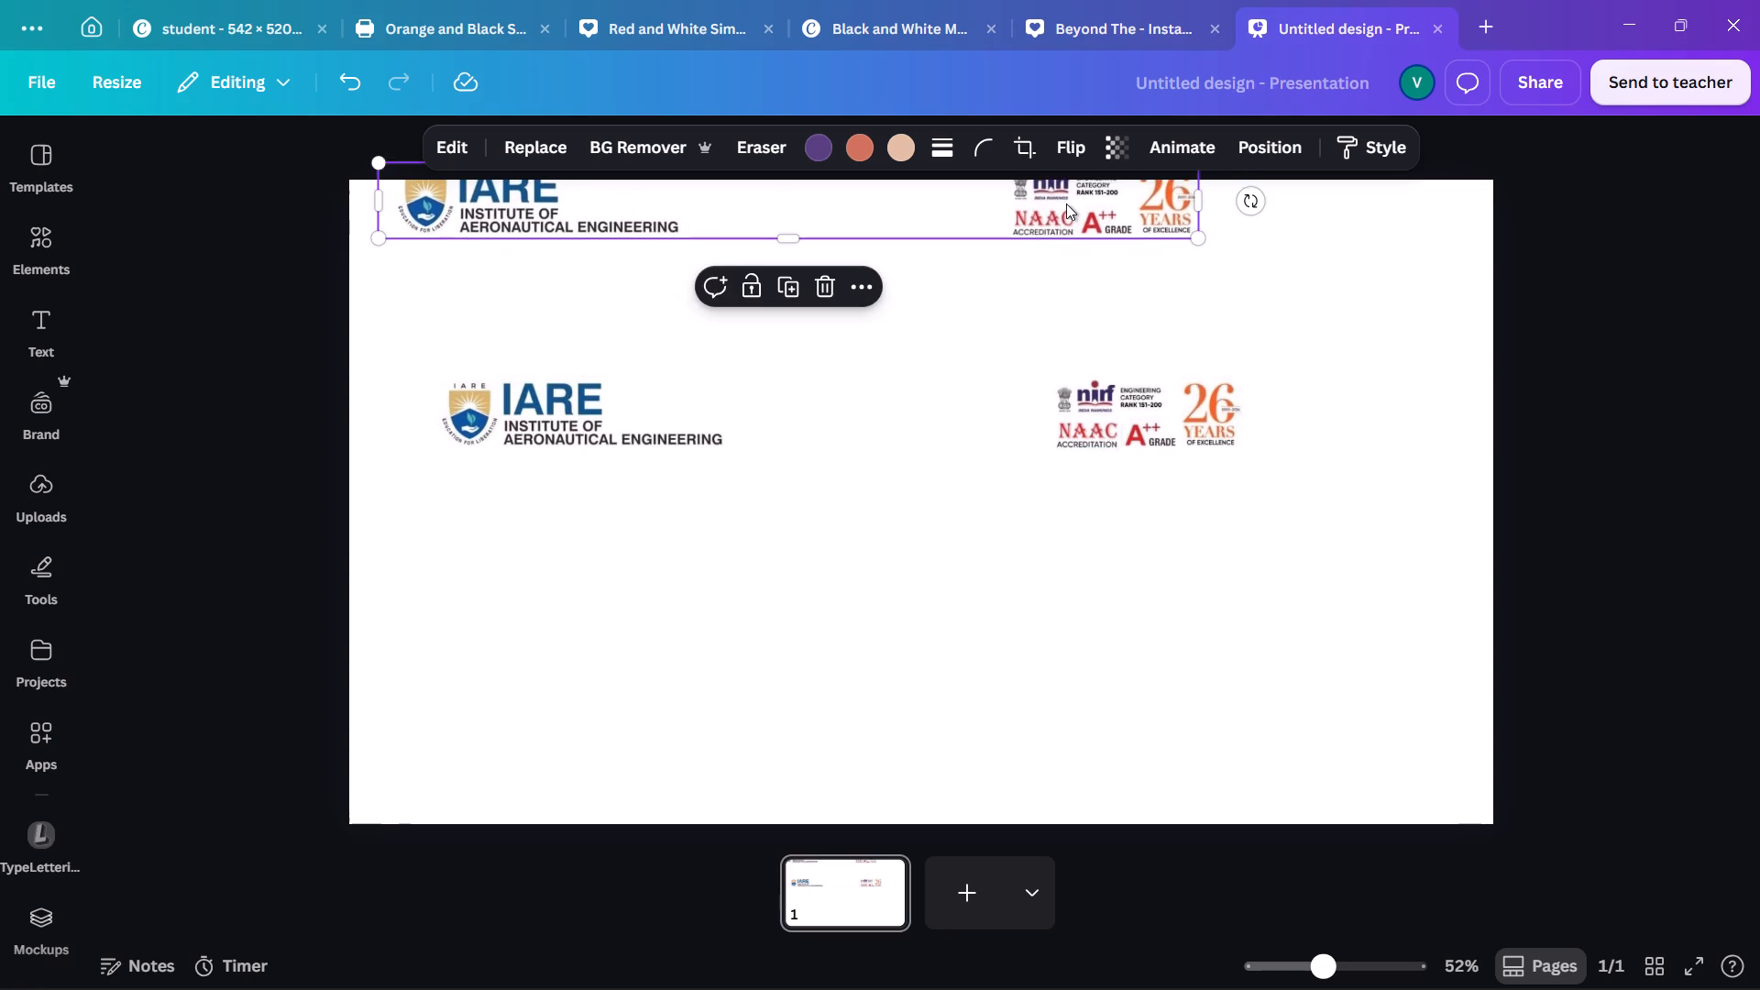
{"action": "key", "text": "ctrl+z"}
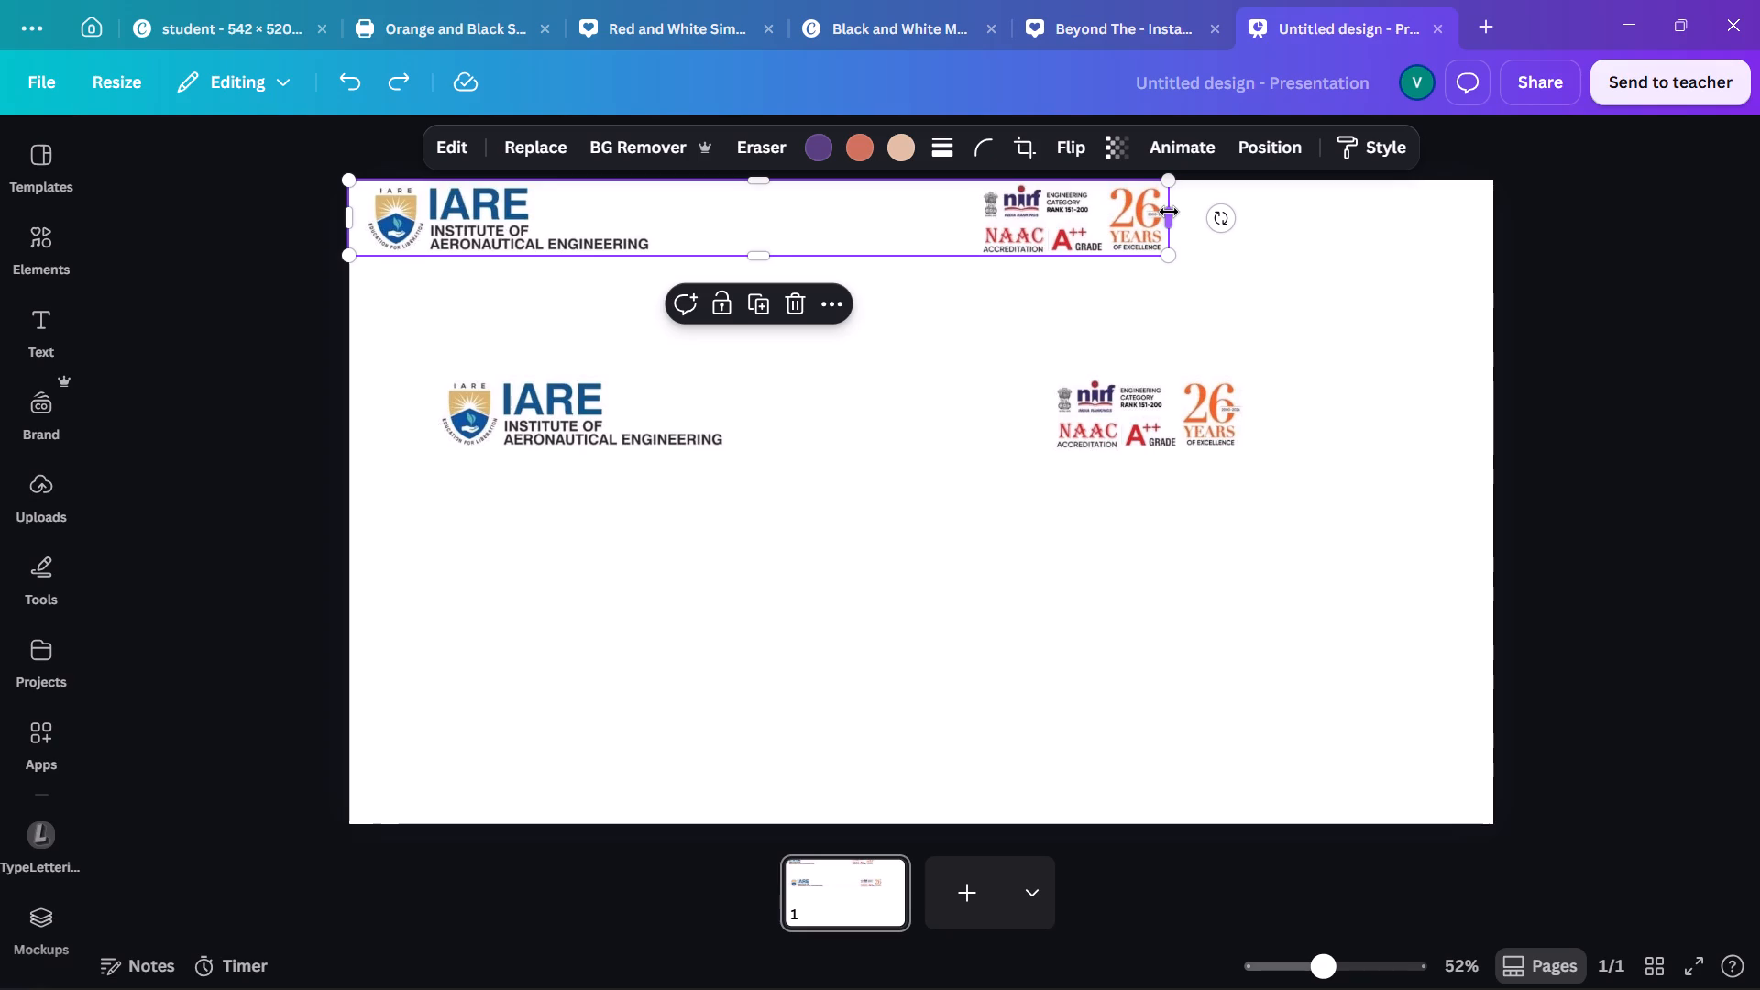
{"action": "left_click_drag", "start_coordinate": [1169, 212], "coordinate": [672, 247]}
Move the uncropped banner copy up and to the right, toward the top of the page.
{"action": "left_click_drag", "start_coordinate": [817, 439], "coordinate": [1027, 261]}
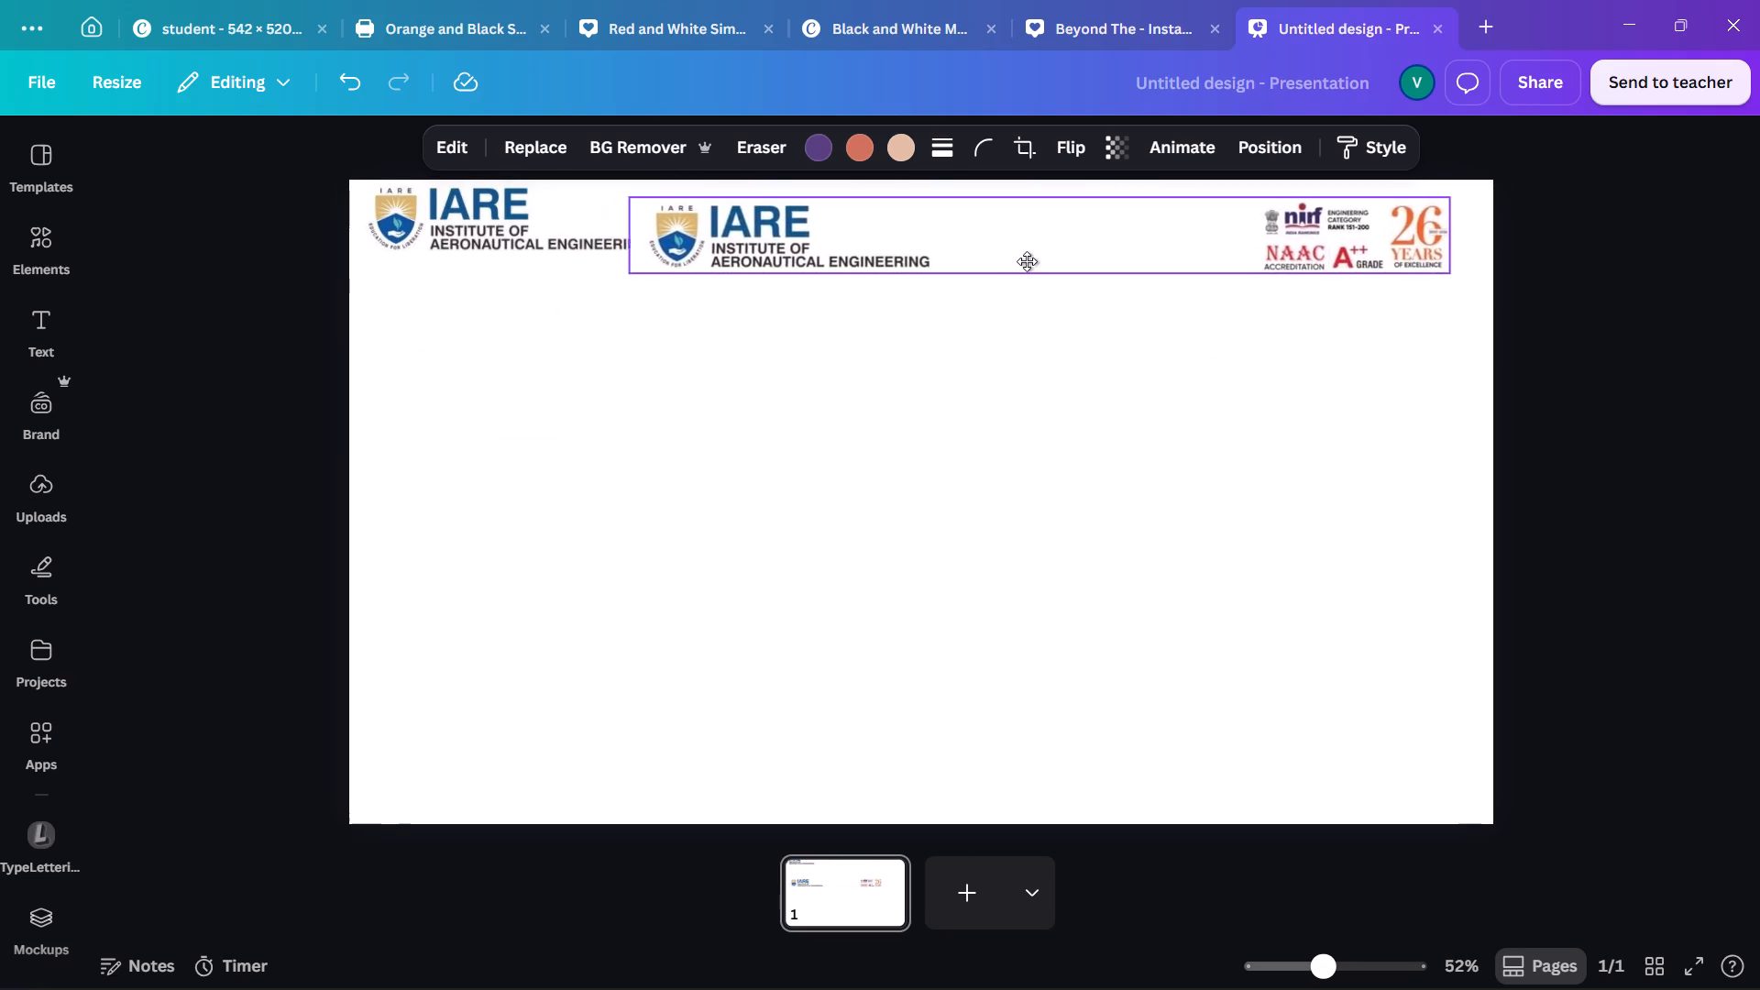
Move the uncropped banner copy flush against the page's top-right corner.
{"action": "left_click_drag", "start_coordinate": [1027, 261], "coordinate": [1061, 253]}
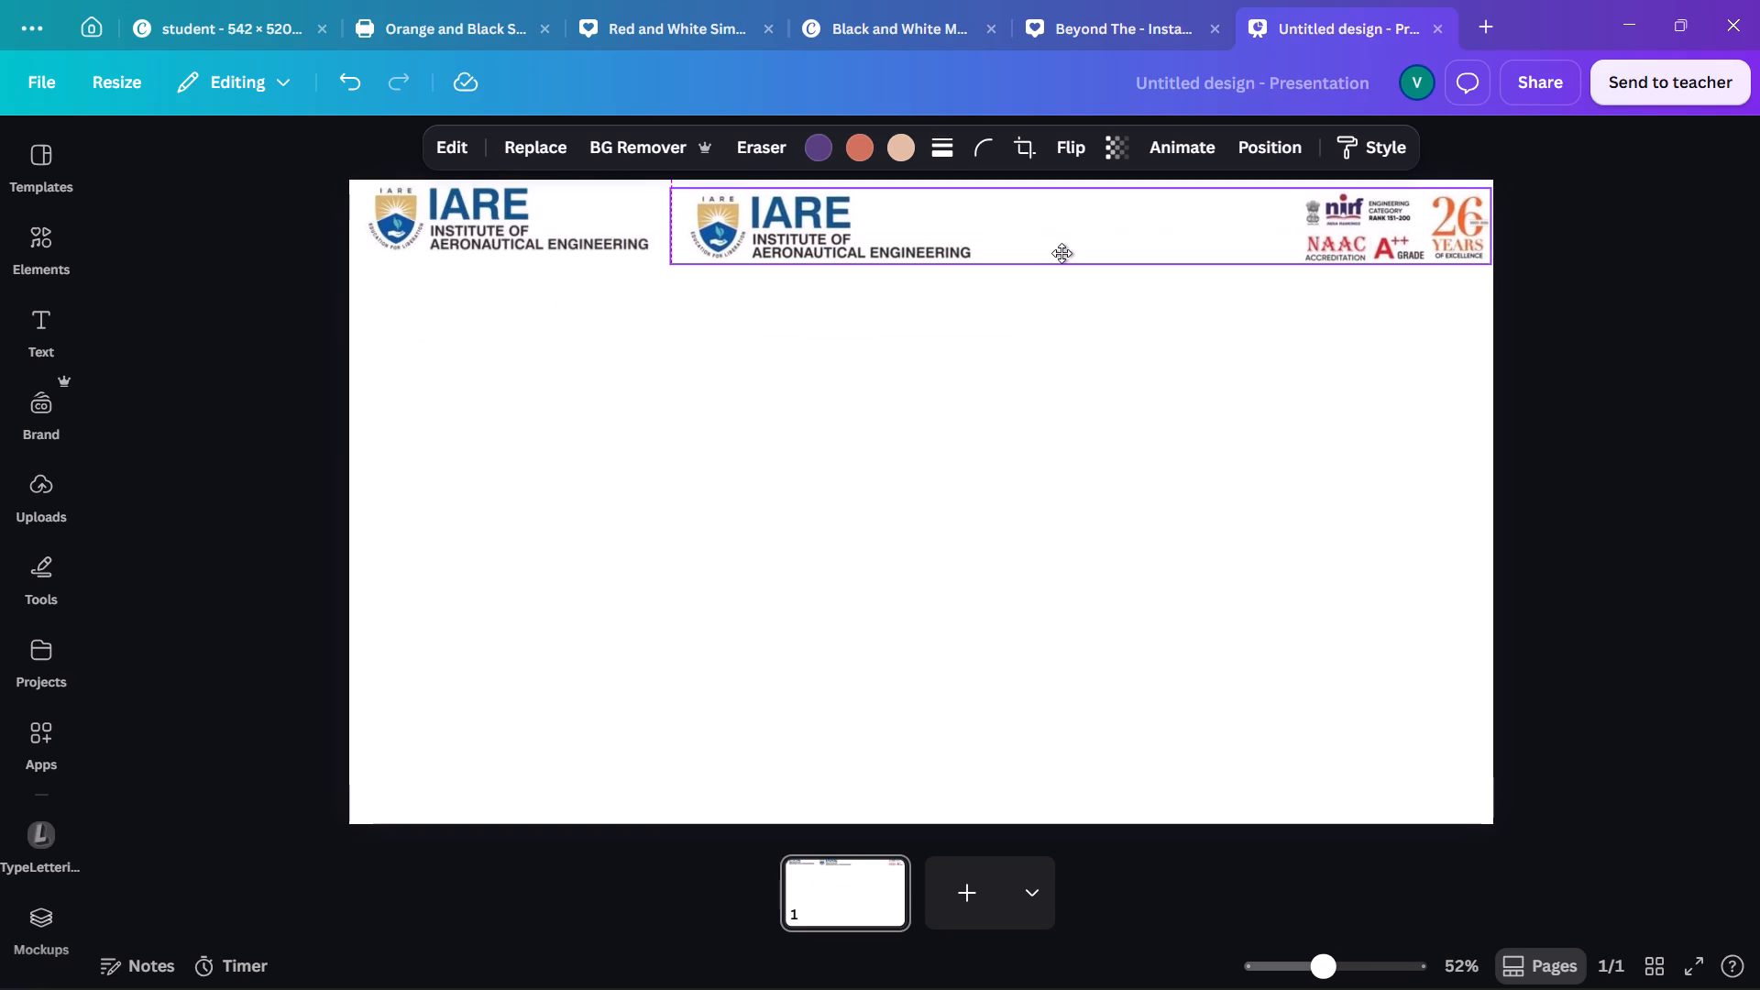
{"action": "left_click_drag", "start_coordinate": [1061, 253], "coordinate": [1062, 247]}
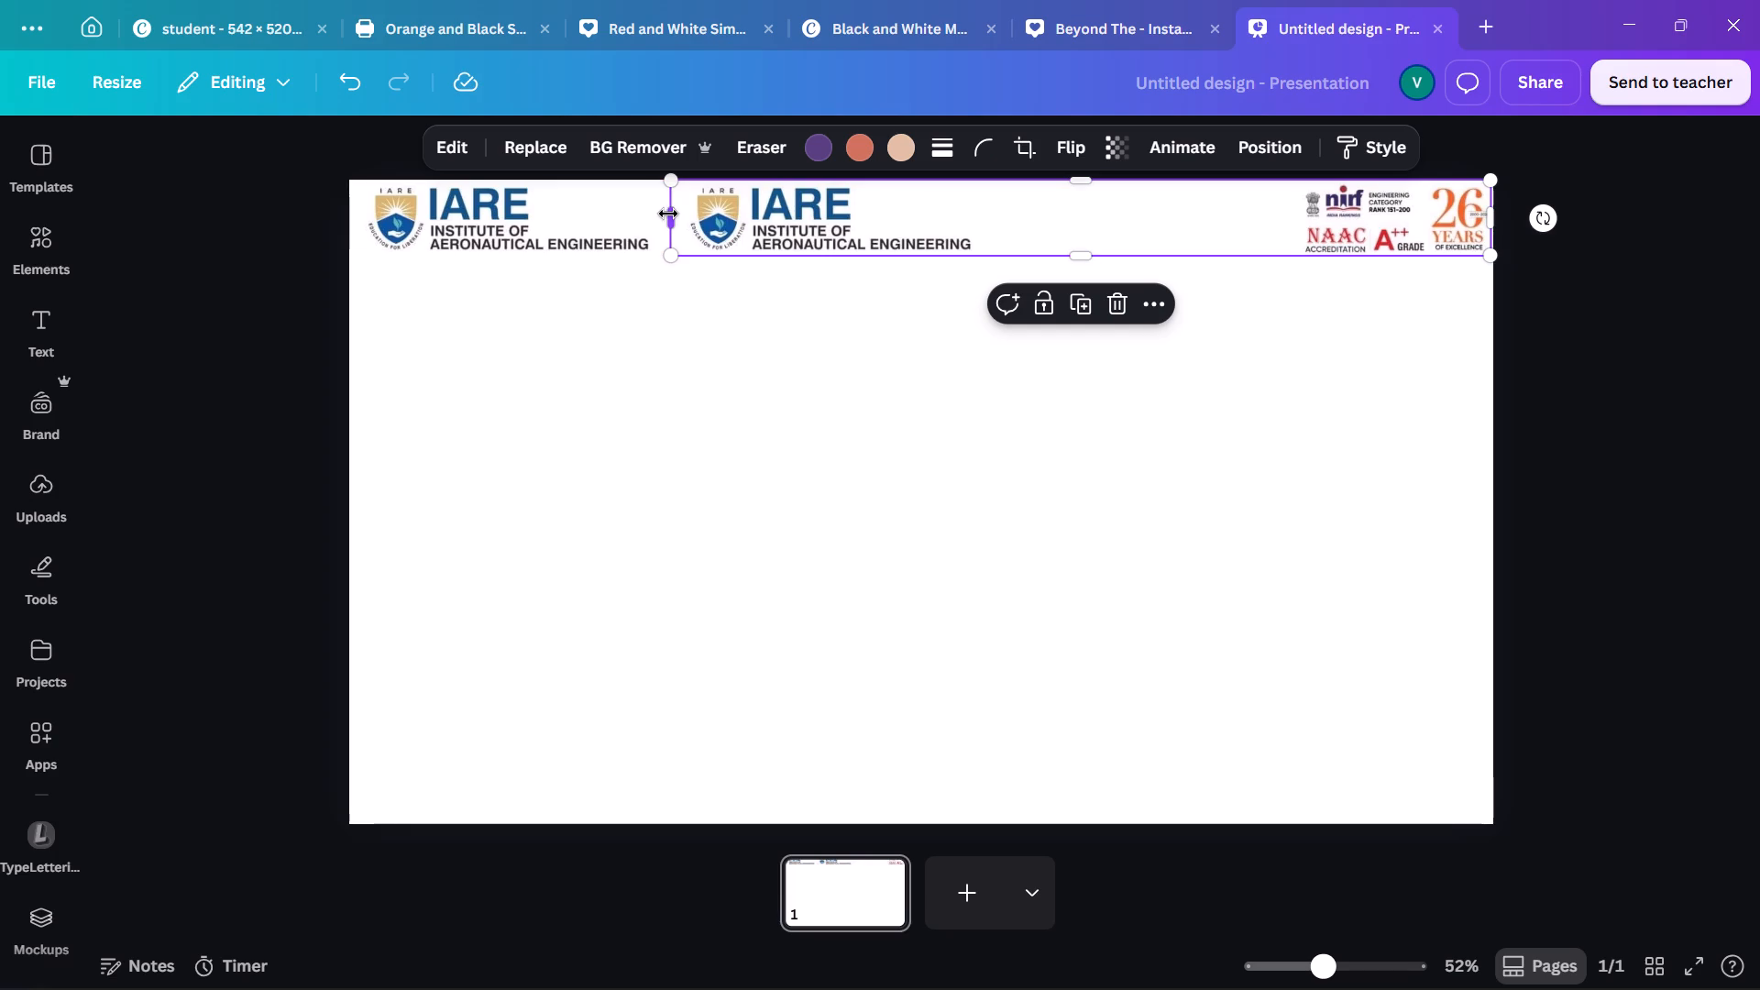
Crop the banner copy's left side so only the NIRF, NAAC A++ and 26 Years logos are left.
{"action": "left_click_drag", "start_coordinate": [668, 214], "coordinate": [1210, 168]}
{"action": "left_click", "coordinate": [1629, 325]}
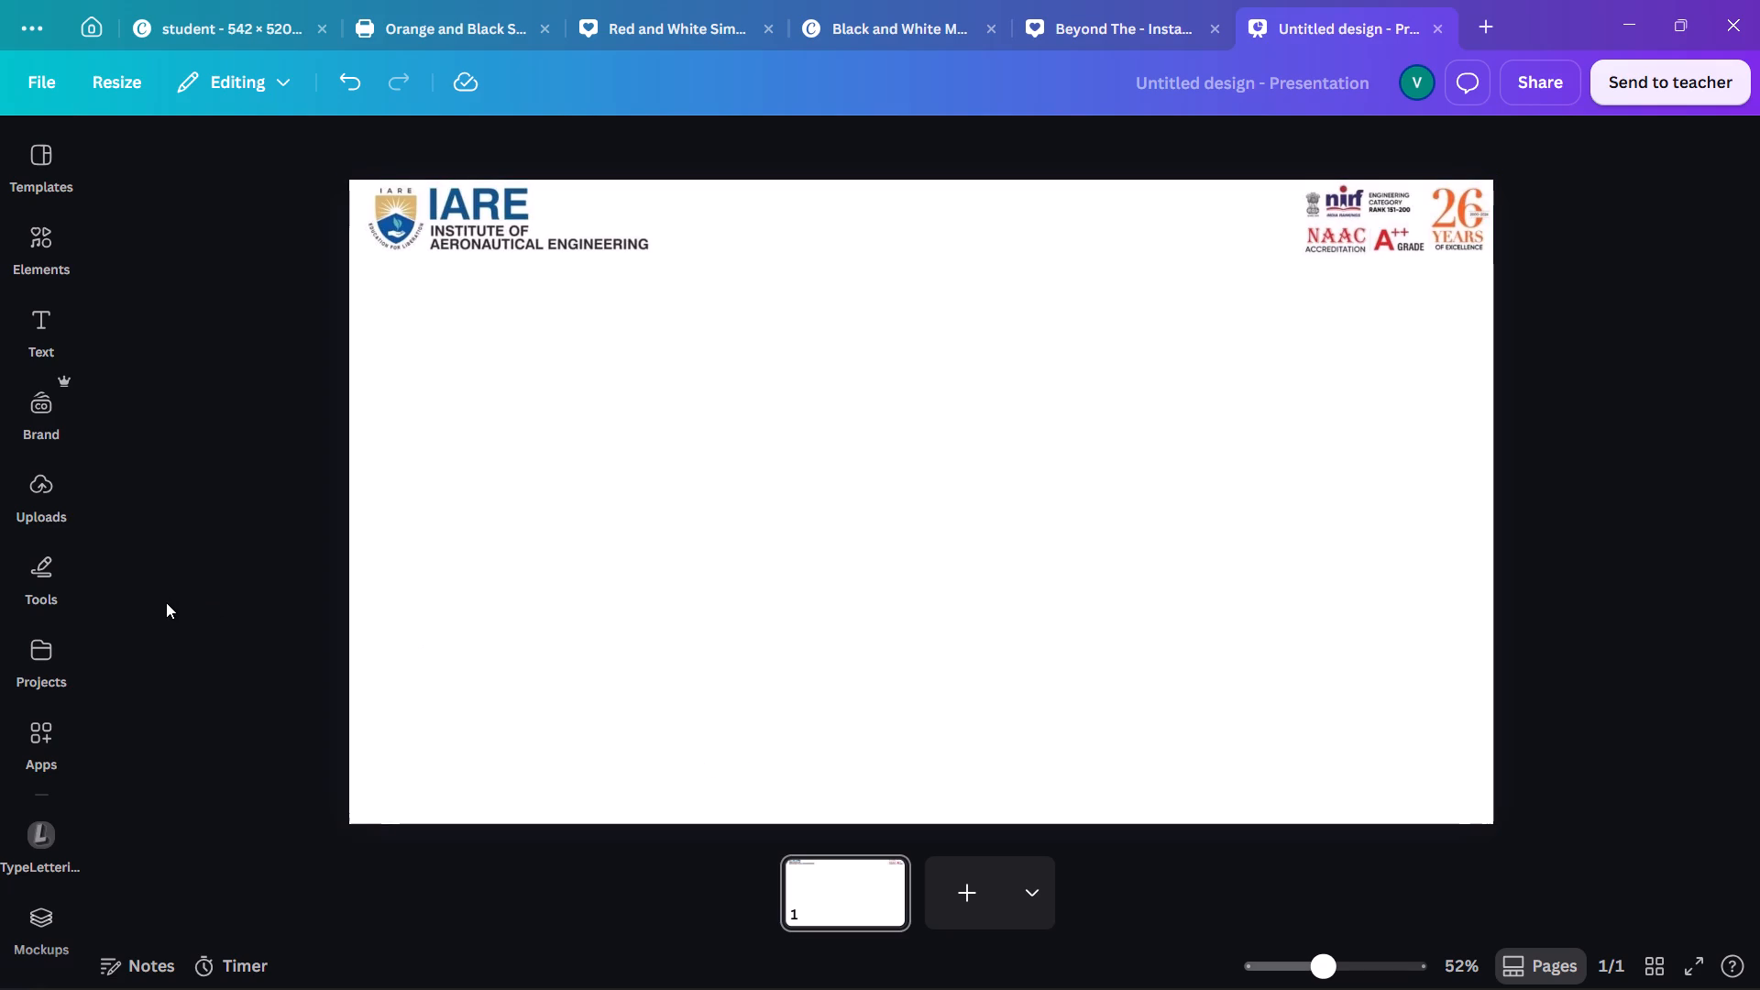
Check the reference poster's title and add the "Happy BIRTHDAY" font combination to the page.
{"action": "key", "text": "alt+Tab"}
{"action": "key", "text": "alt+Tab"}
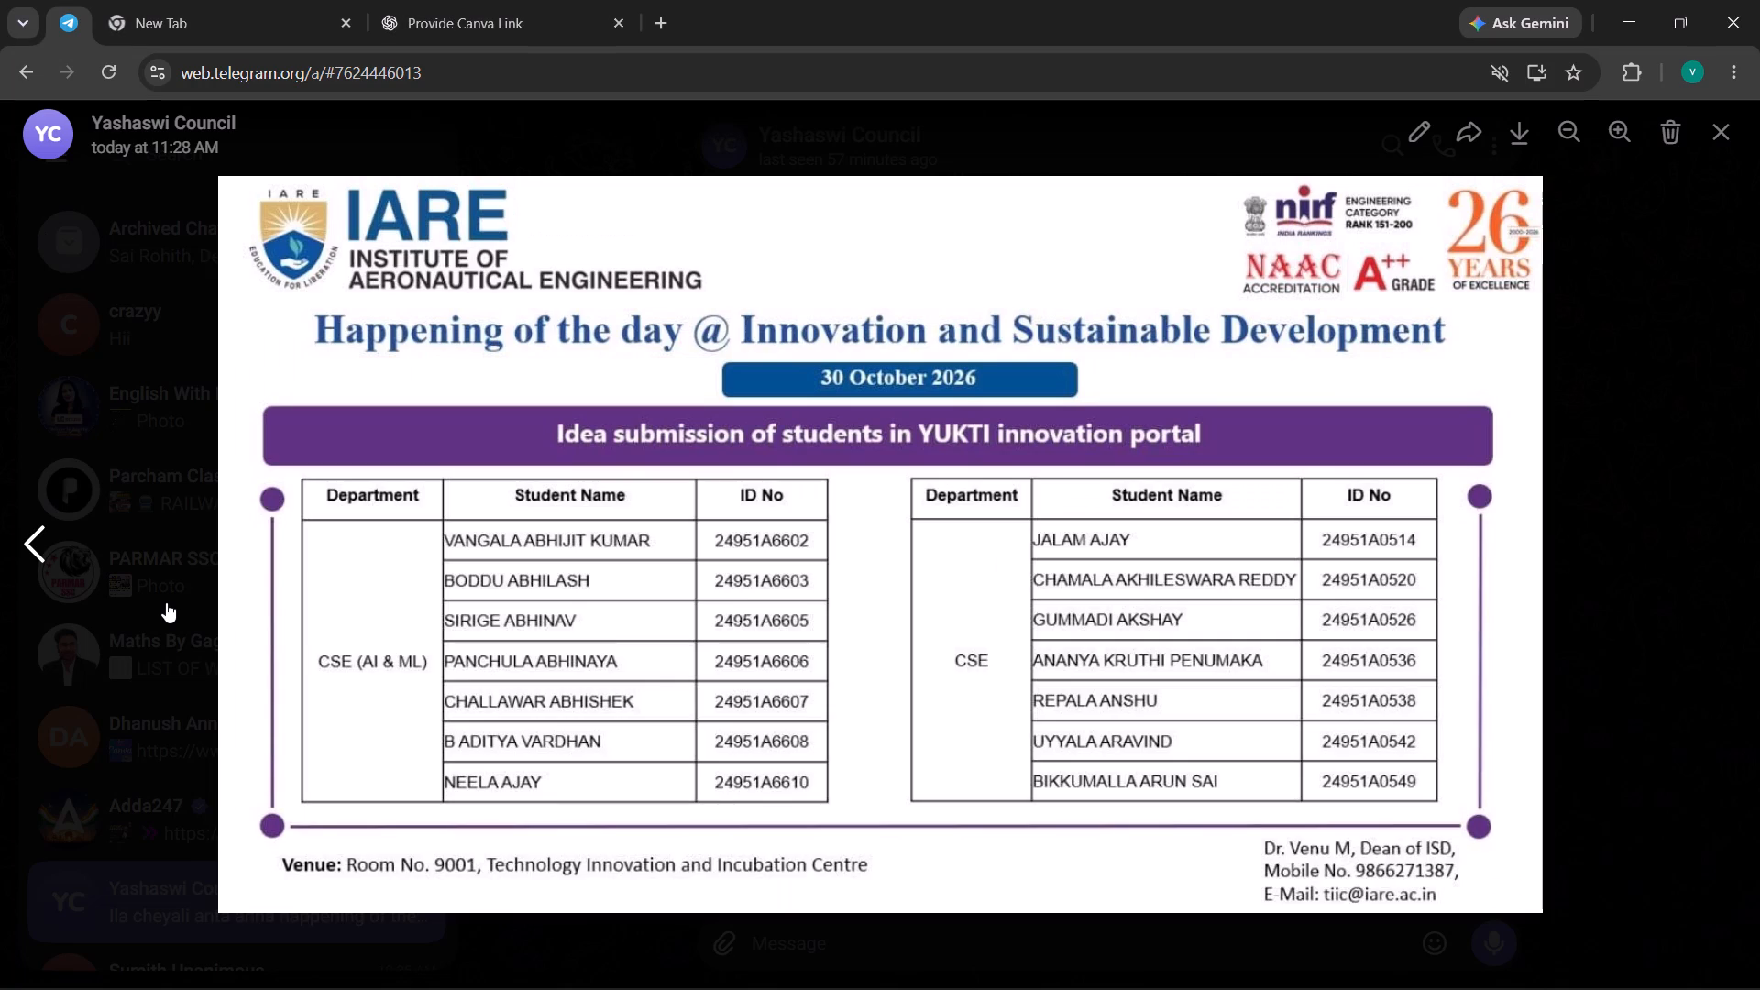
{"action": "left_click", "coordinate": [50, 350]}
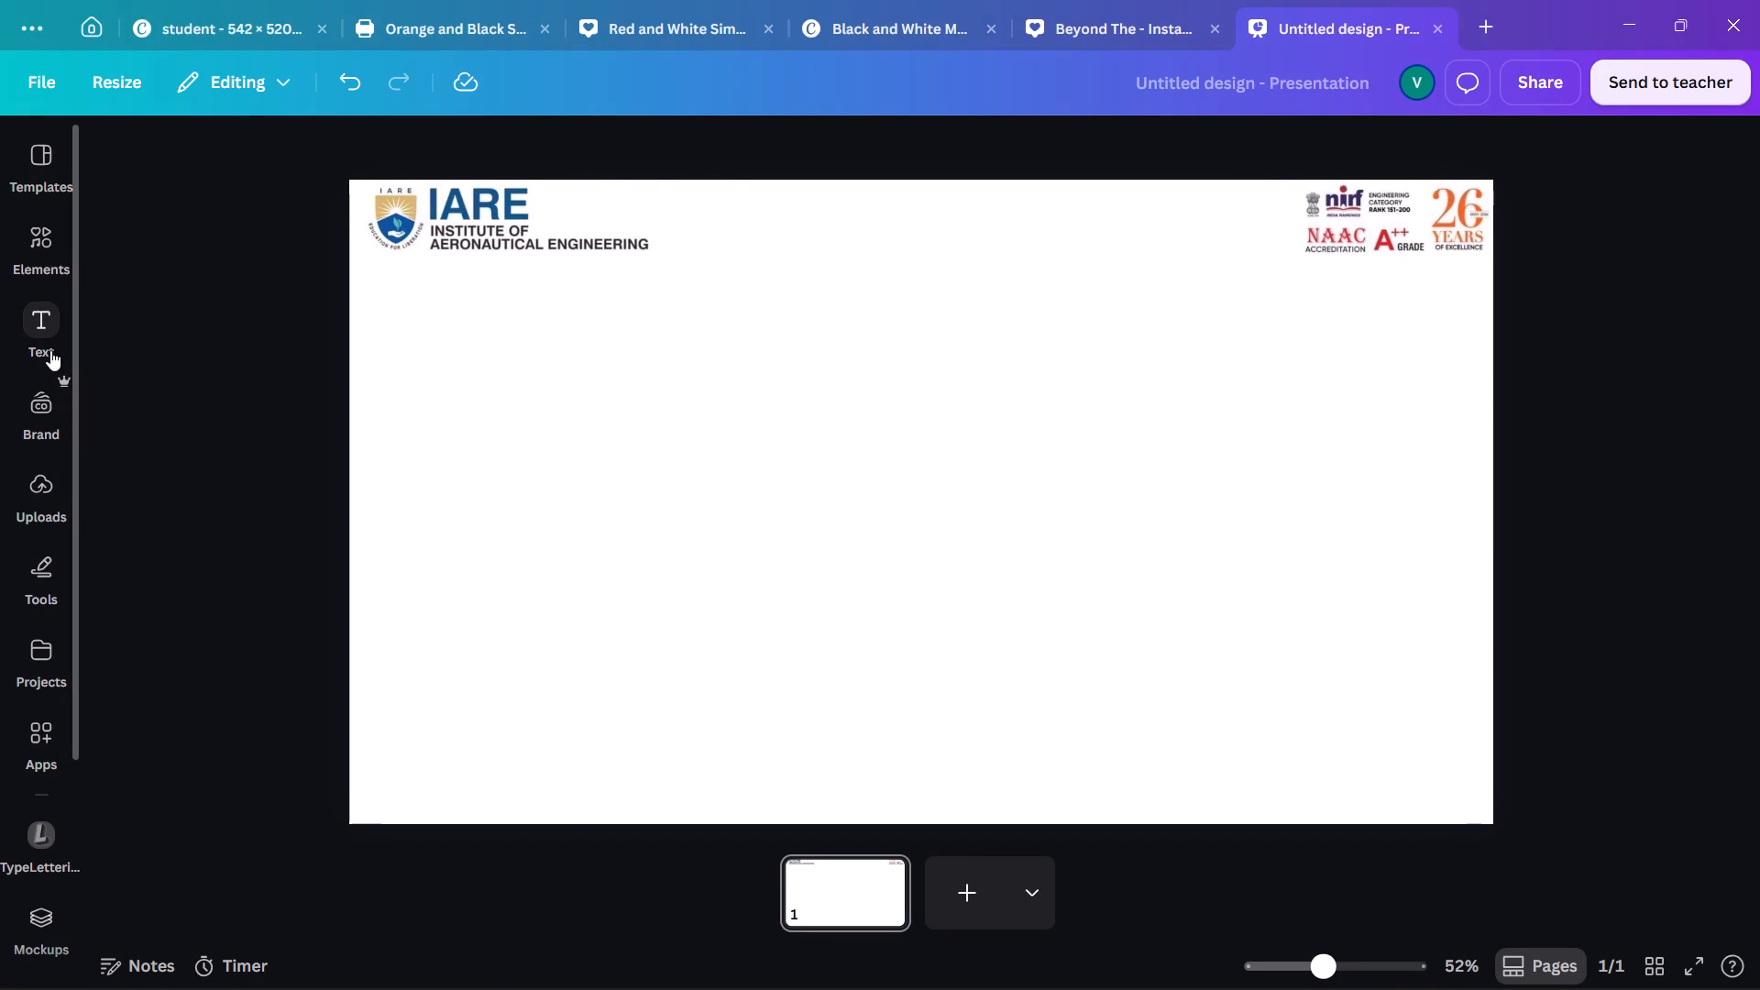
{"action": "scroll", "coordinate": [294, 753], "scroll_direction": "down", "scroll_amount": 4}
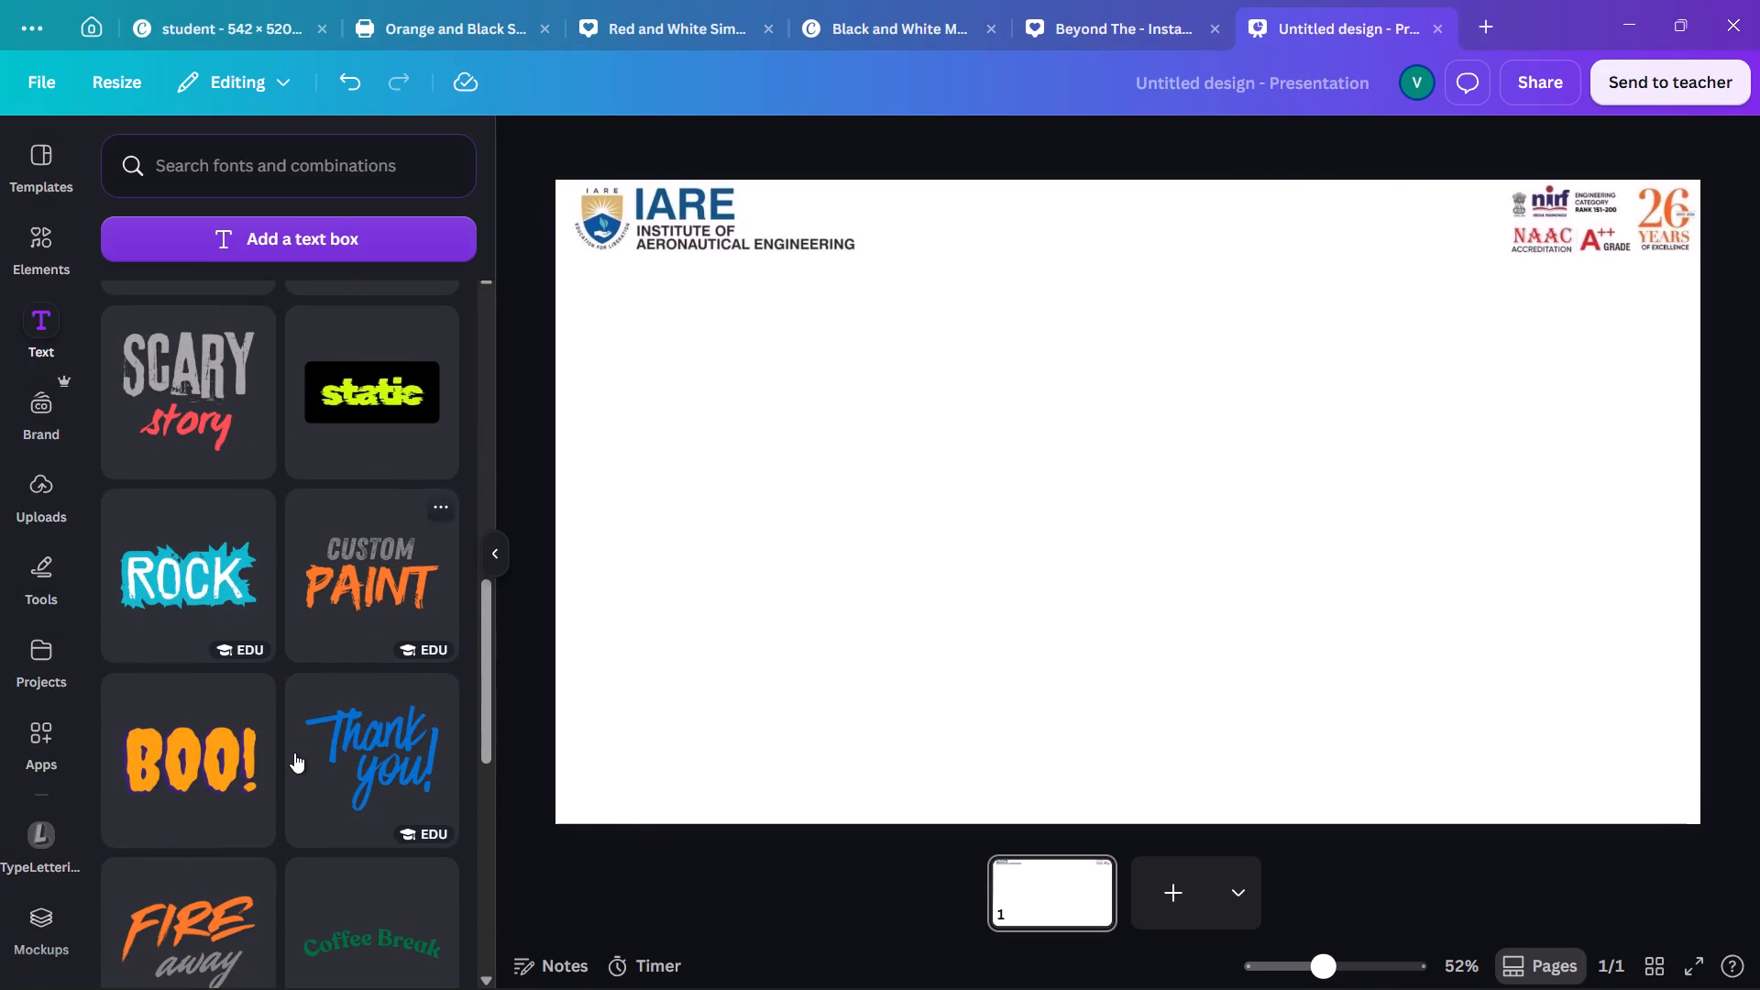
{"action": "scroll", "coordinate": [294, 753], "scroll_direction": "down", "scroll_amount": 6}
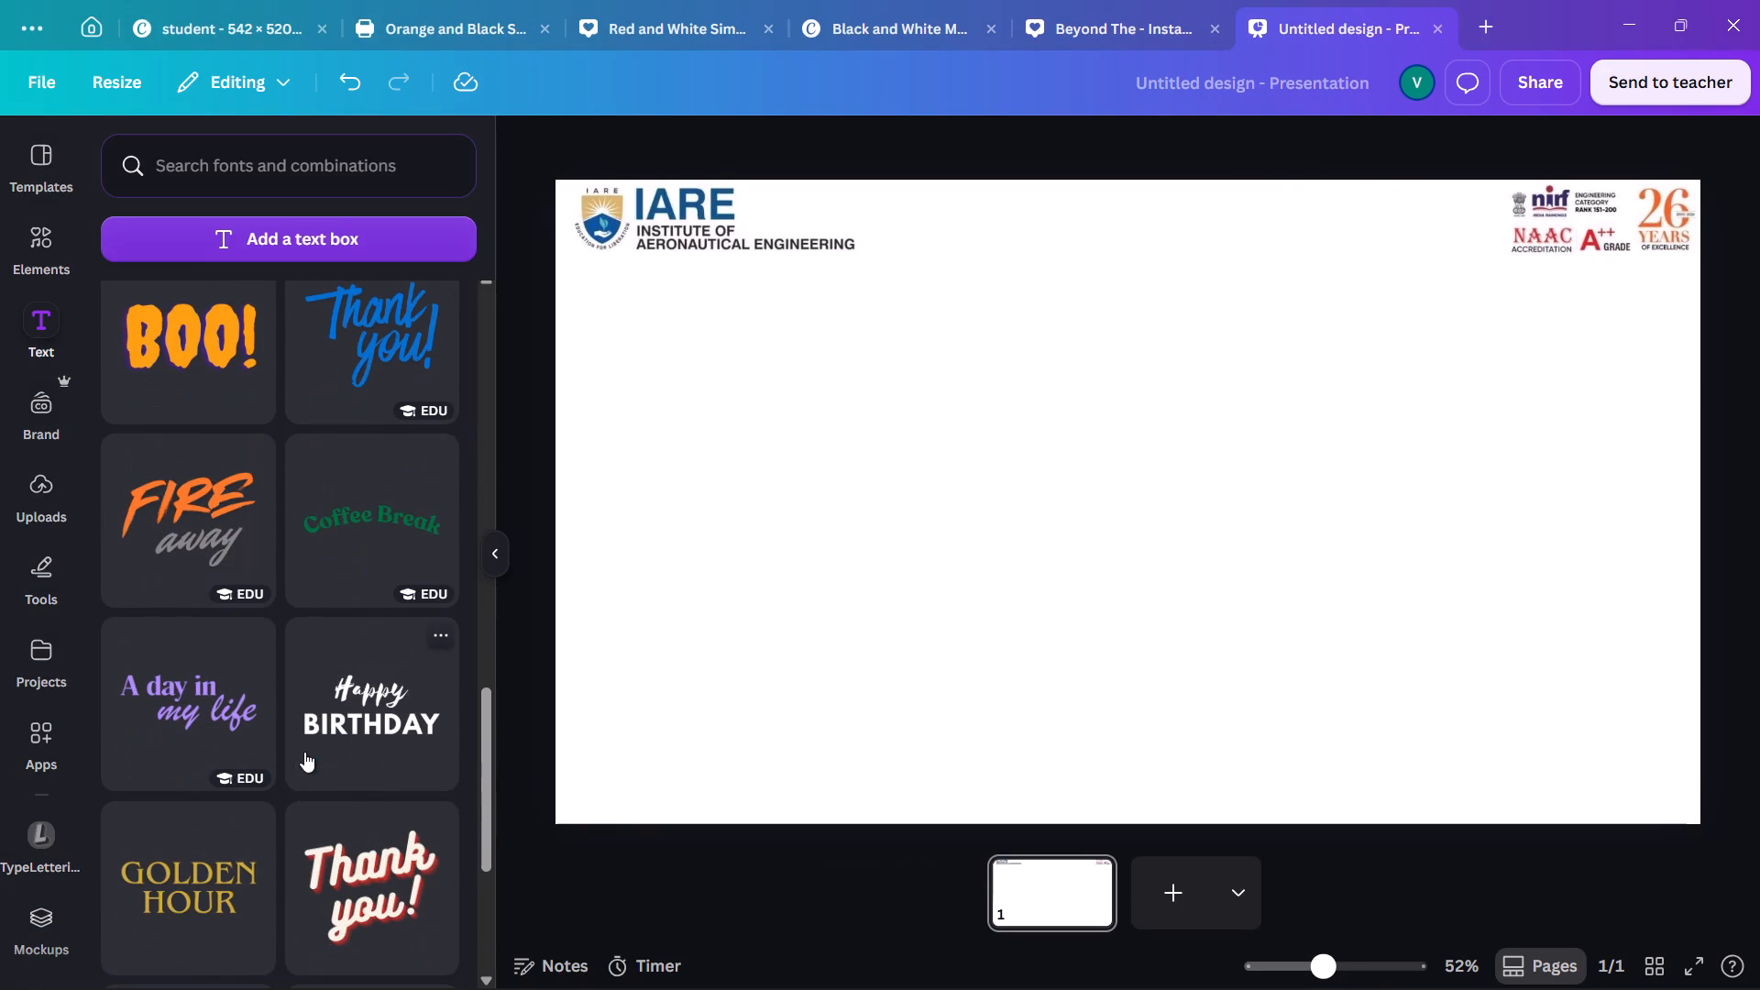
{"action": "left_click", "coordinate": [343, 732]}
Delete the script "Happy" line from the text group, keeping the "BIRTHDAY" line.
{"action": "left_click", "coordinate": [1069, 452]}
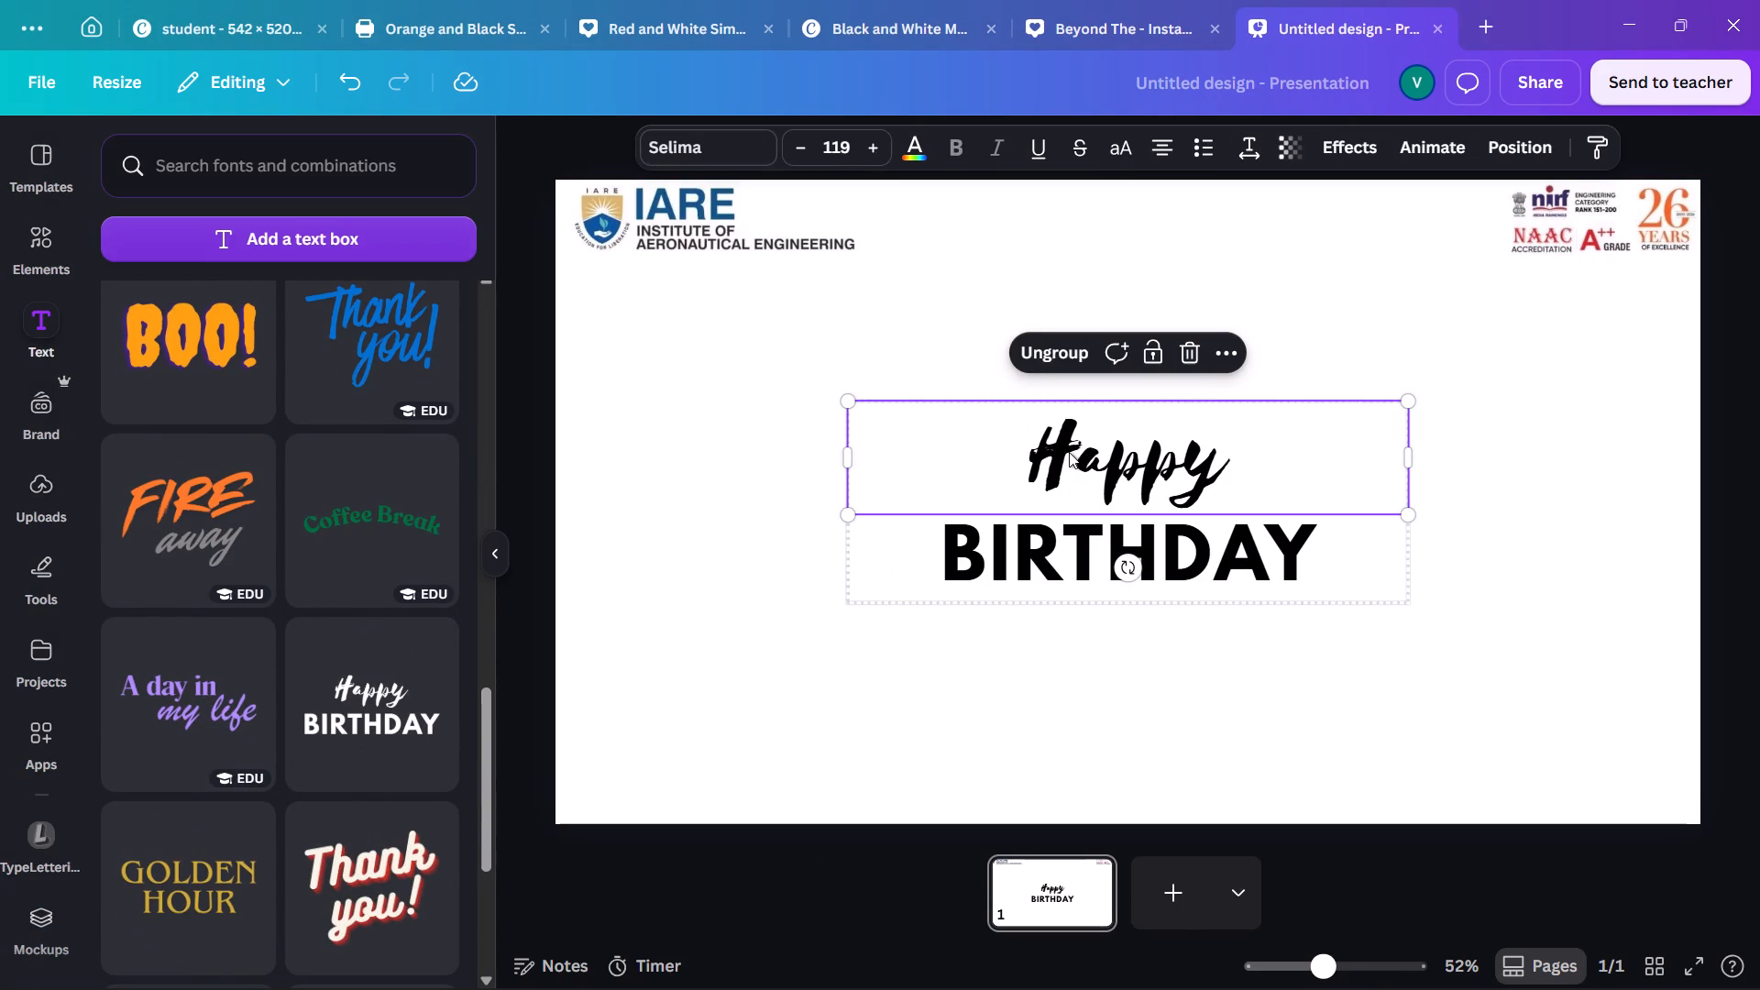
{"action": "left_click", "coordinate": [1189, 345]}
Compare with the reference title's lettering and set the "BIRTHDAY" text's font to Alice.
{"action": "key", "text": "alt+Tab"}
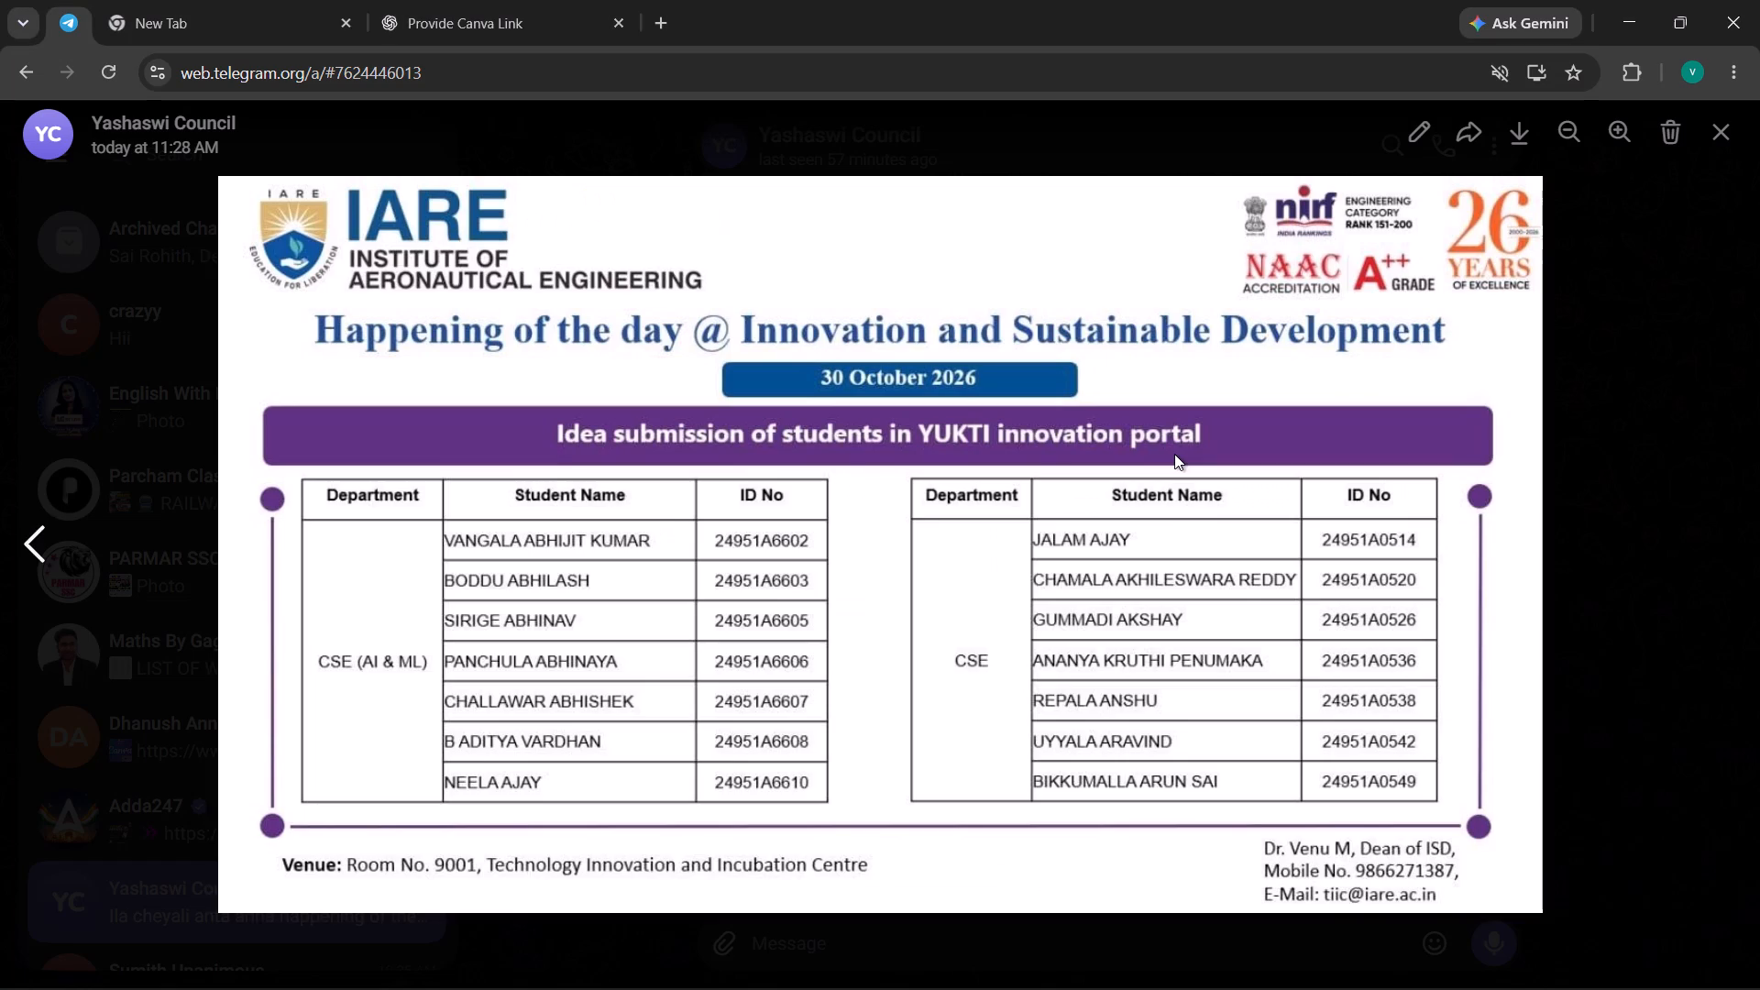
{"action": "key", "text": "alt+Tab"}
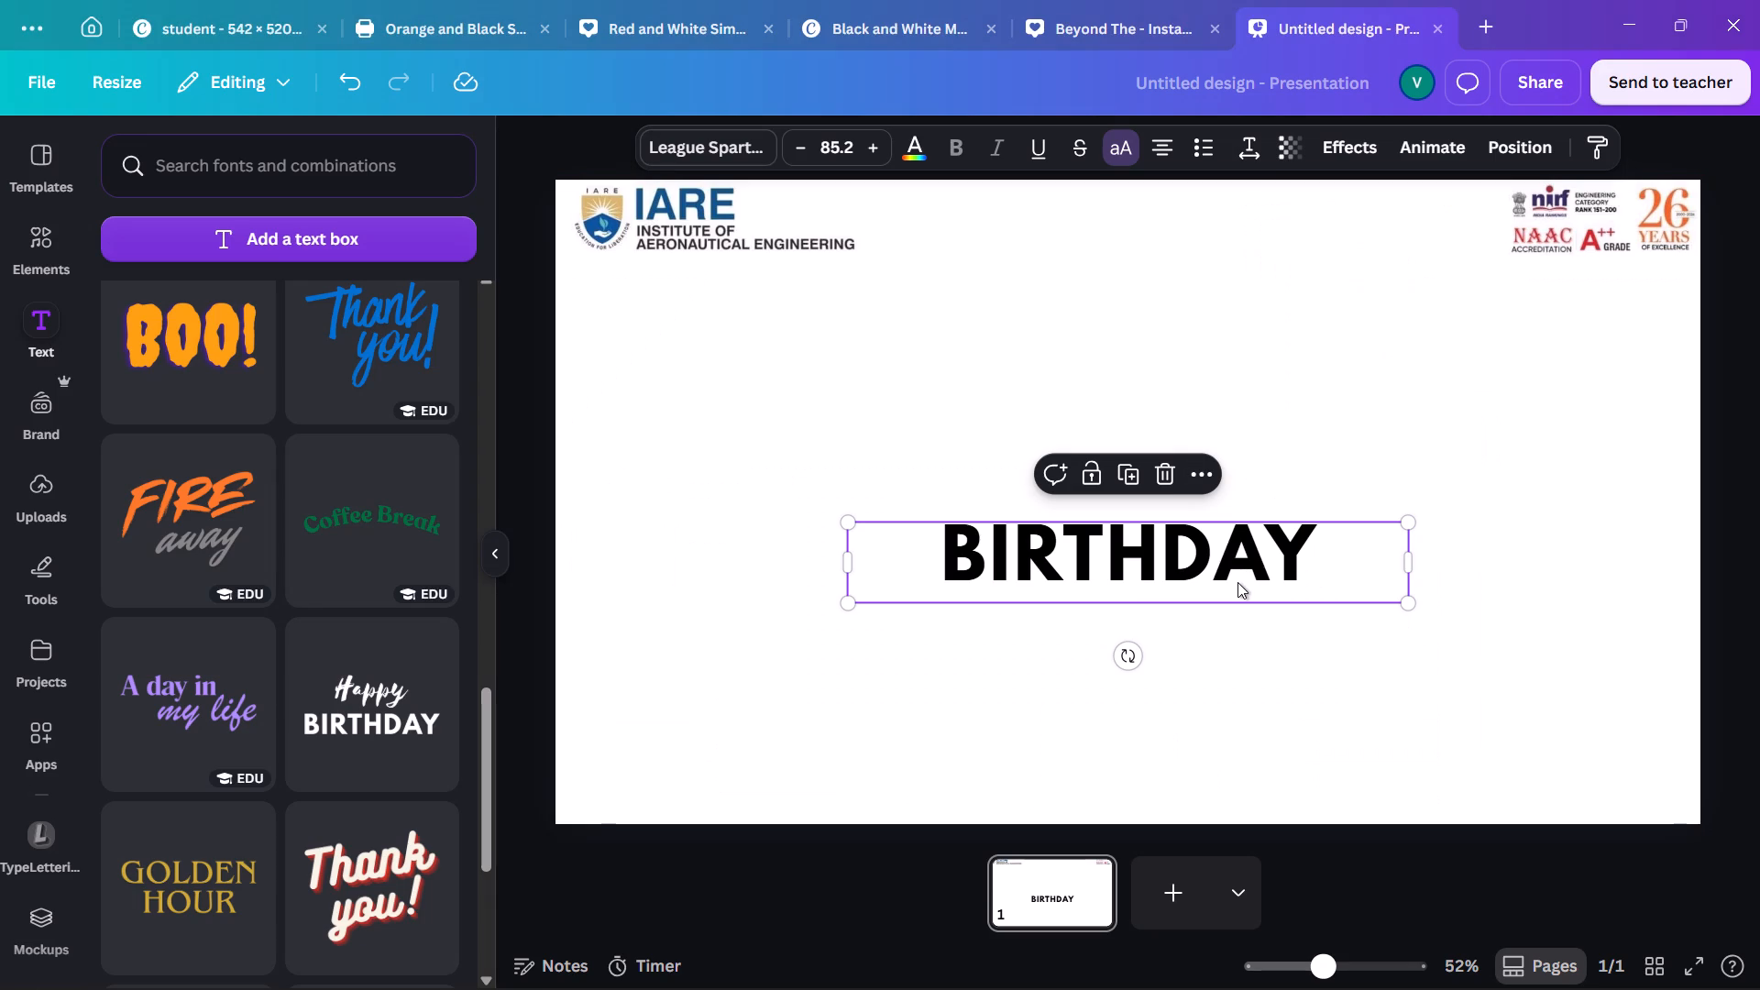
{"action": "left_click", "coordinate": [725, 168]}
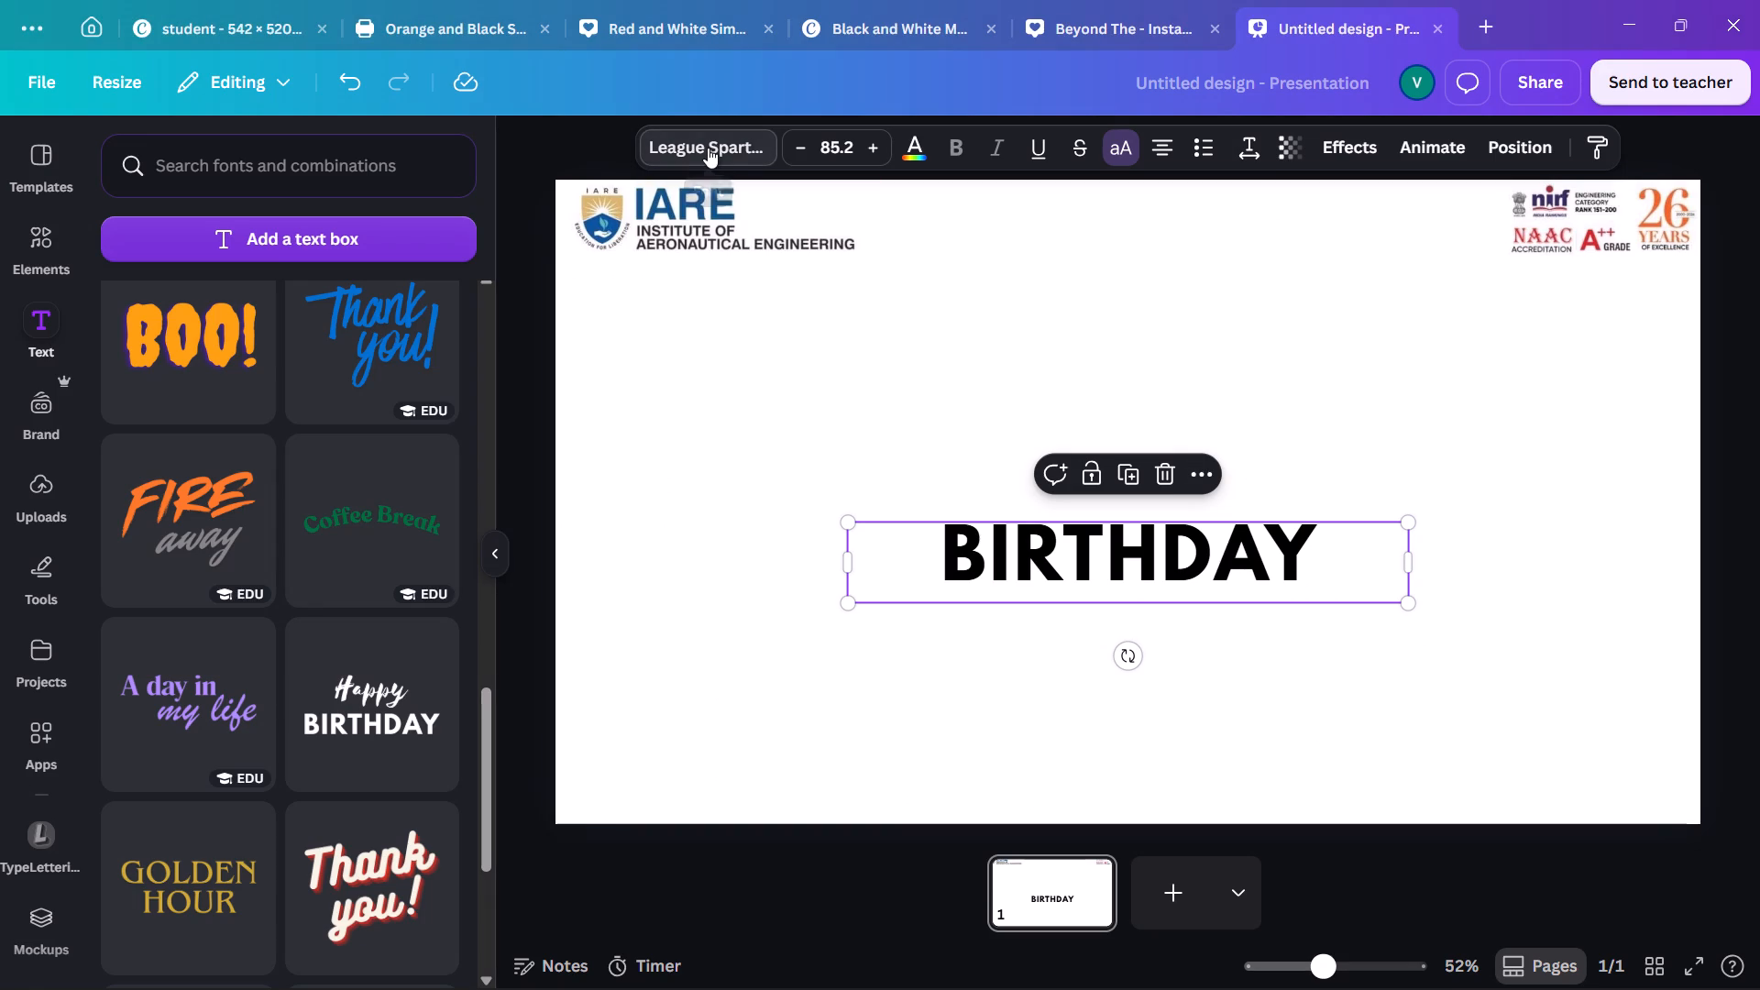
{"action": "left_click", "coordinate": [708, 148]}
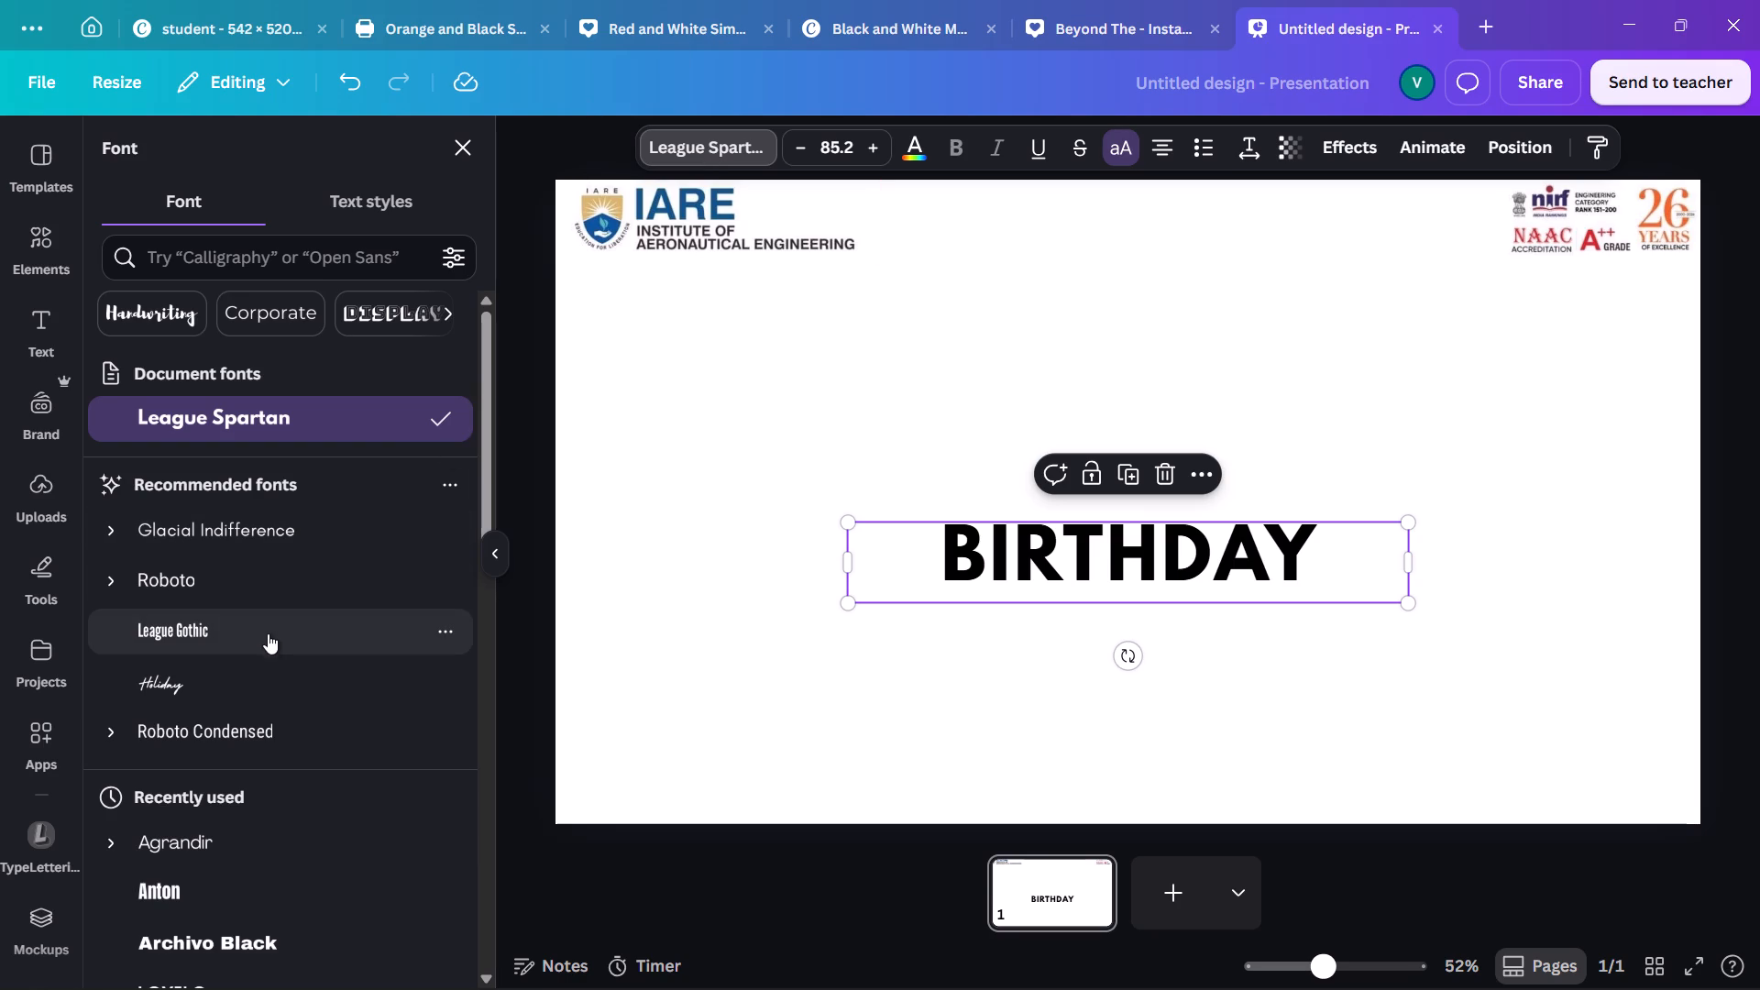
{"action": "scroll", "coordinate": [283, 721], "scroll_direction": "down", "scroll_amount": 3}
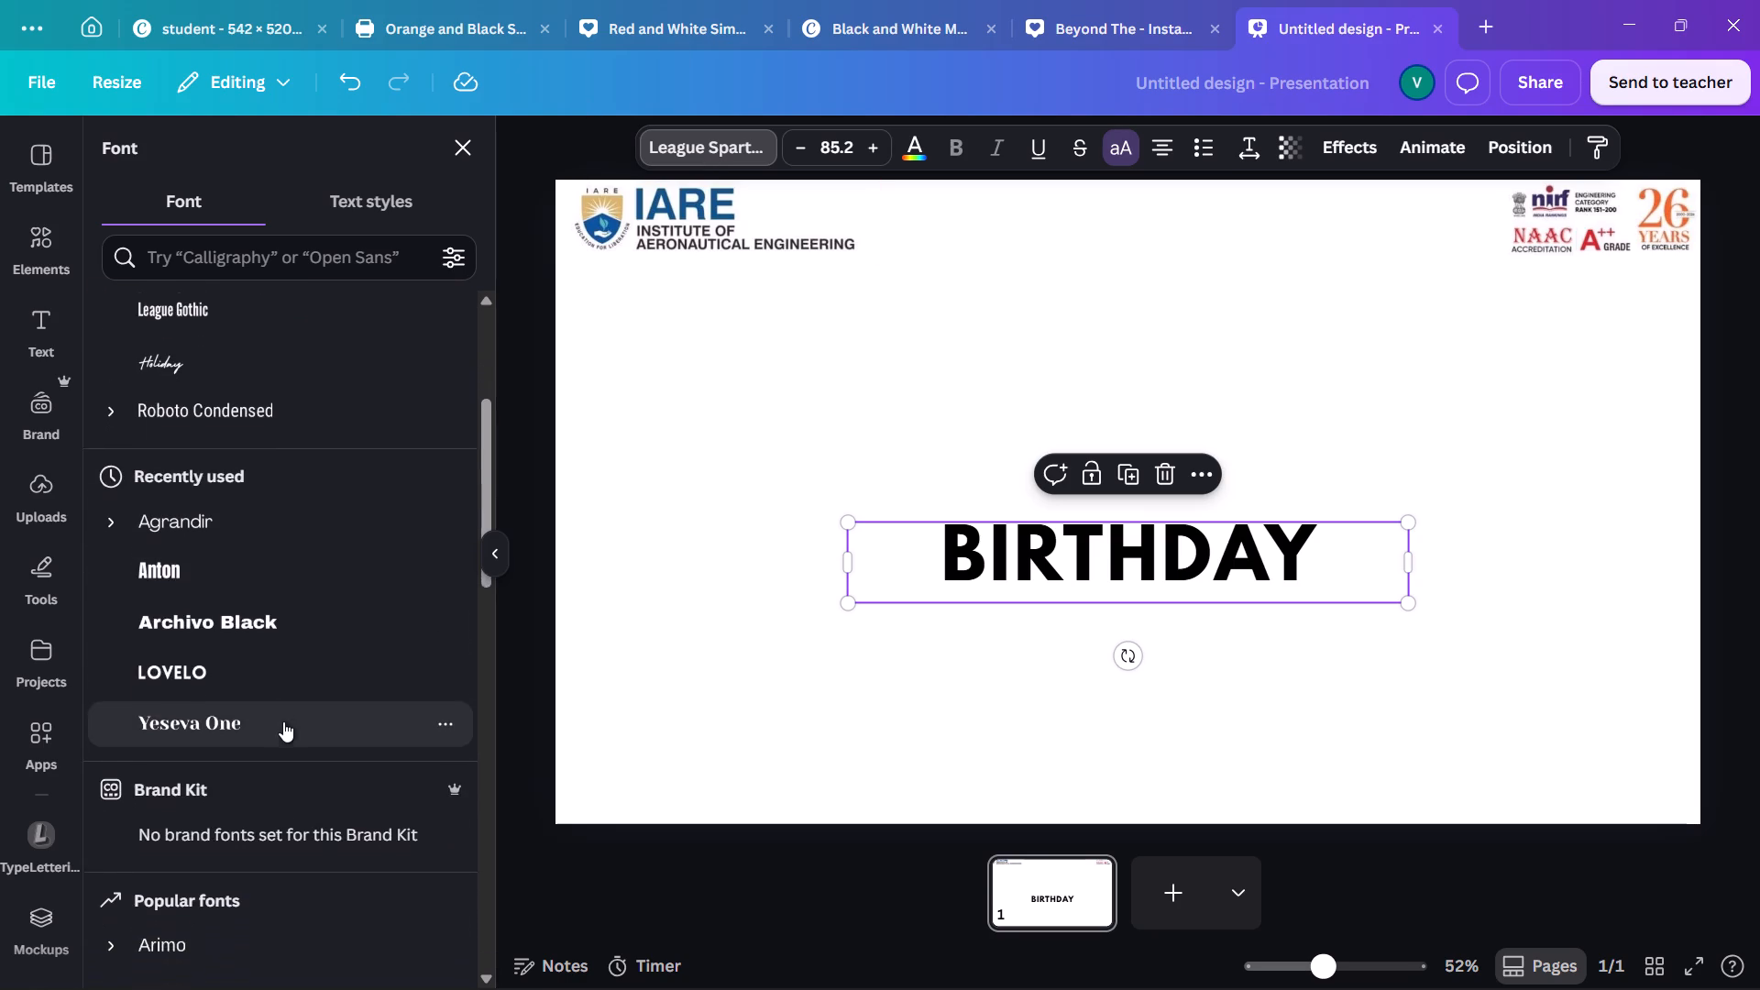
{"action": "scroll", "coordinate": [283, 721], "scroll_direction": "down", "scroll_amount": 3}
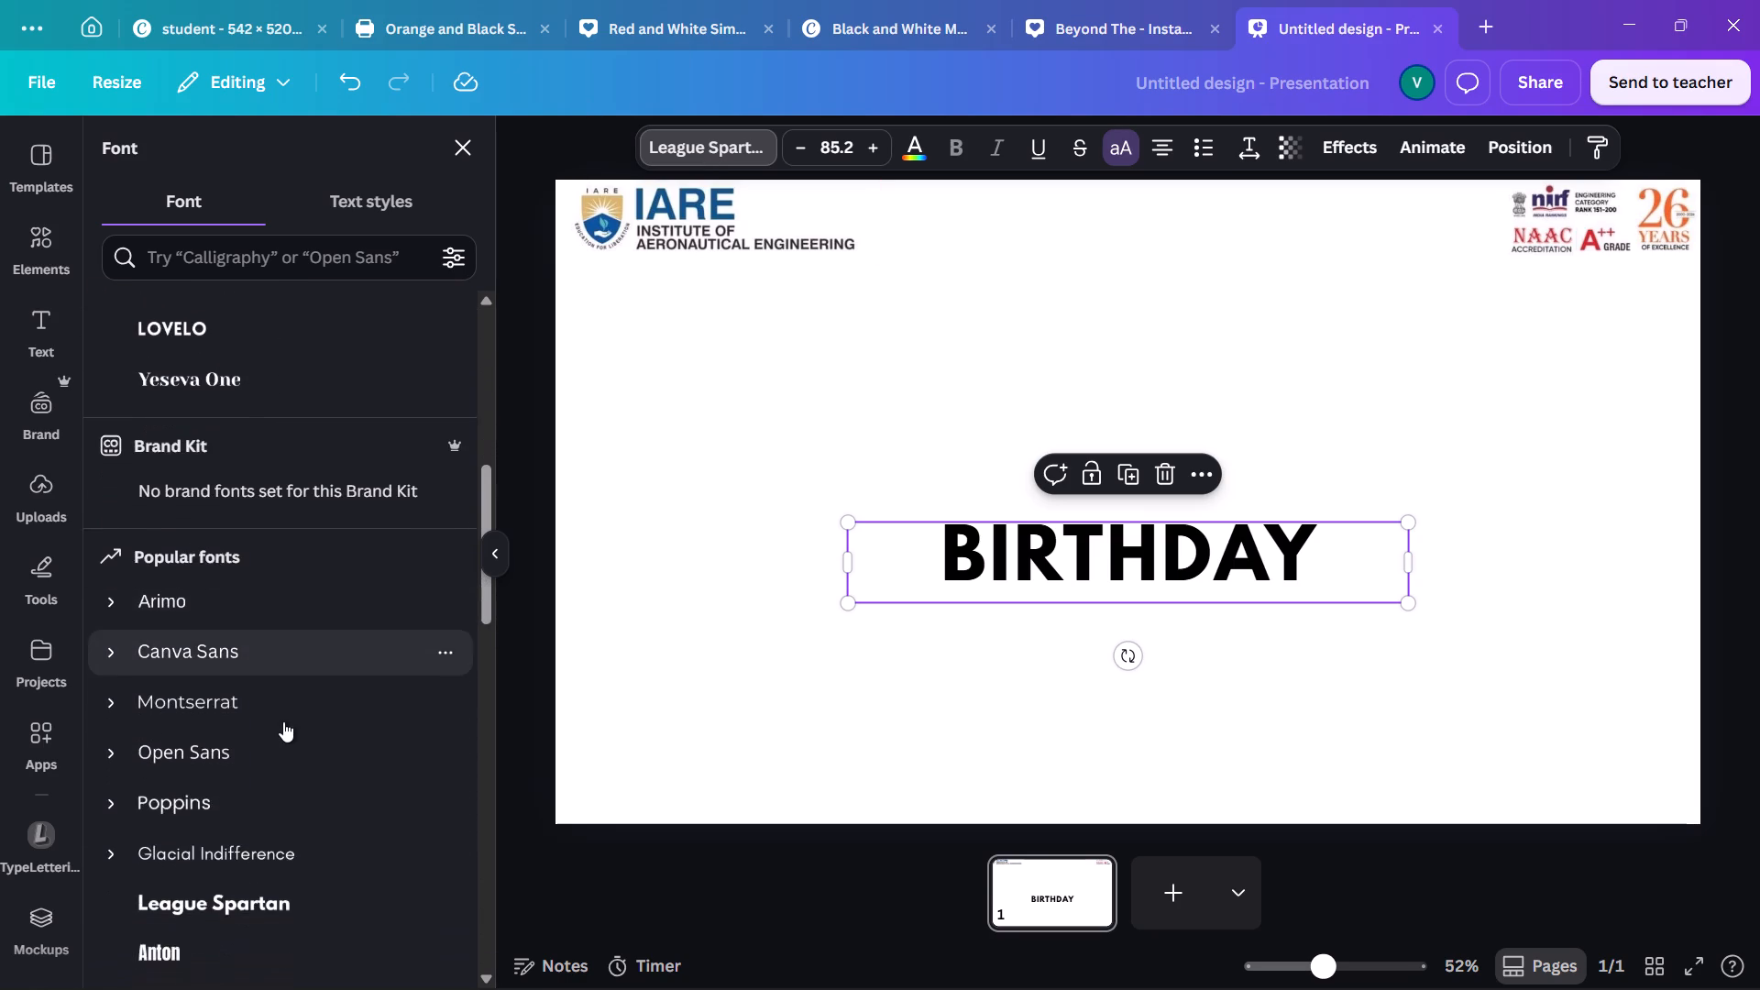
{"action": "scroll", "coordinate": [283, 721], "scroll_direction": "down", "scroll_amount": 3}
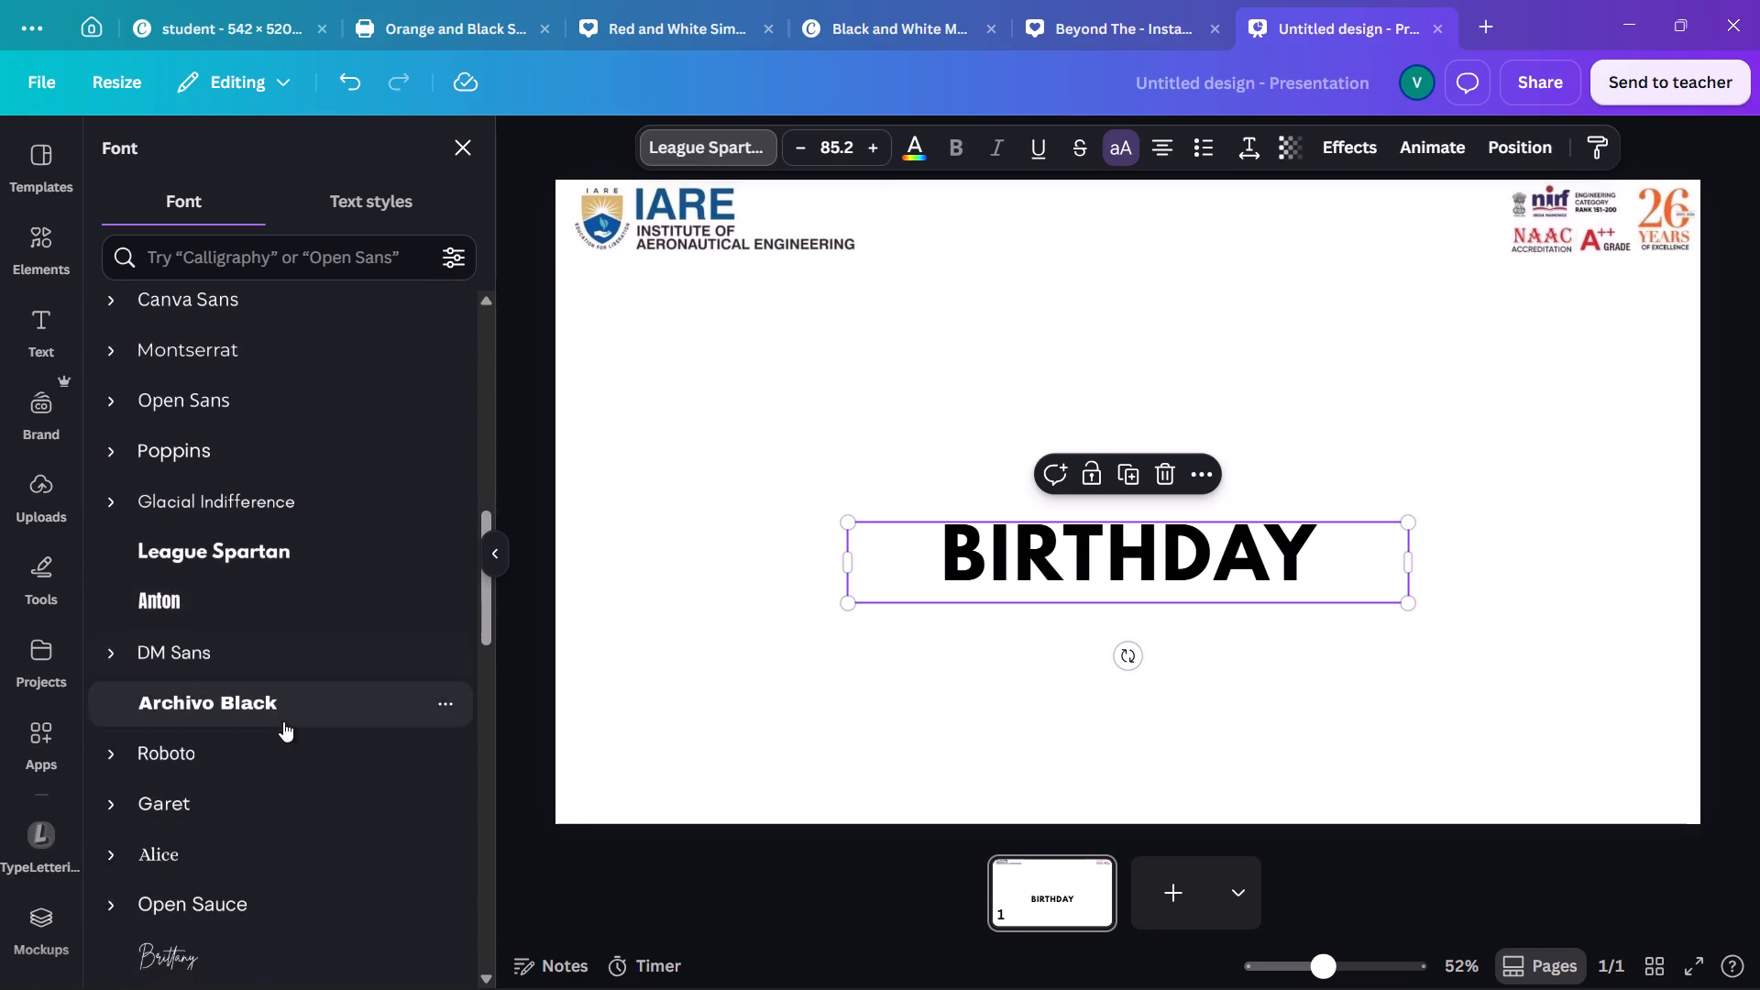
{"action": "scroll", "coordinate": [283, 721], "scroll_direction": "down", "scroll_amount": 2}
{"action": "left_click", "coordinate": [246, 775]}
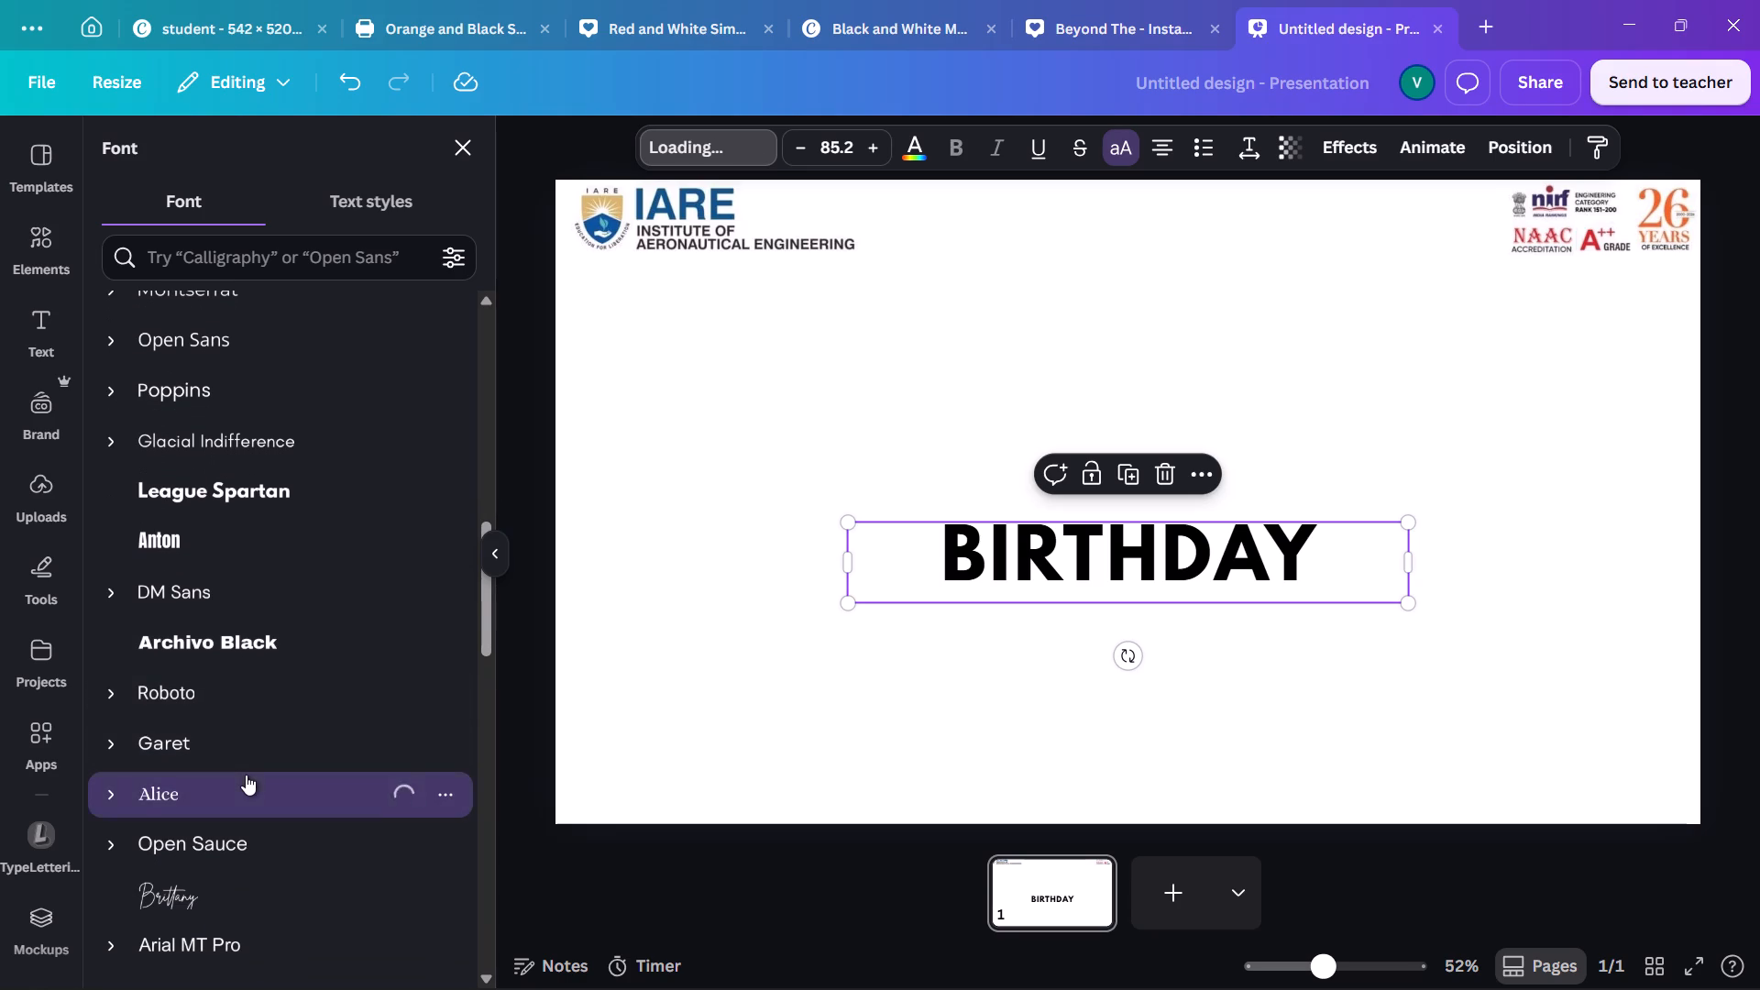
Replace the "BIRTHDAY" text with "happening".
{"action": "left_click", "coordinate": [921, 583]}
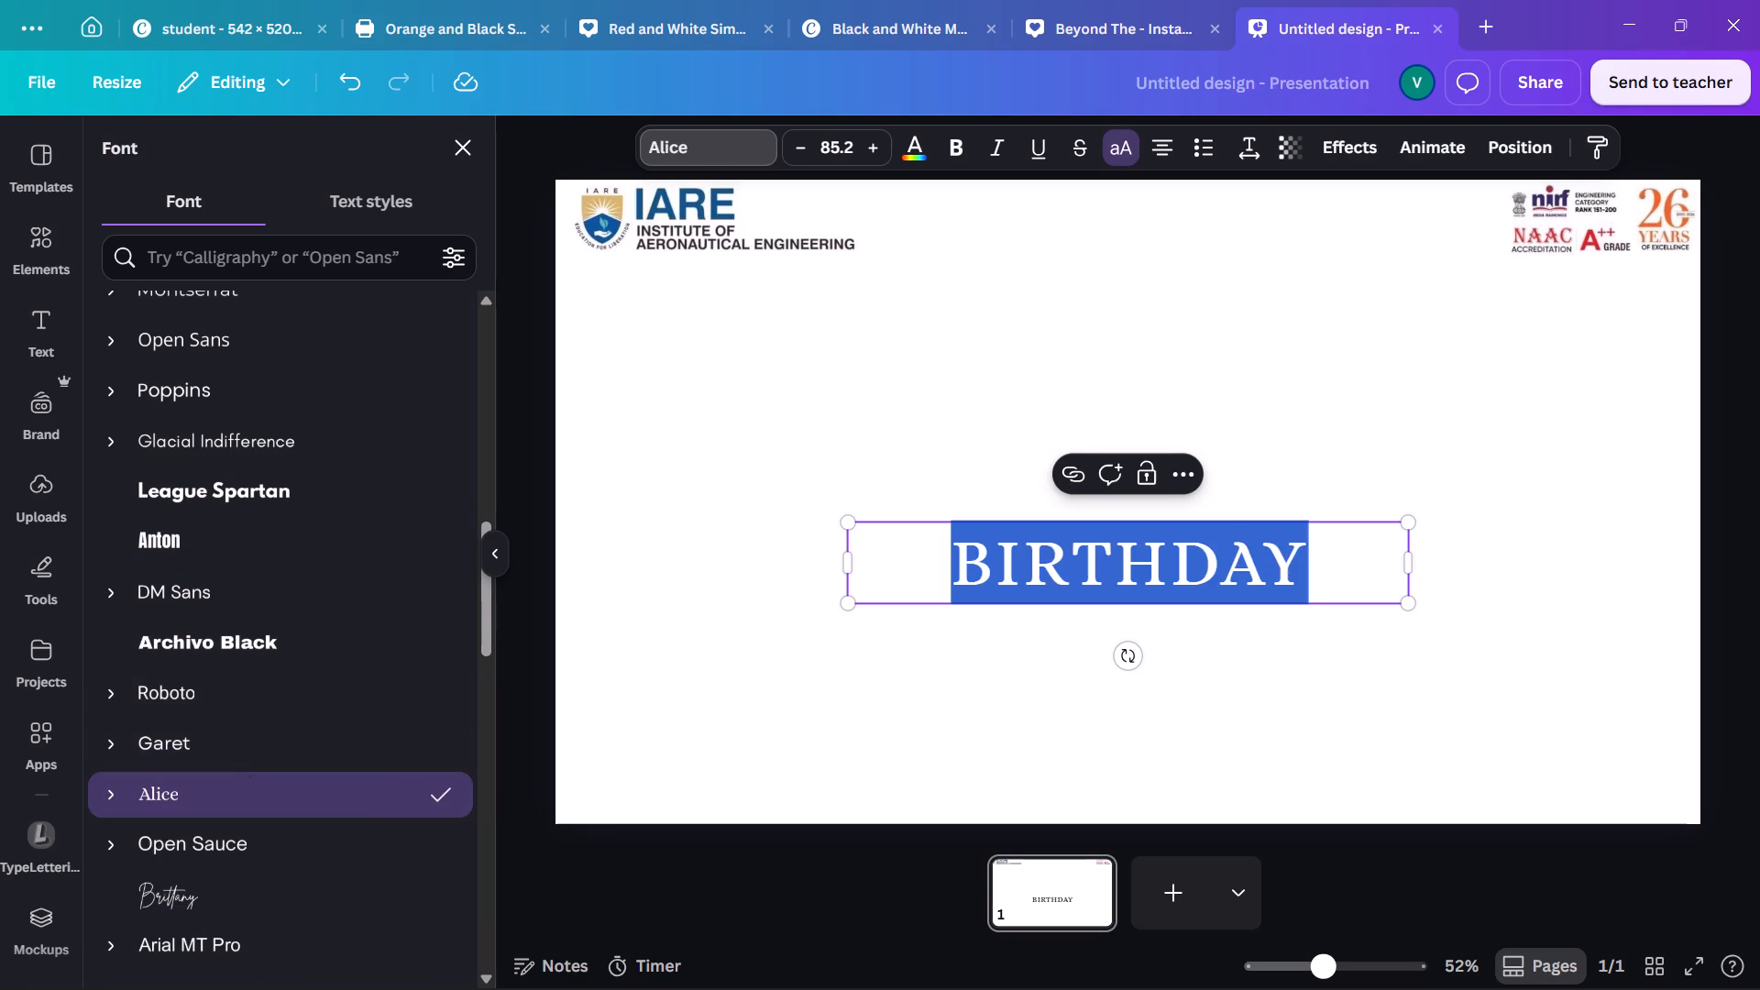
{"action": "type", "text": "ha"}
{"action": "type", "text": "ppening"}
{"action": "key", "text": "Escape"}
Compare the "HAPPENING" text with the reference poster's title and make it bold.
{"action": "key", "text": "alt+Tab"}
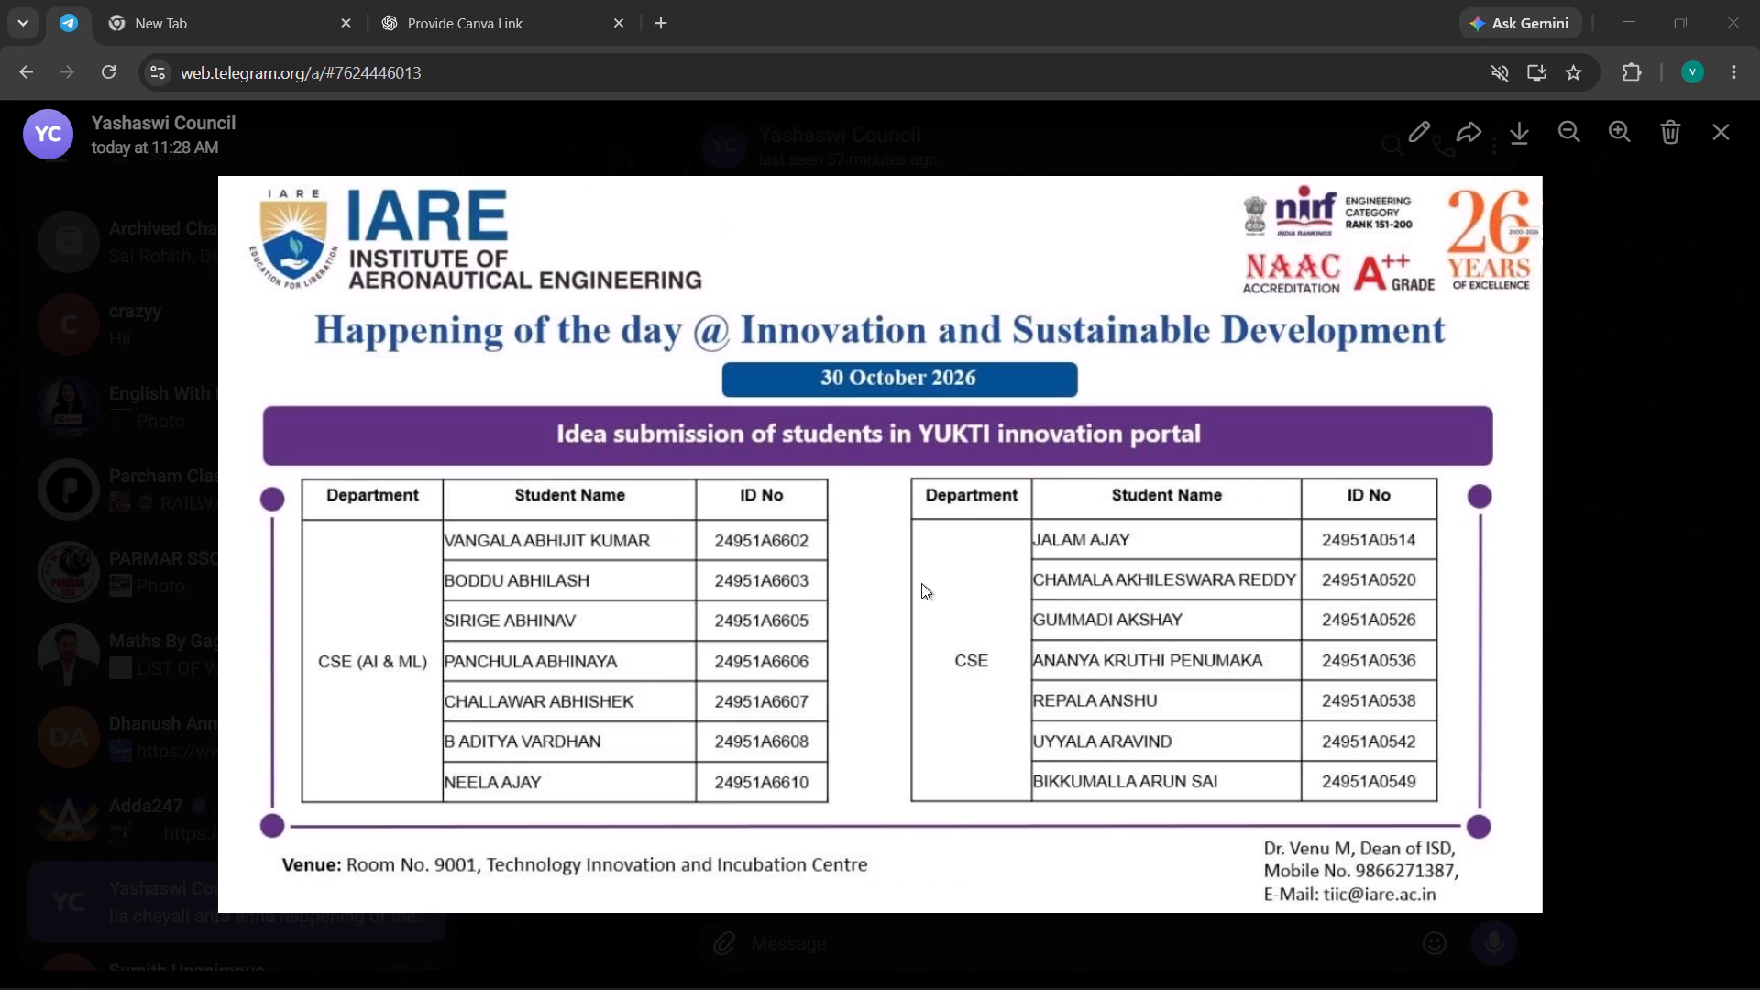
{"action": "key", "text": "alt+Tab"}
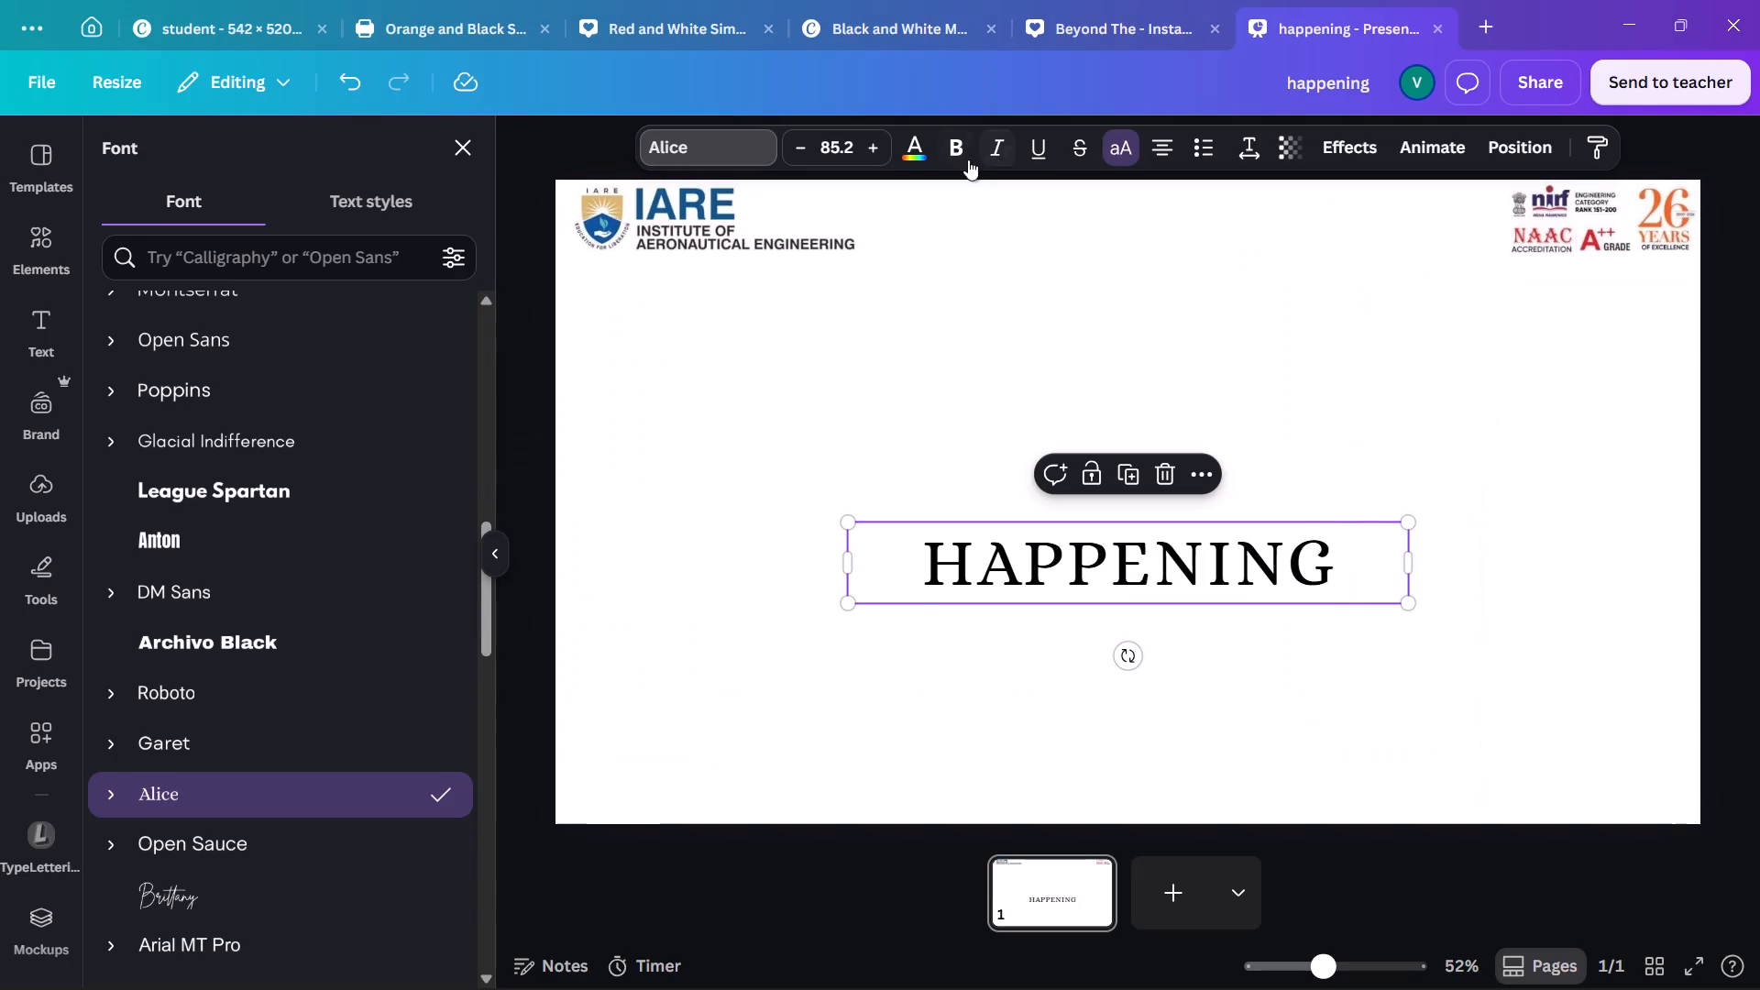
{"action": "left_click", "coordinate": [963, 153]}
{"action": "key", "text": "alt+Tab"}
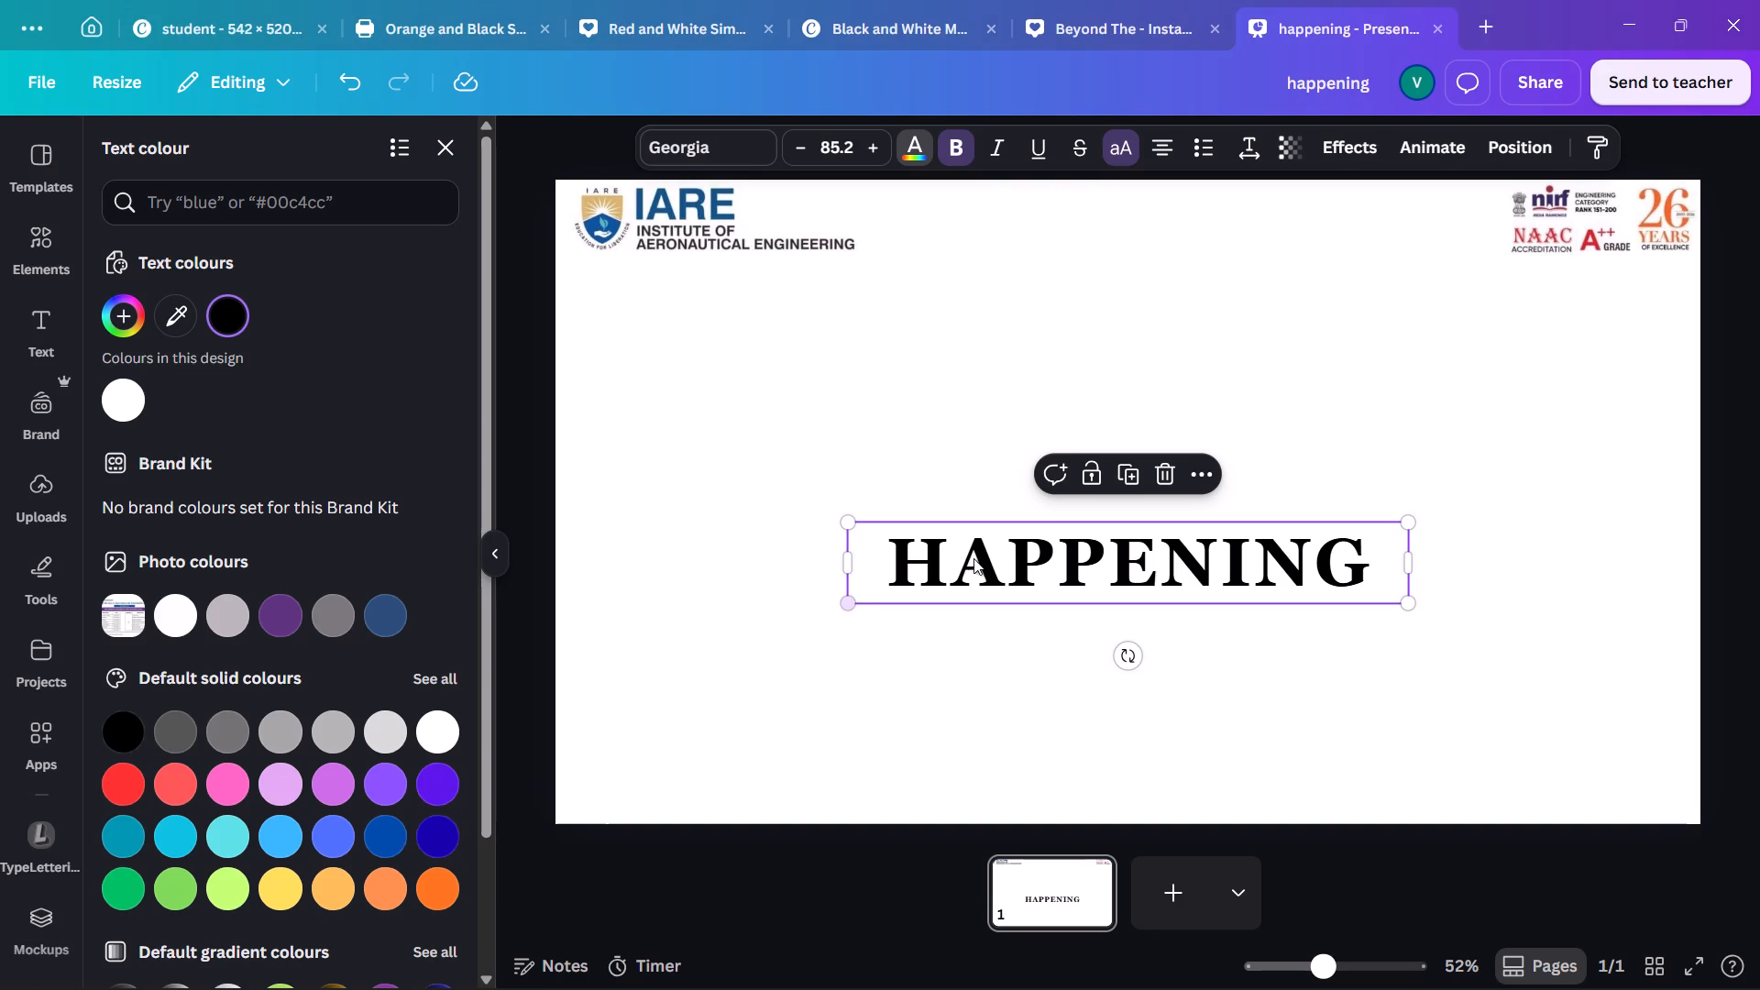
{"action": "left_click", "coordinate": [324, 204]}
{"action": "key", "text": "ctrl+v"}
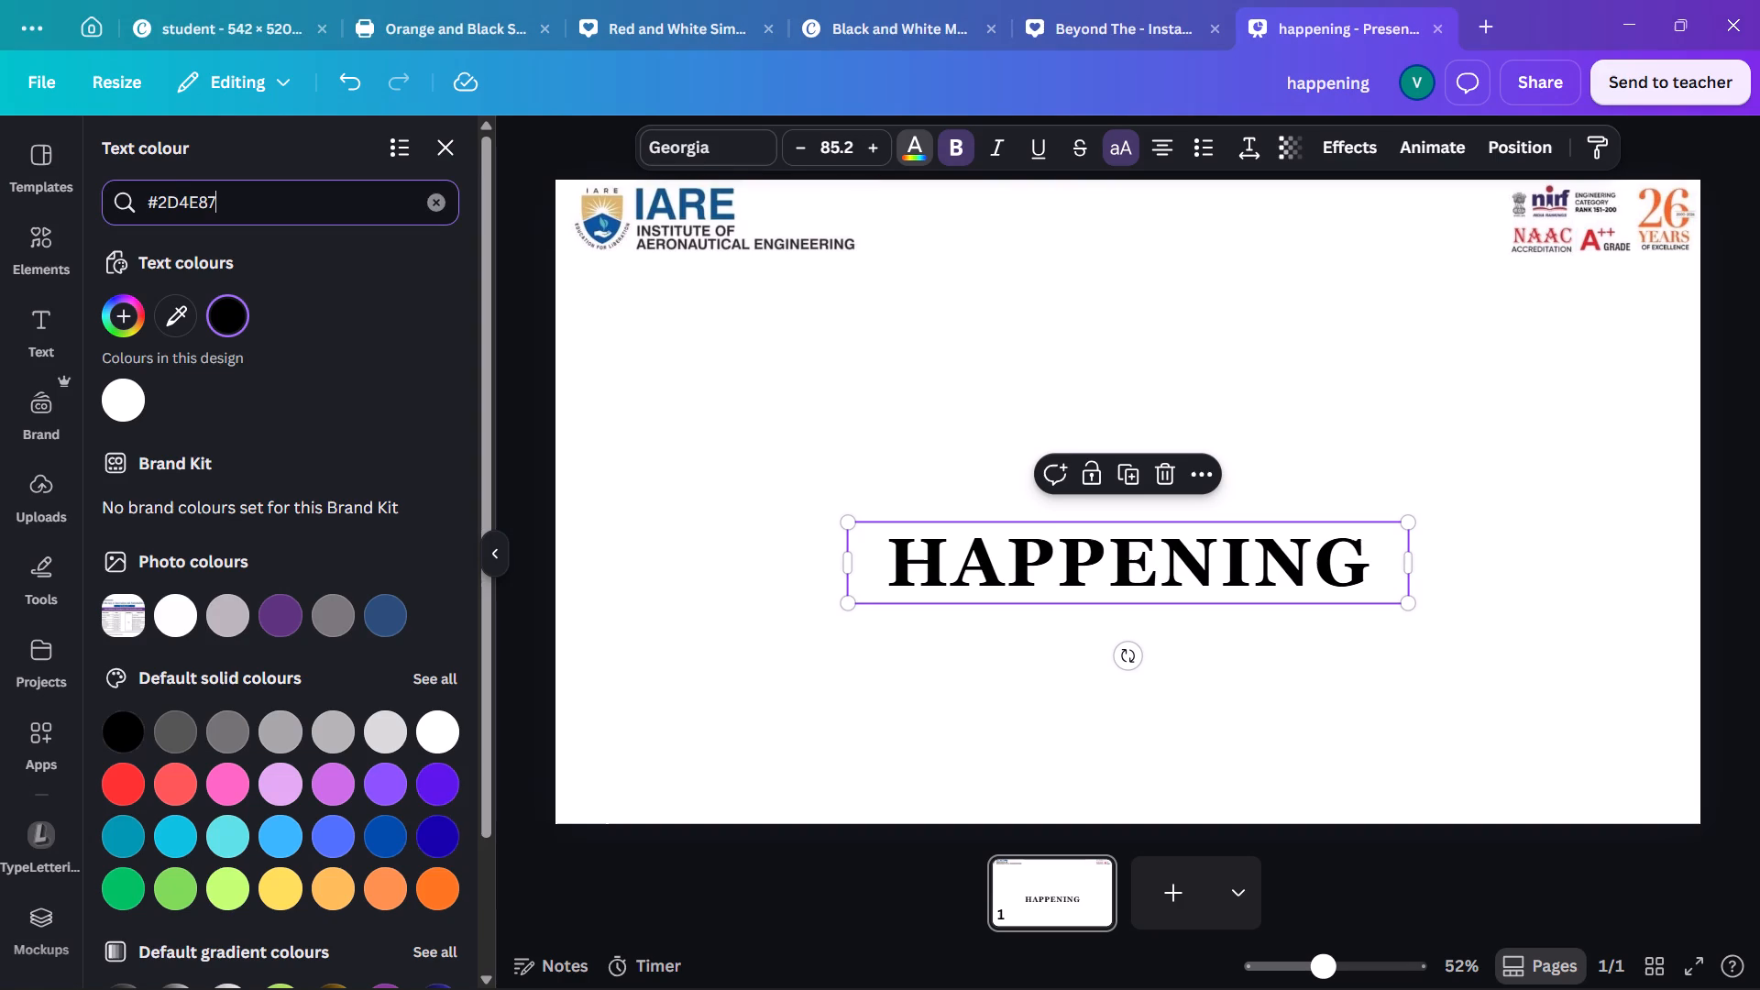
{"action": "left_click", "coordinate": [133, 294]}
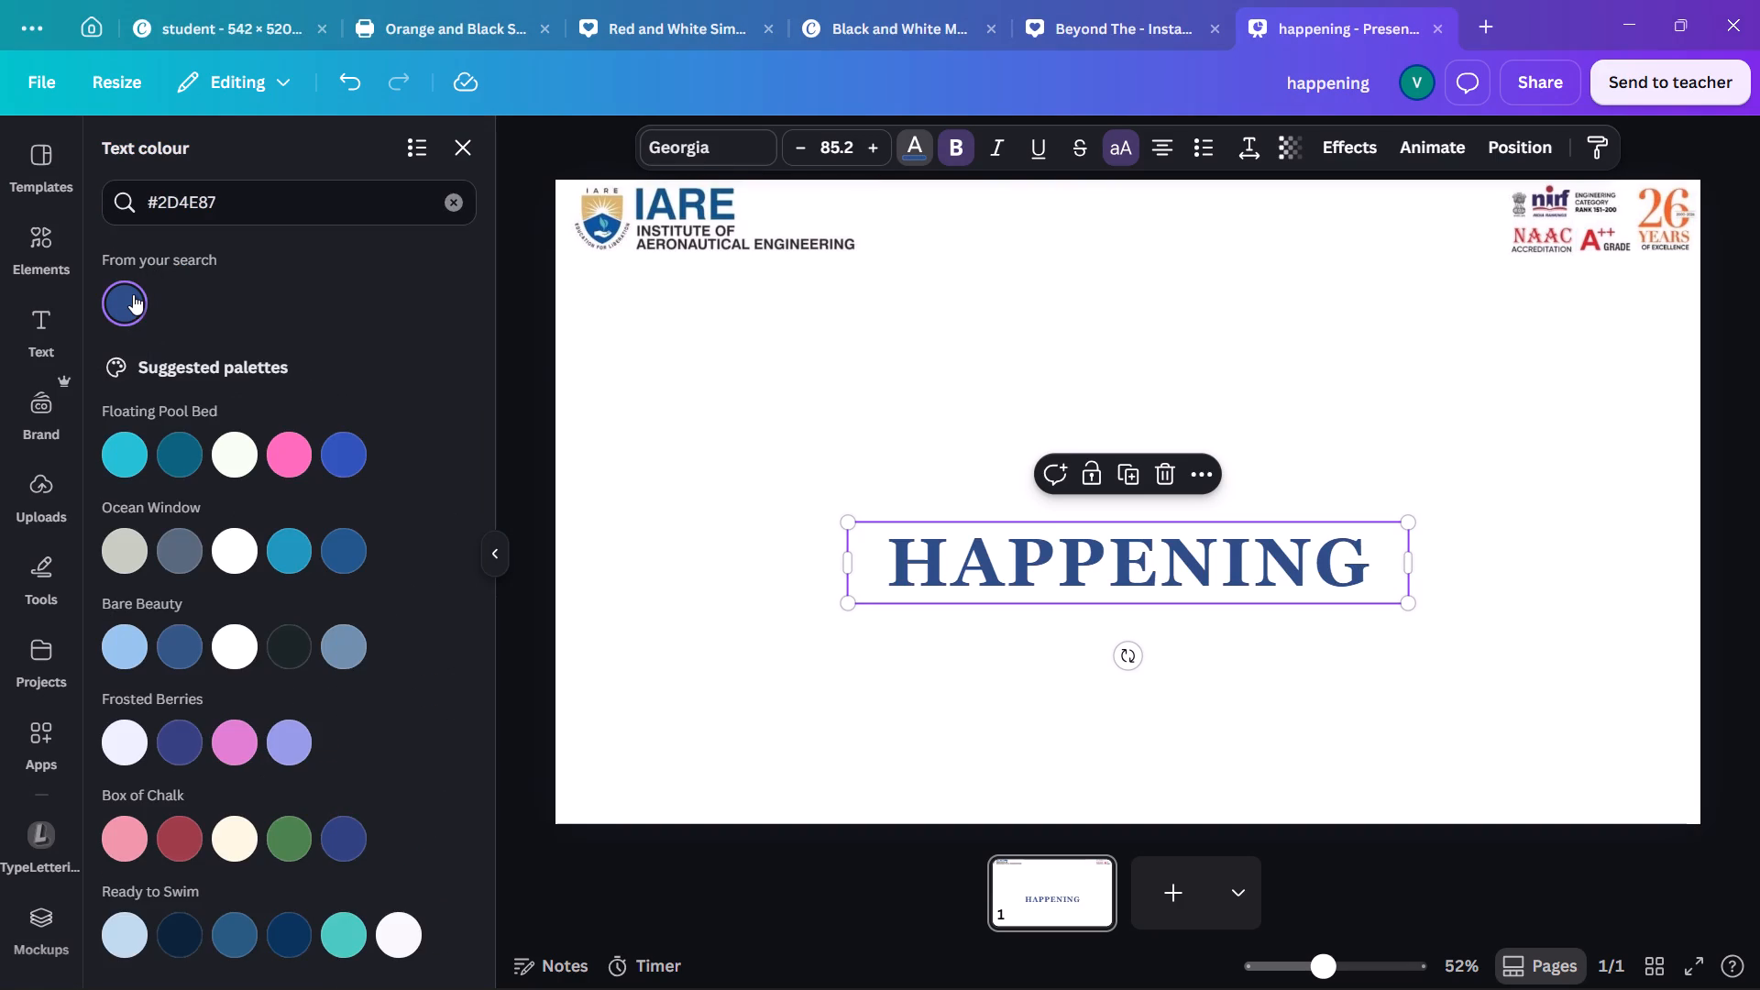
{"action": "left_click", "coordinate": [609, 366]}
Move the HAPPENING heading up beneath the IARE logo and scale it down to a font size of about 51.7.
{"action": "left_click_drag", "start_coordinate": [998, 561], "coordinate": [727, 331]}
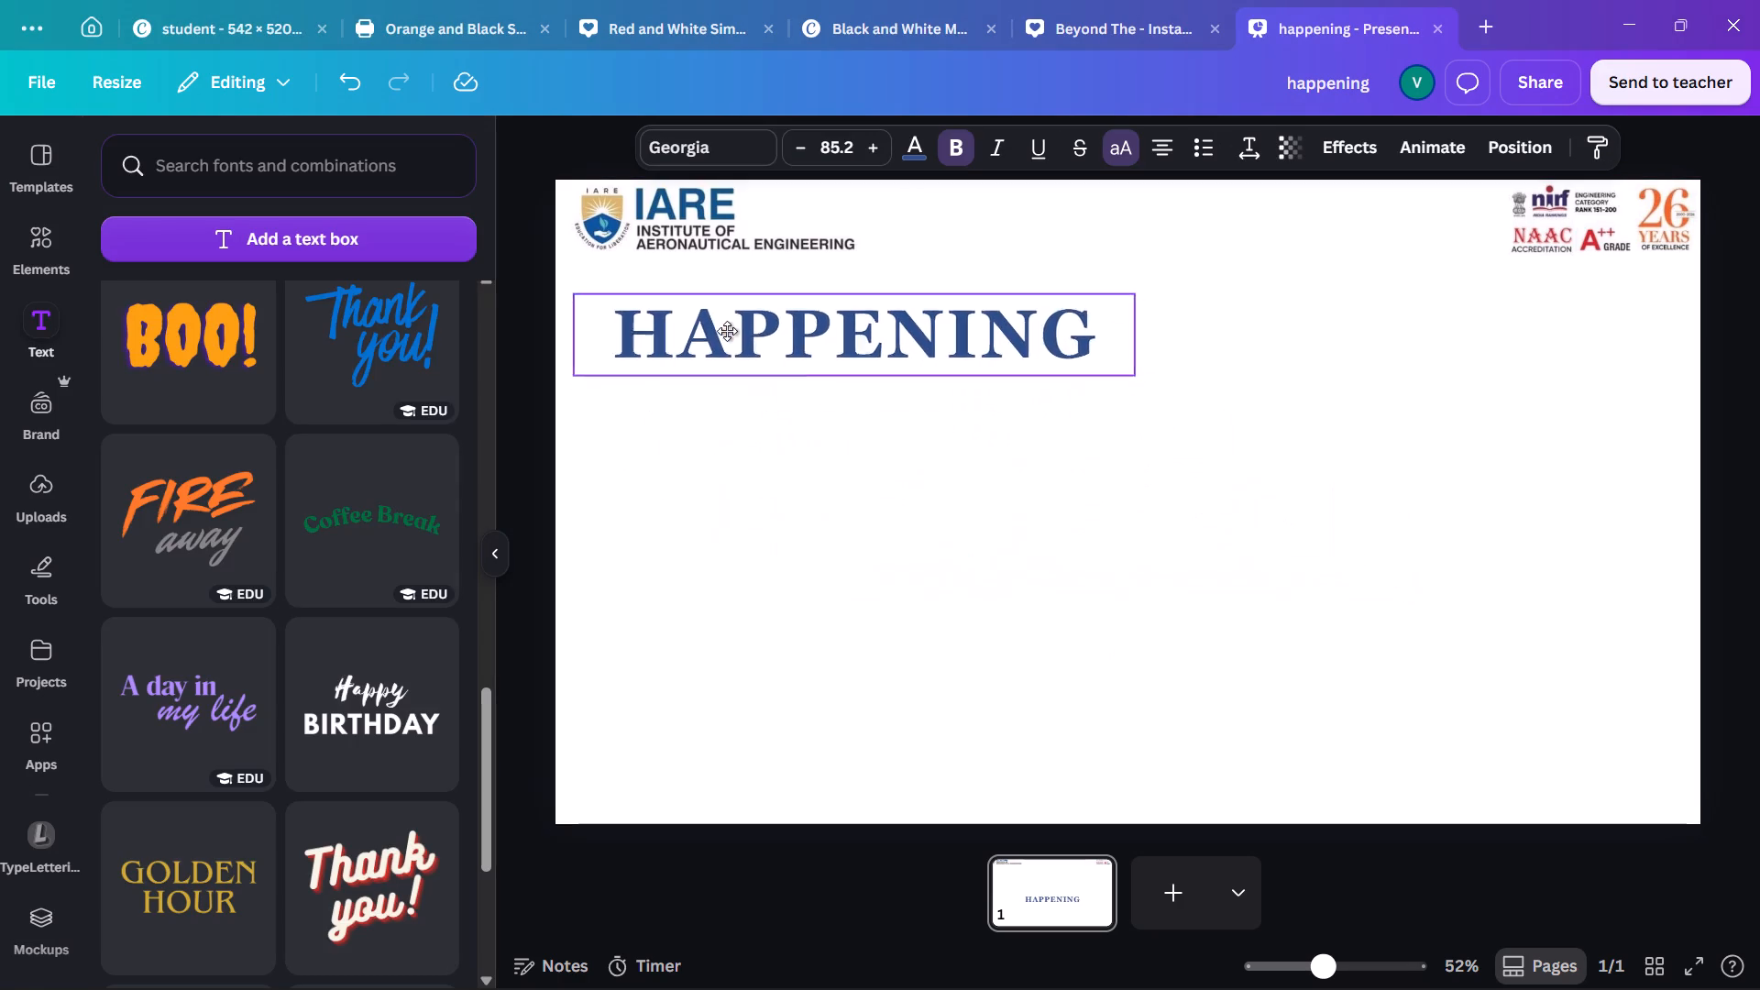
{"action": "left_click_drag", "start_coordinate": [727, 331], "coordinate": [742, 307]}
{"action": "left_click_drag", "start_coordinate": [1163, 355], "coordinate": [908, 355]}
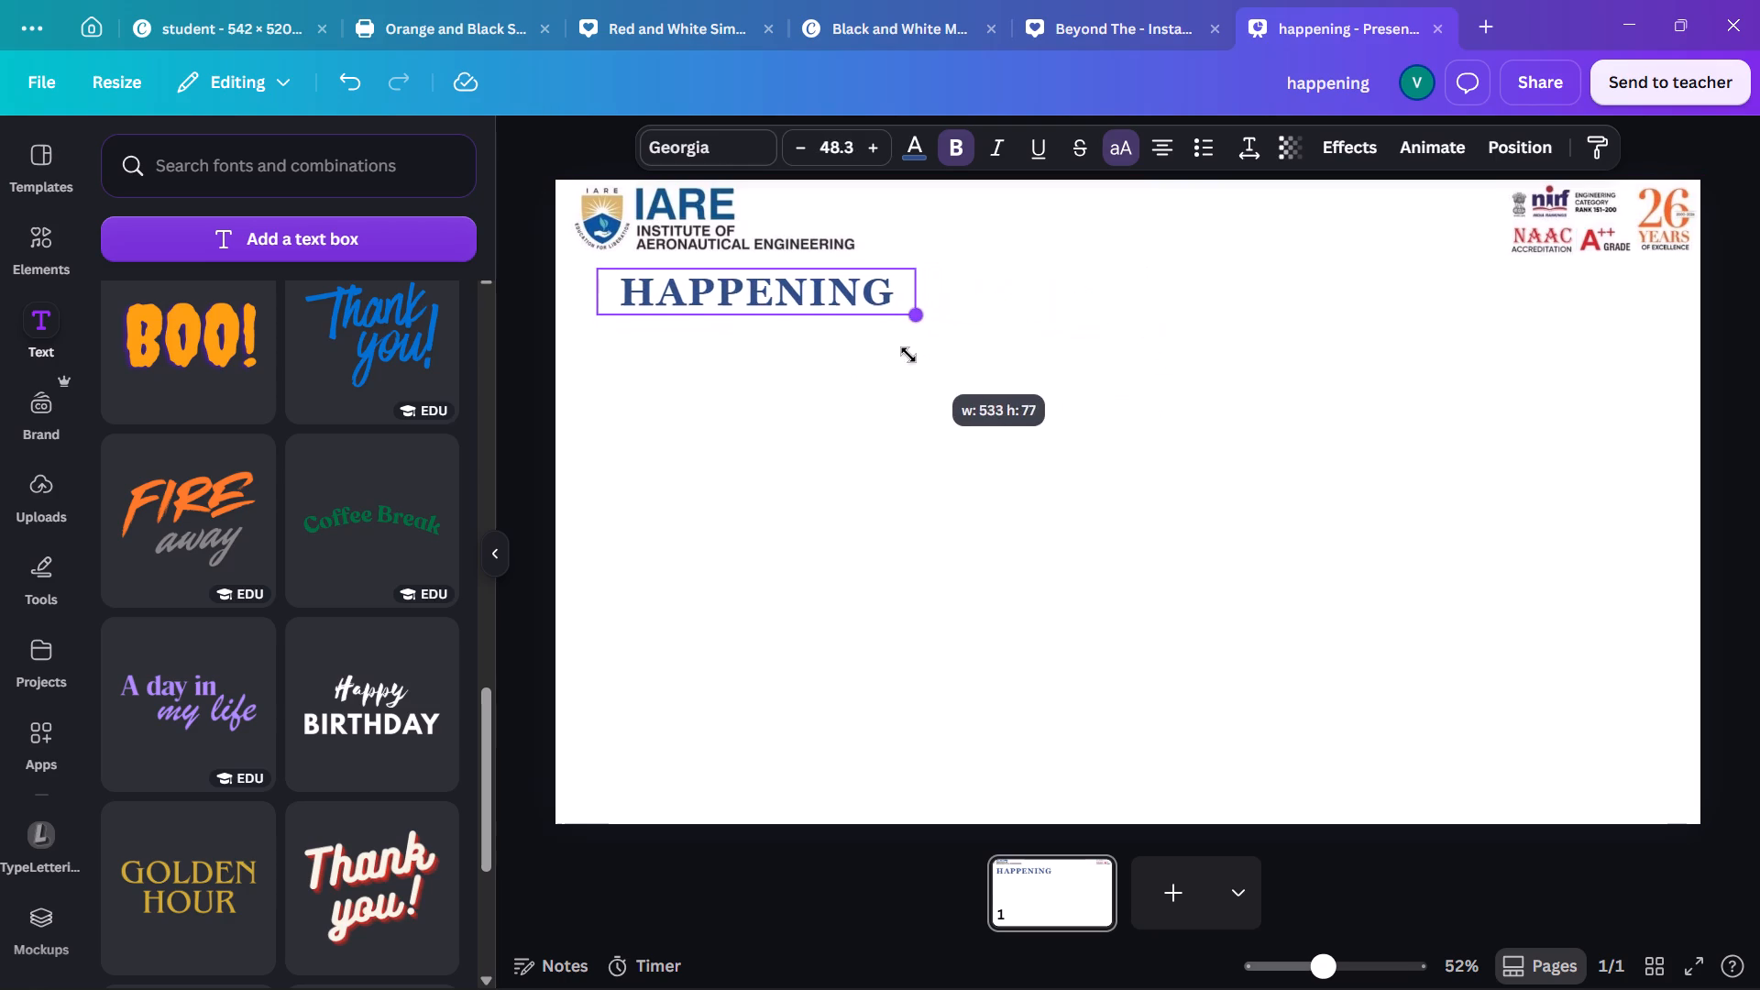
{"action": "left_click_drag", "start_coordinate": [908, 355], "coordinate": [935, 377]}
Widen the heading's text box and extend its text to "HAPPENING OF THE DAY".
{"action": "left_click", "coordinate": [934, 297]}
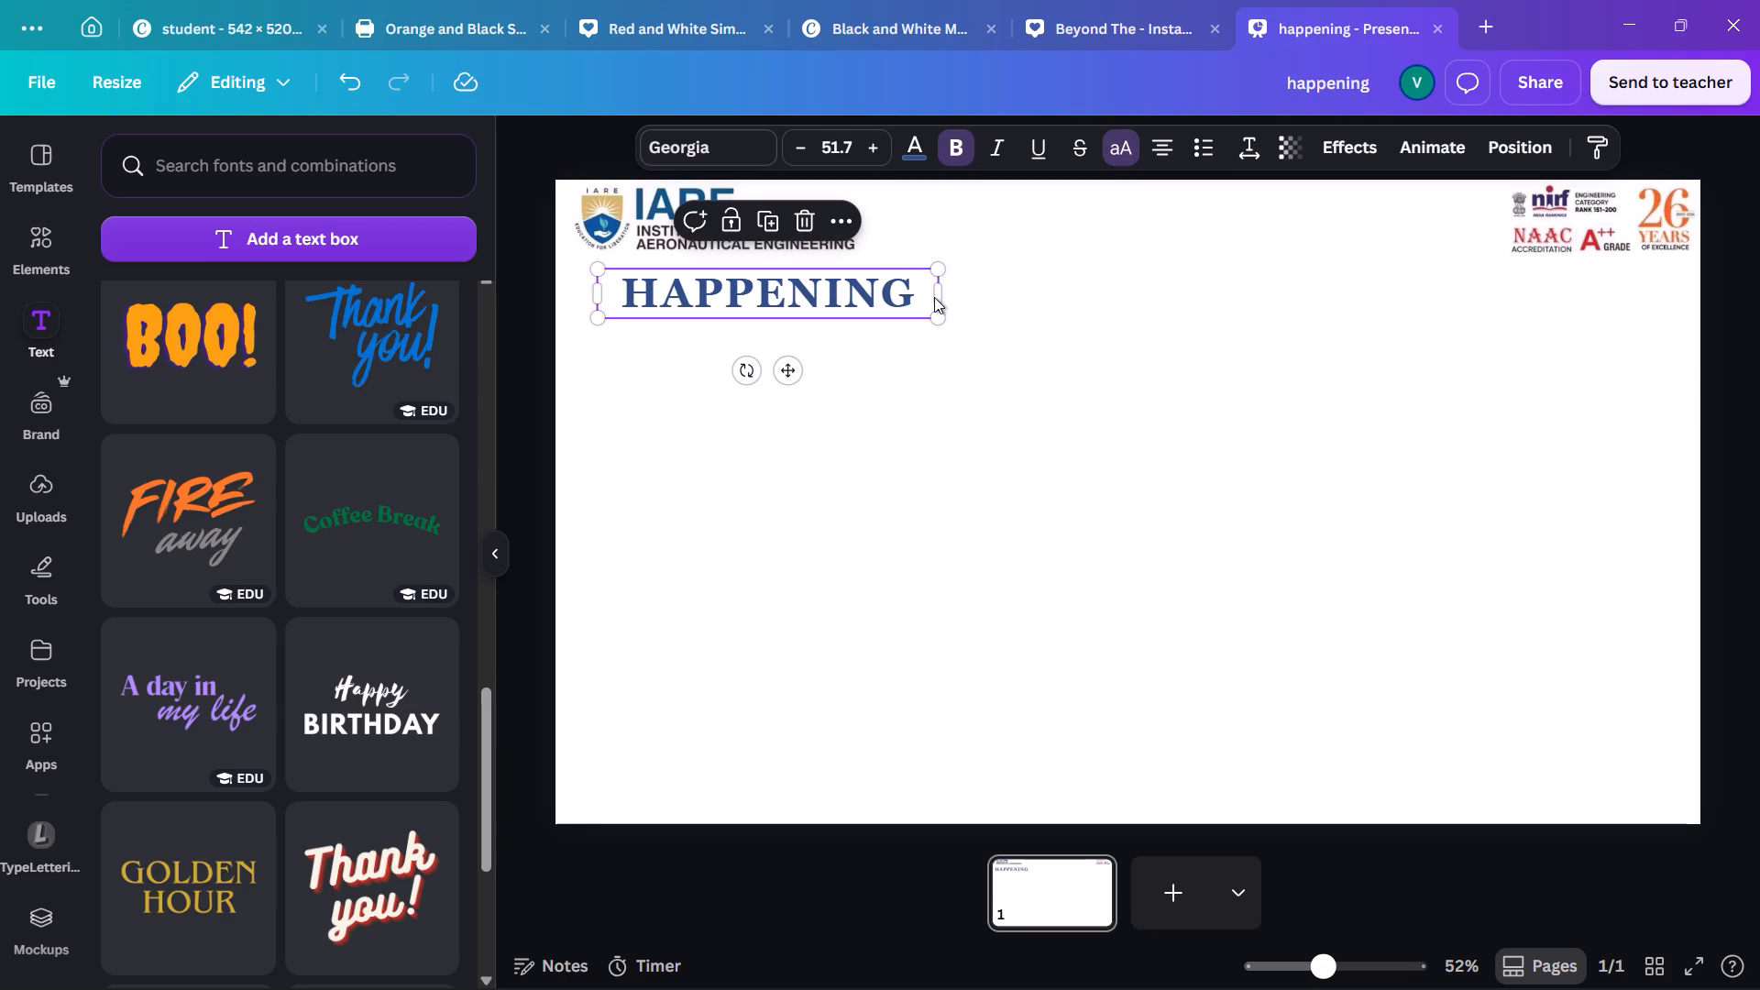
{"action": "left_click_drag", "start_coordinate": [938, 294], "coordinate": [1375, 300]}
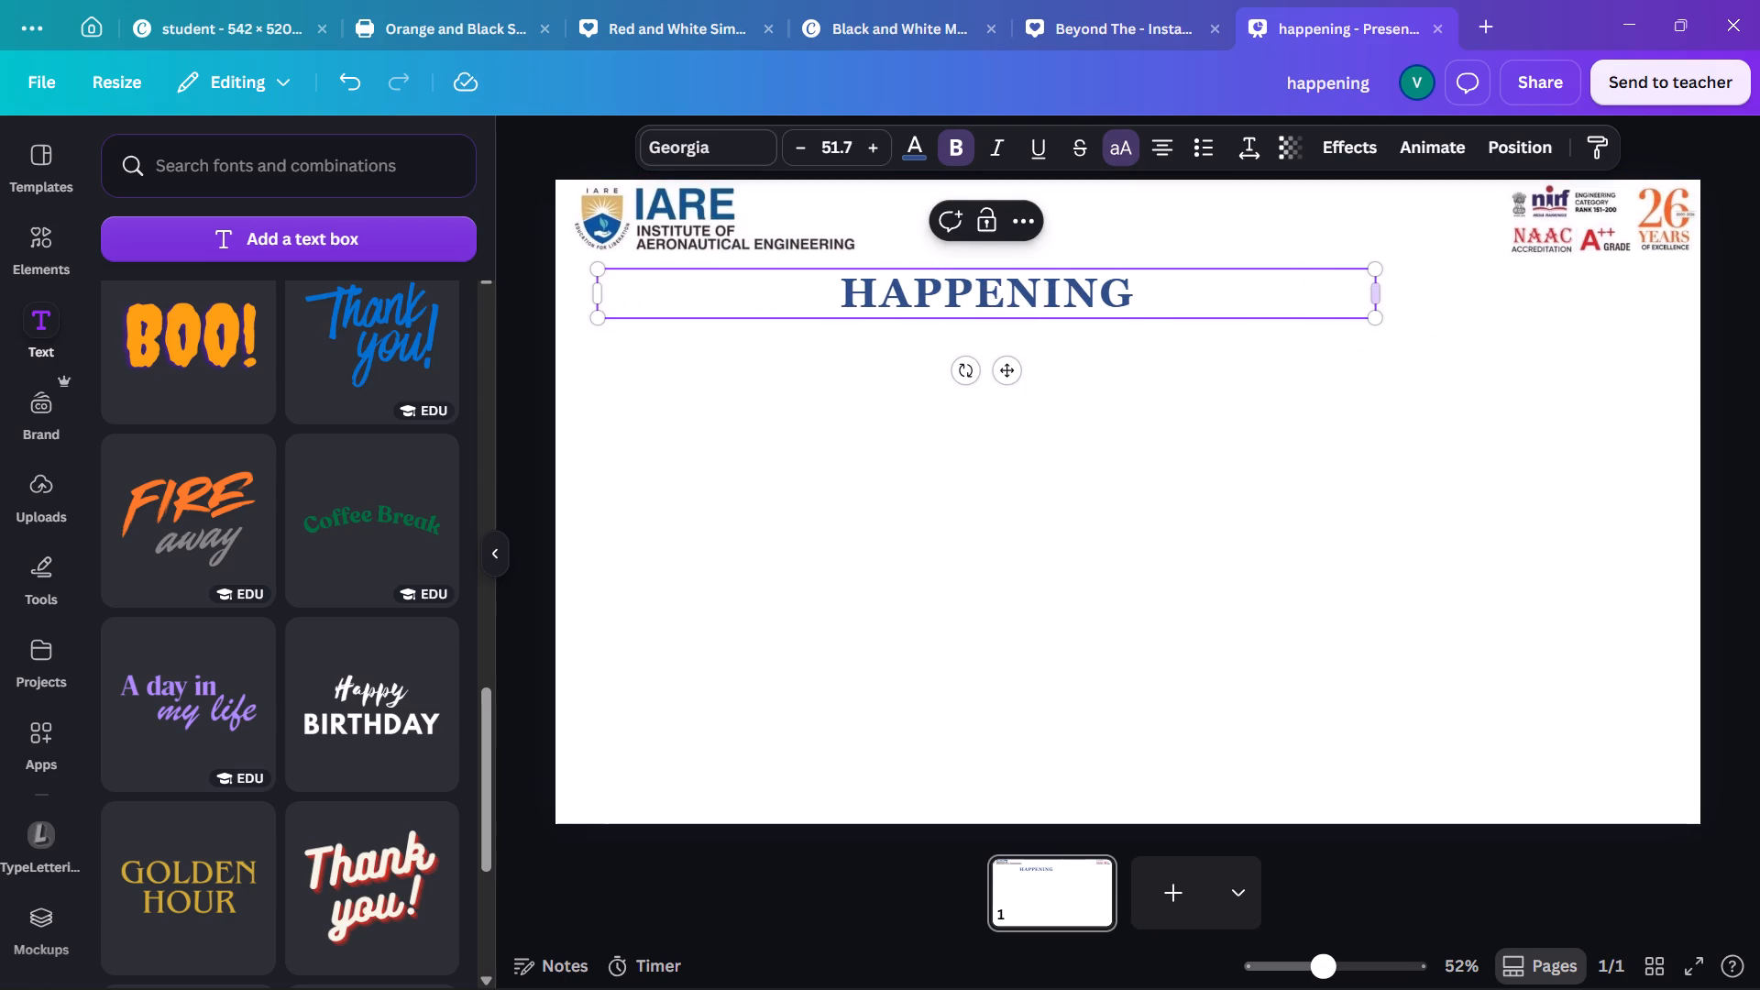
{"action": "left_click", "coordinate": [1215, 302]}
{"action": "key", "text": "space"}
{"action": "type", "text": "of the dauy"}
{"action": "key", "text": "BackSpace"}
{"action": "key", "text": "BackSpace"}
{"action": "key", "text": "y"}
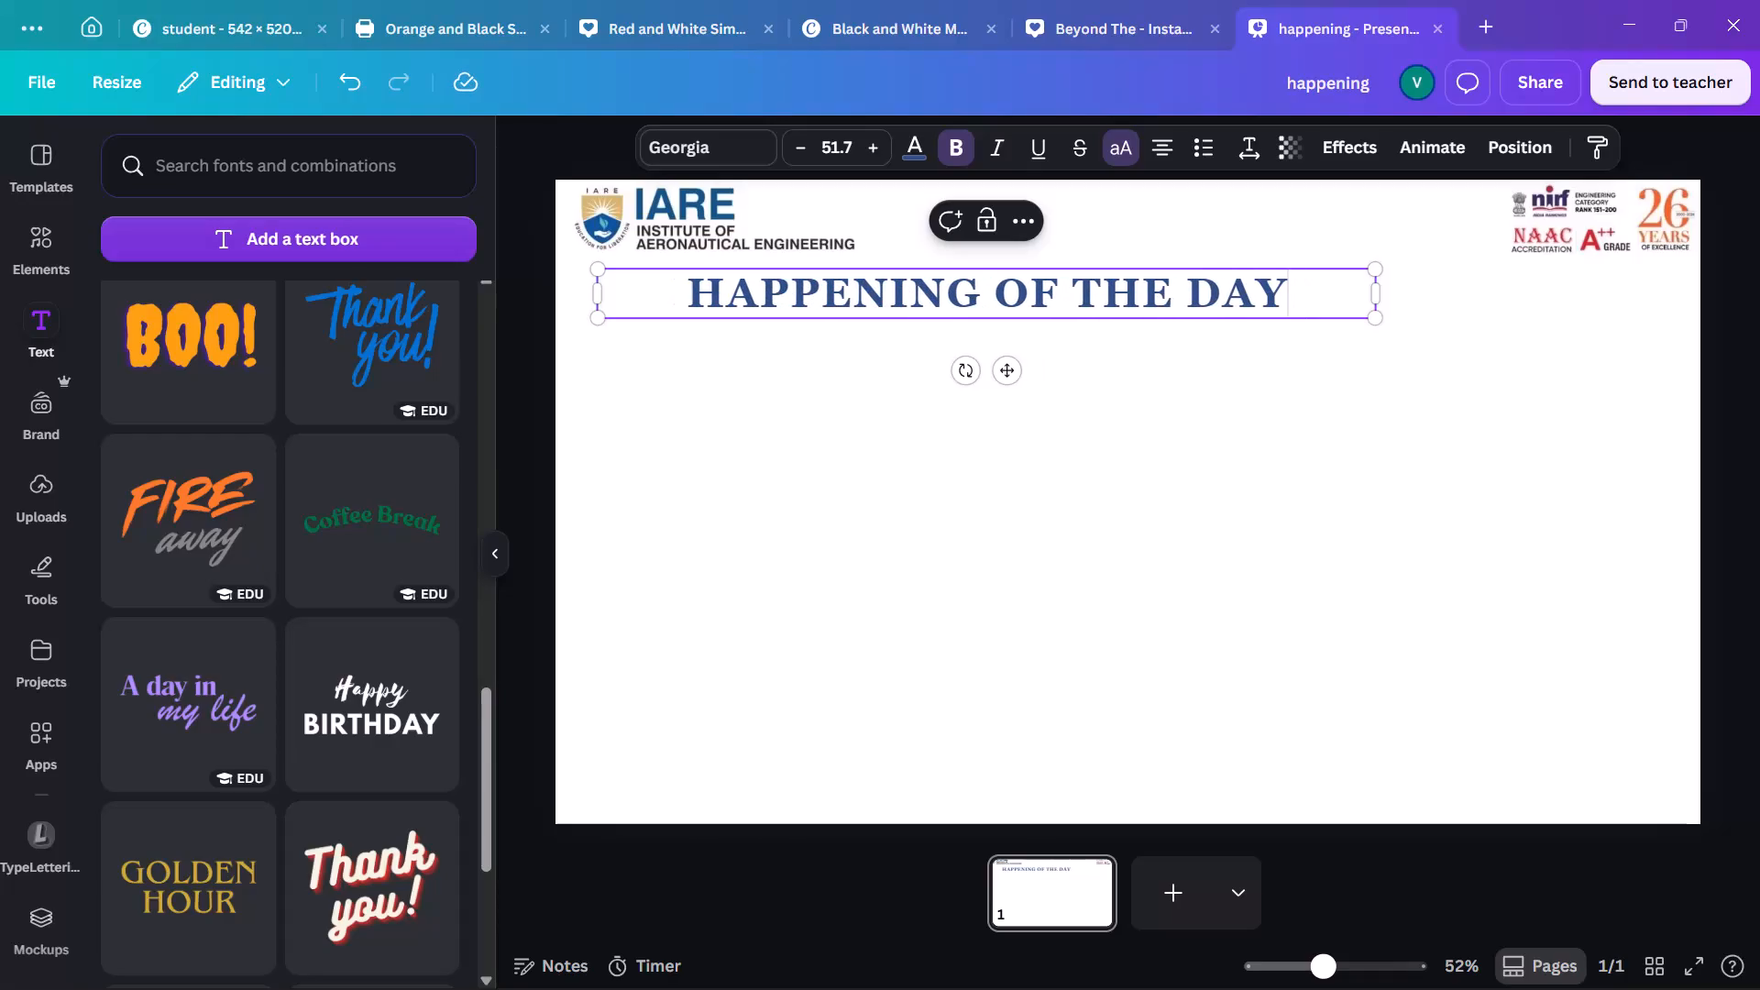
{"action": "key", "text": "Escape"}
{"action": "key", "text": "Escape"}
Shift the heading toward the page's left edge and scale it down to a font size of about 41.9.
{"action": "left_click_drag", "start_coordinate": [1155, 297], "coordinate": [1072, 308]}
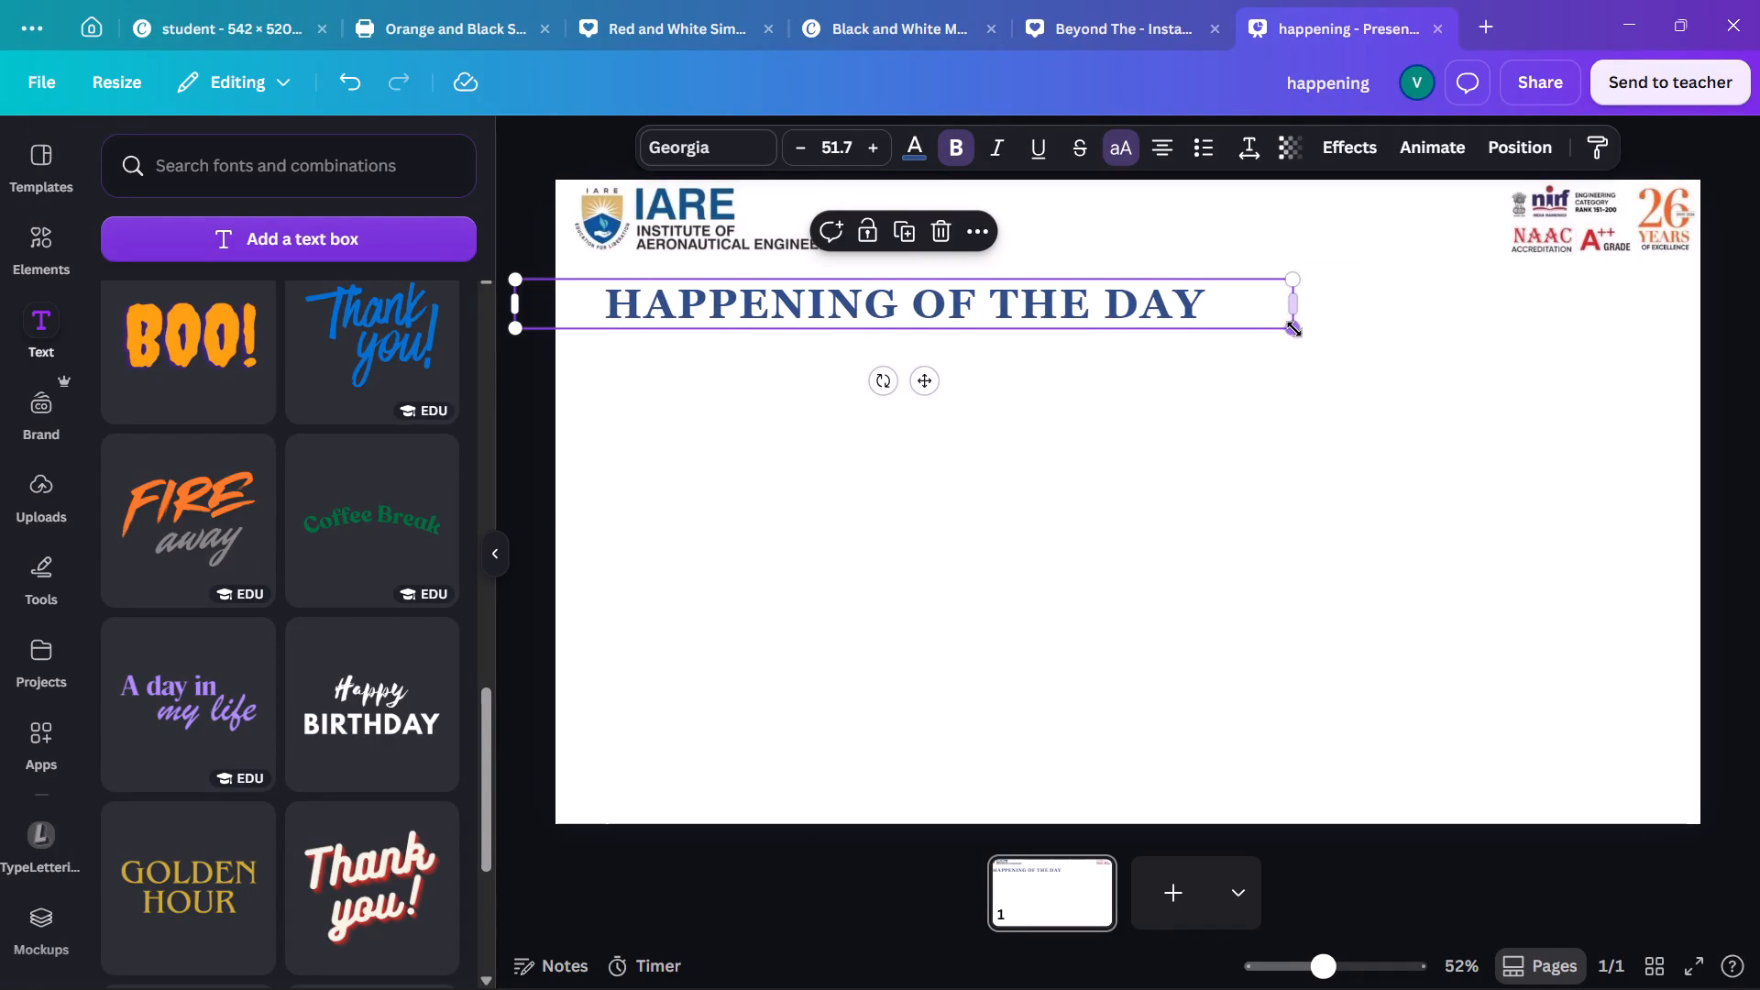
{"action": "left_click_drag", "start_coordinate": [1294, 329], "coordinate": [1145, 340]}
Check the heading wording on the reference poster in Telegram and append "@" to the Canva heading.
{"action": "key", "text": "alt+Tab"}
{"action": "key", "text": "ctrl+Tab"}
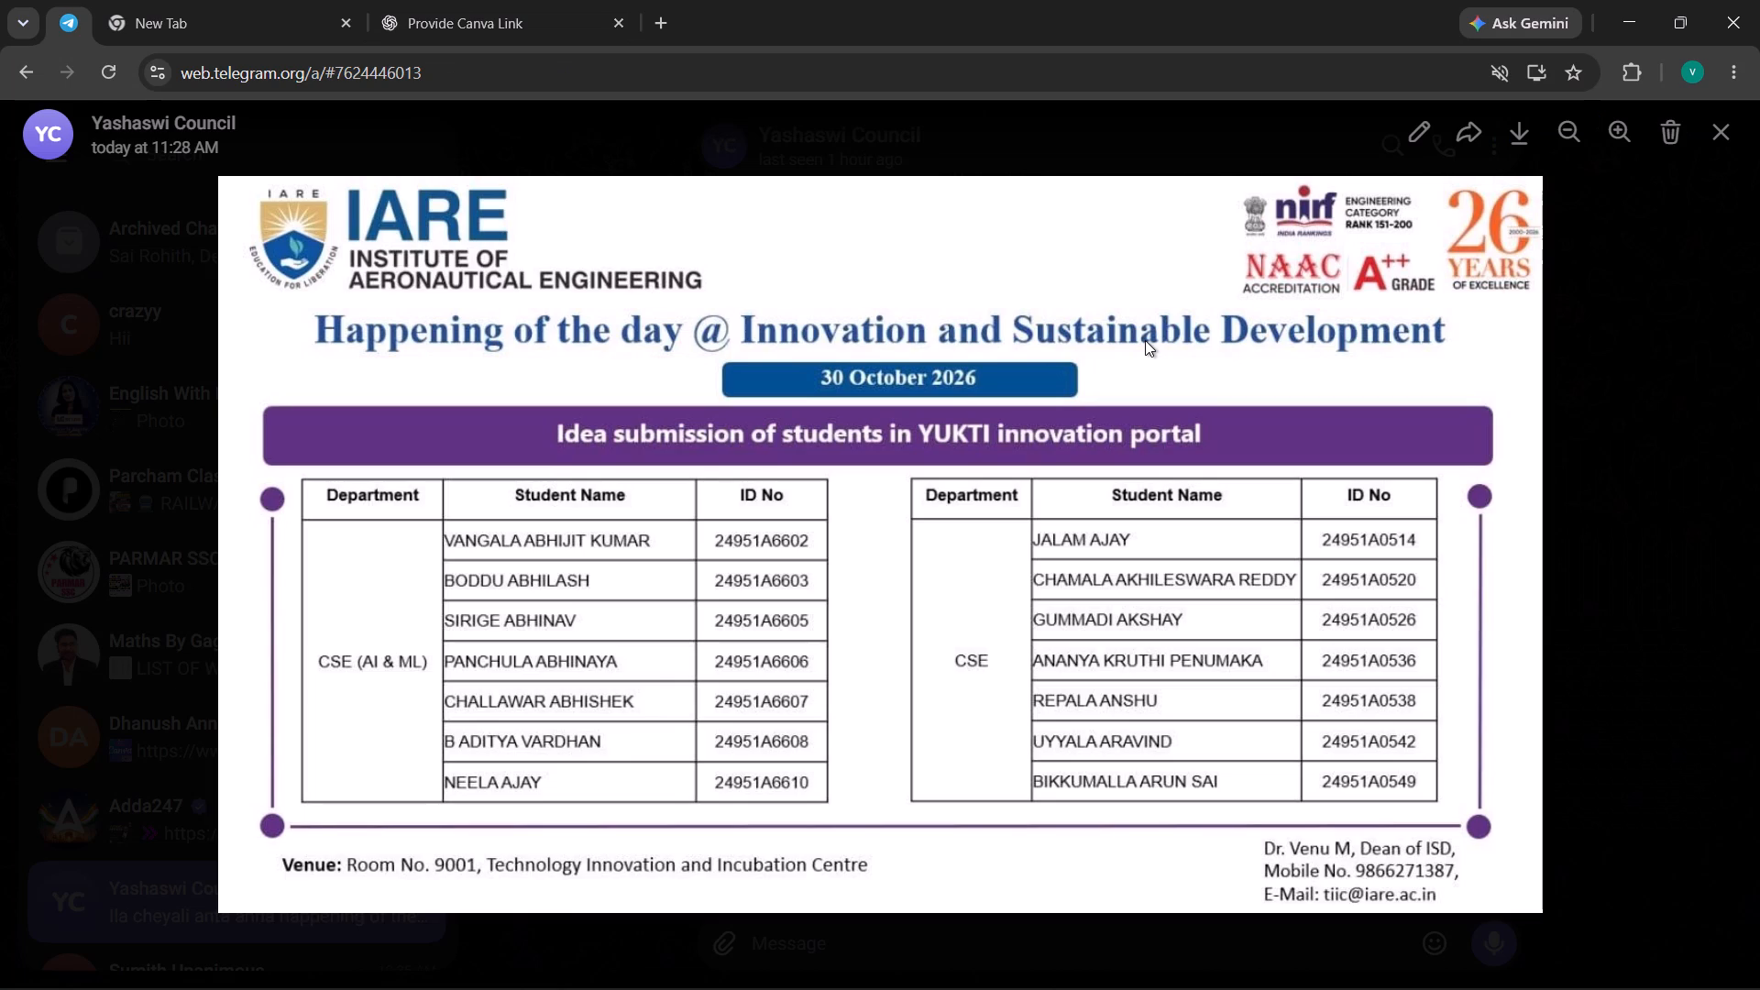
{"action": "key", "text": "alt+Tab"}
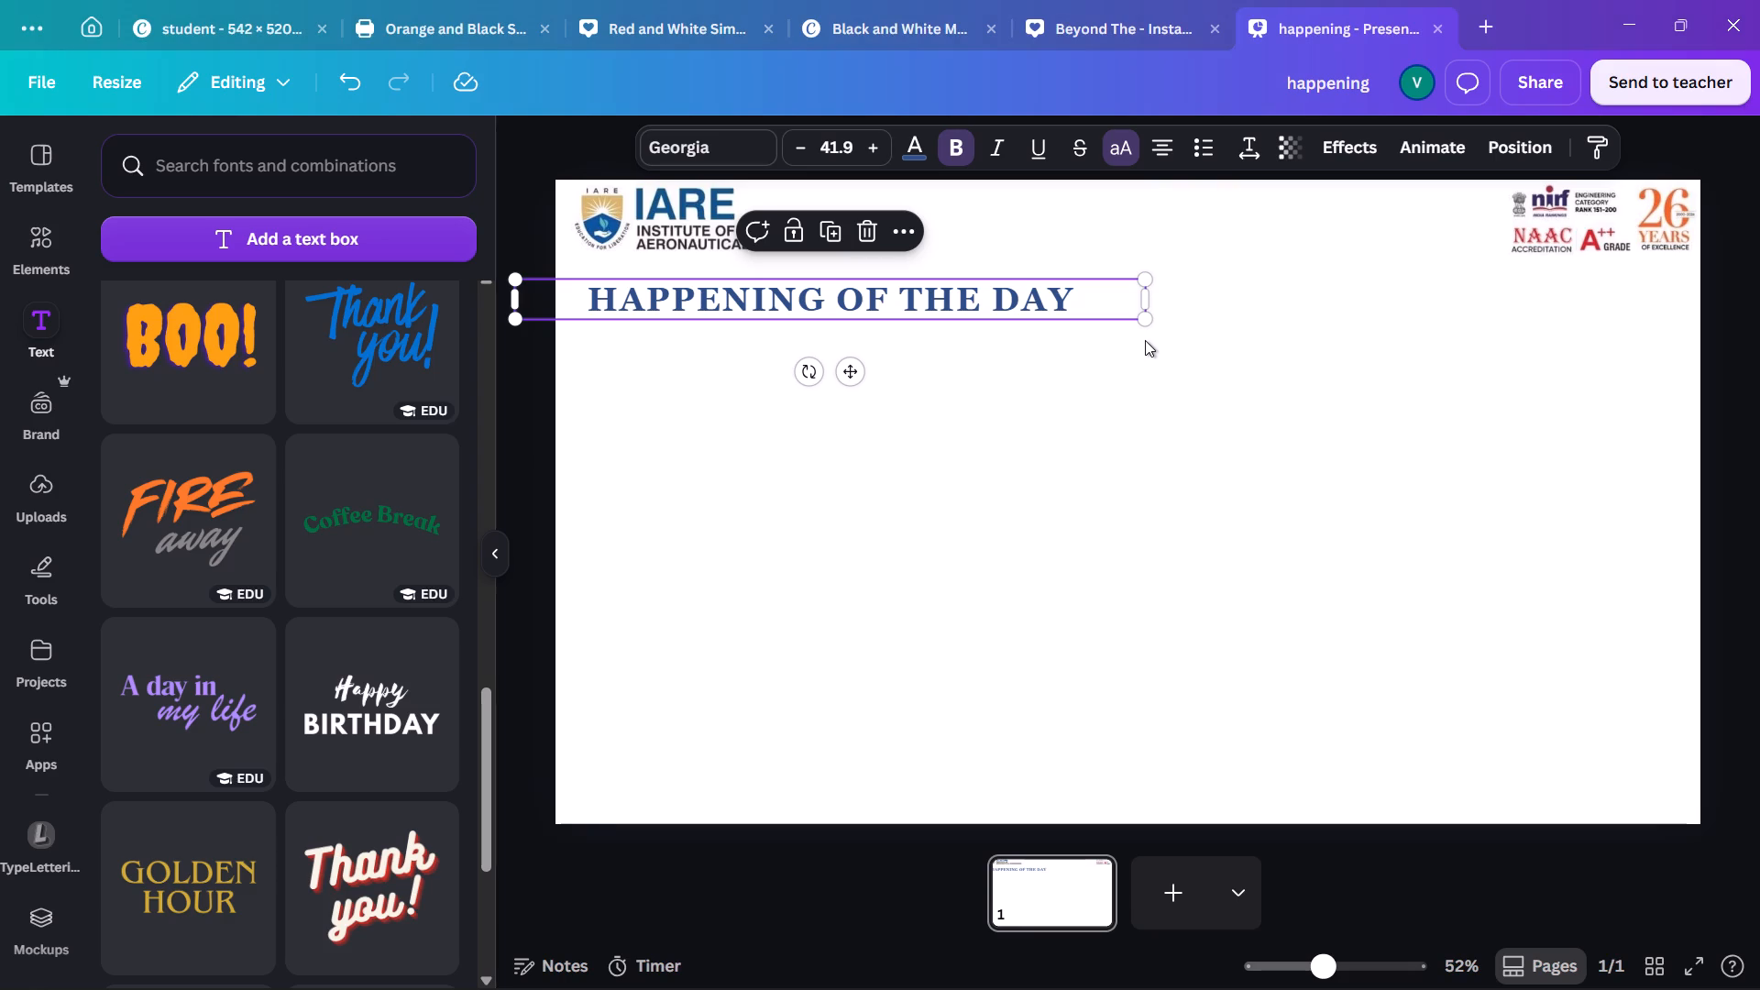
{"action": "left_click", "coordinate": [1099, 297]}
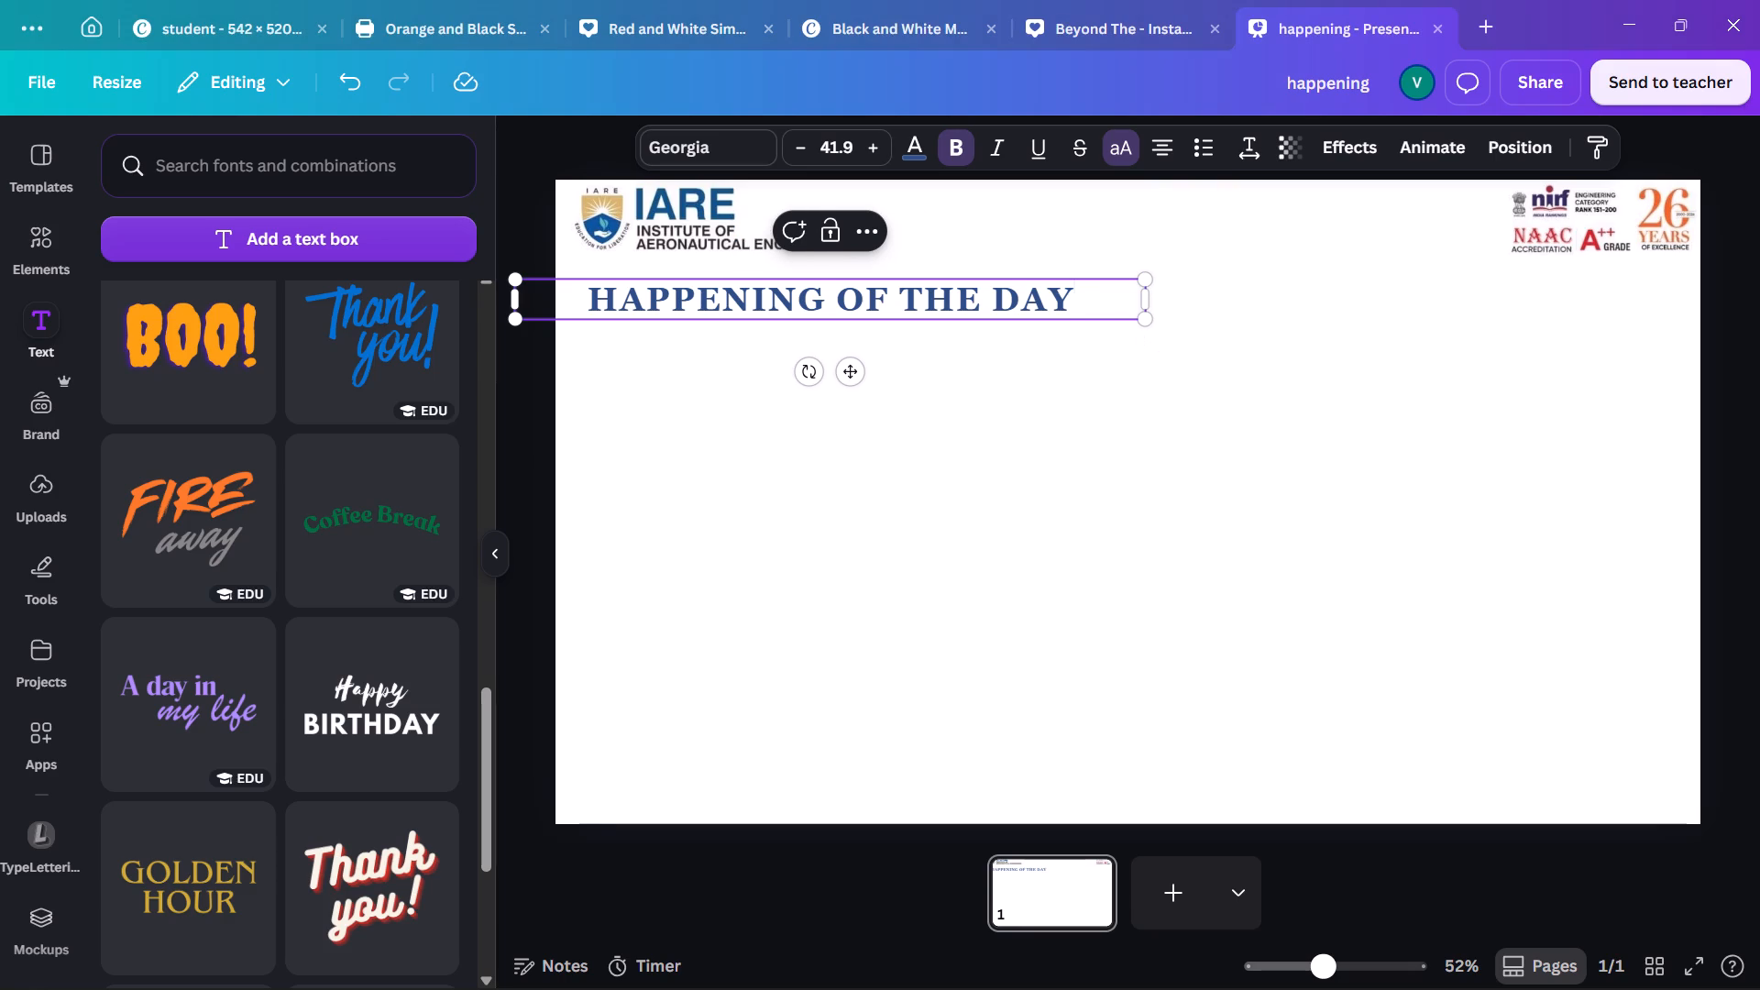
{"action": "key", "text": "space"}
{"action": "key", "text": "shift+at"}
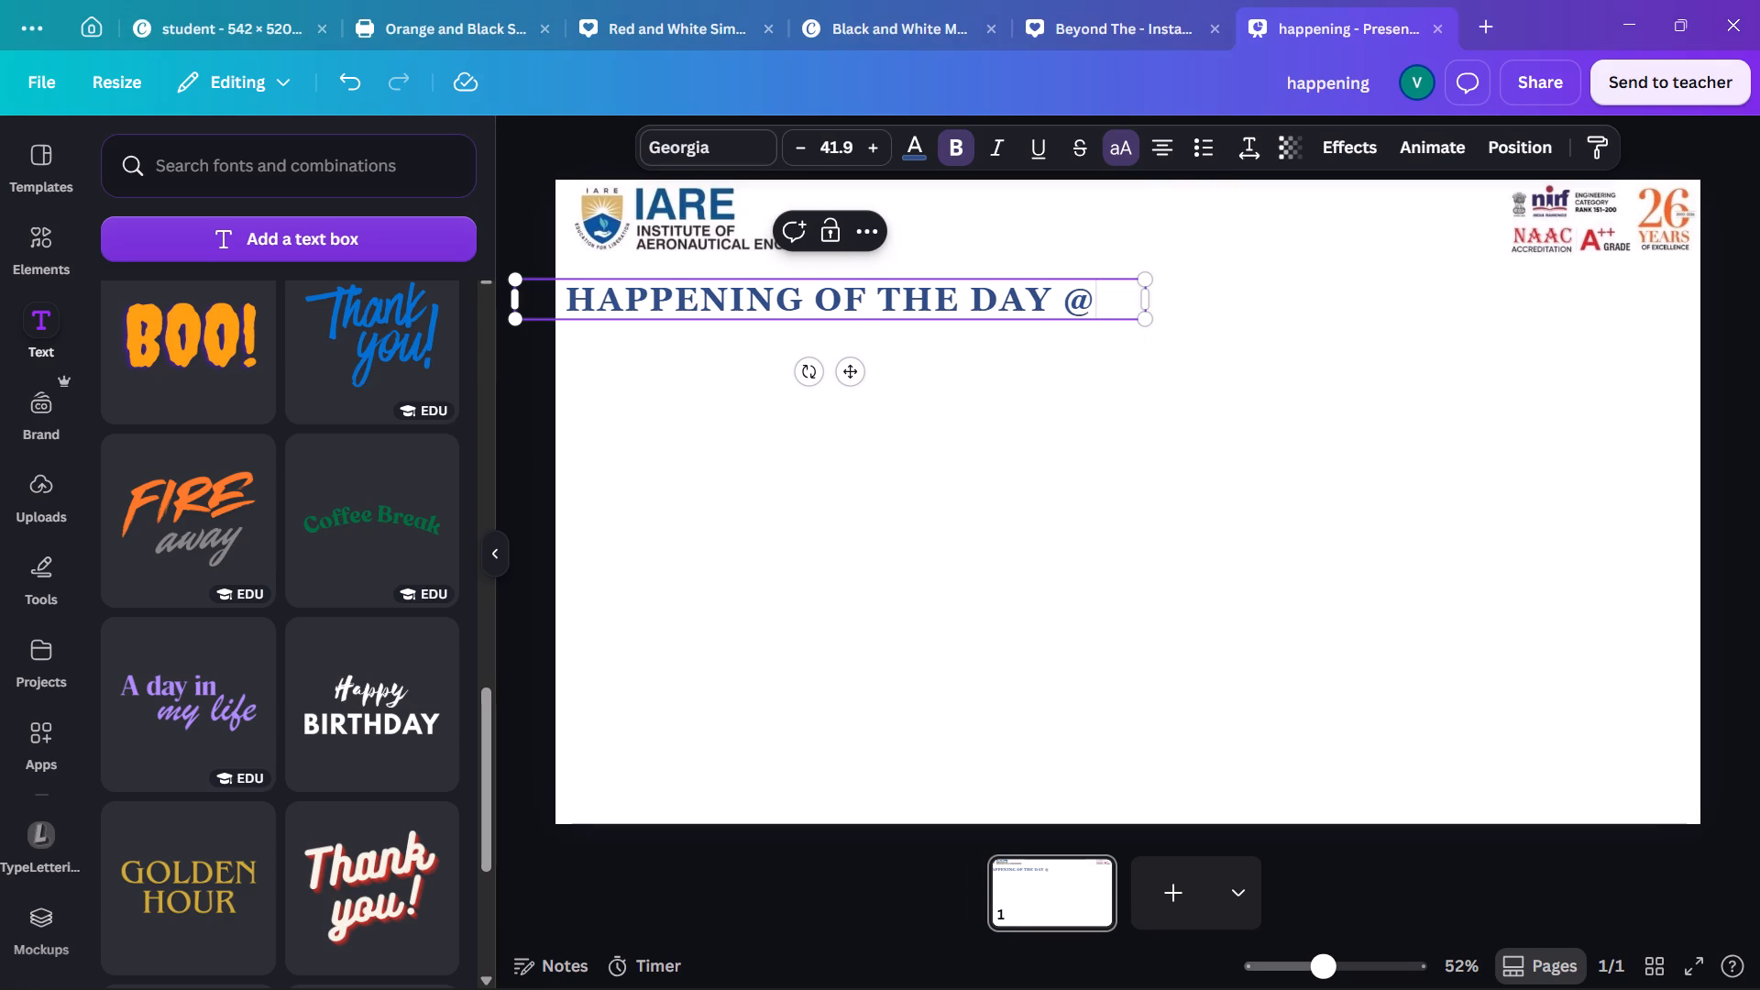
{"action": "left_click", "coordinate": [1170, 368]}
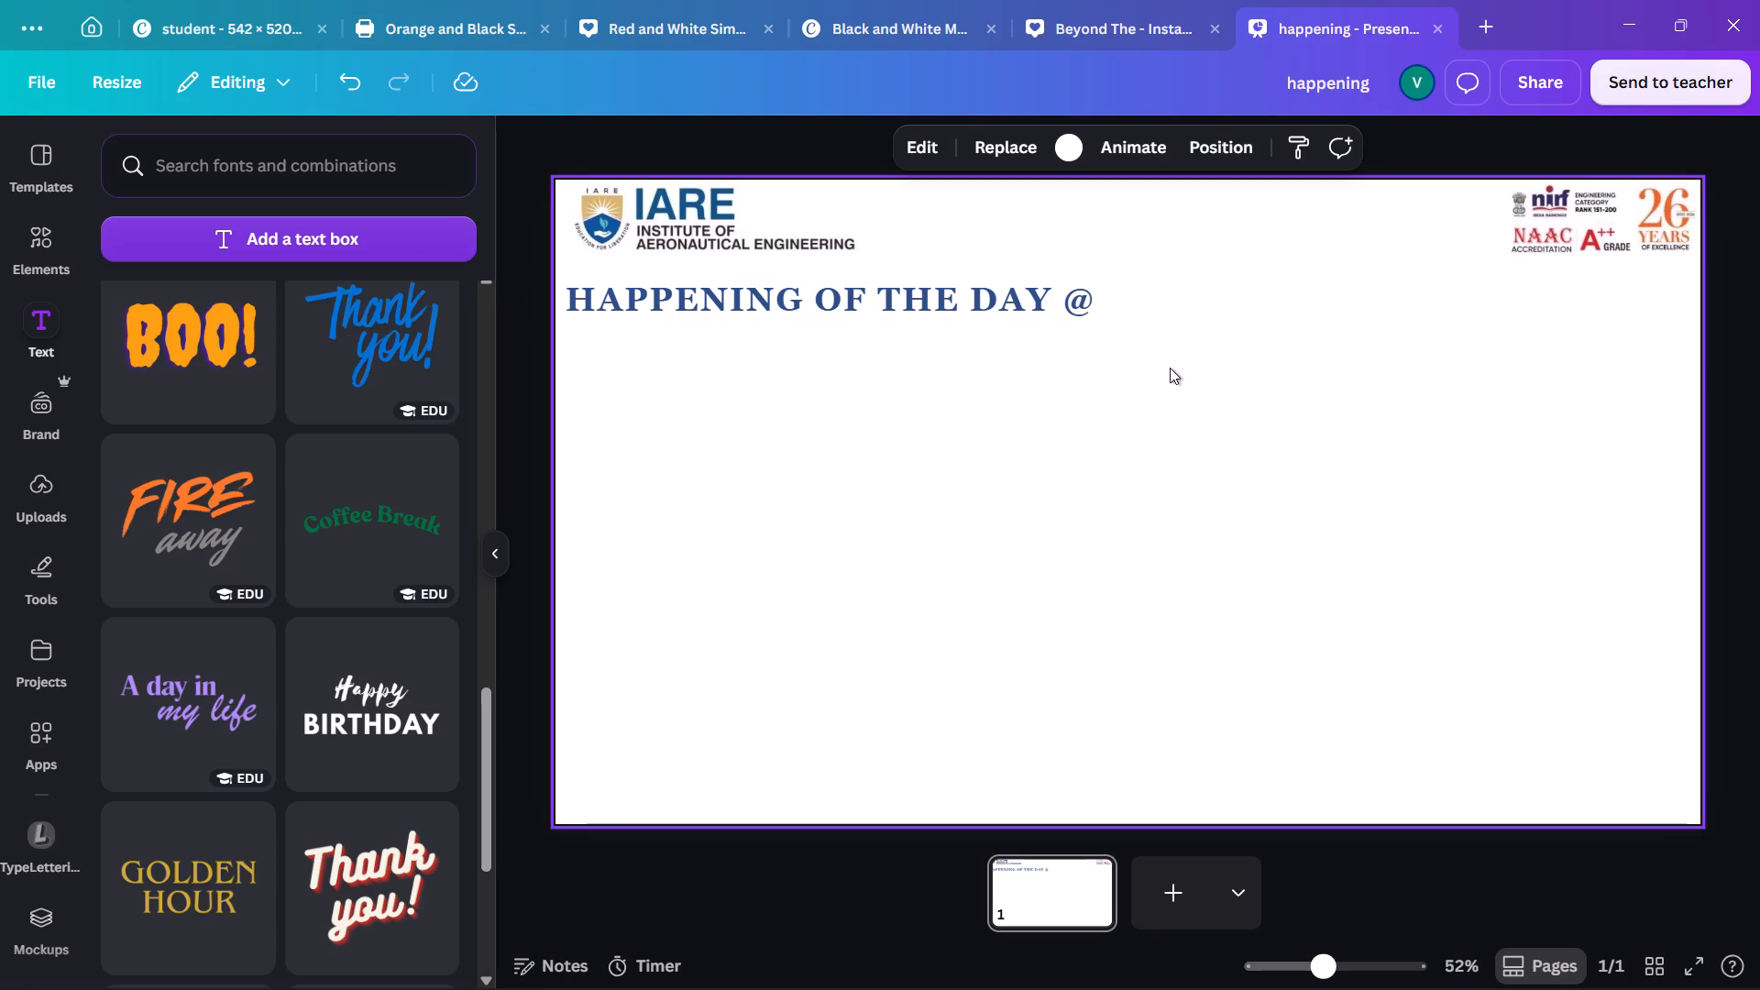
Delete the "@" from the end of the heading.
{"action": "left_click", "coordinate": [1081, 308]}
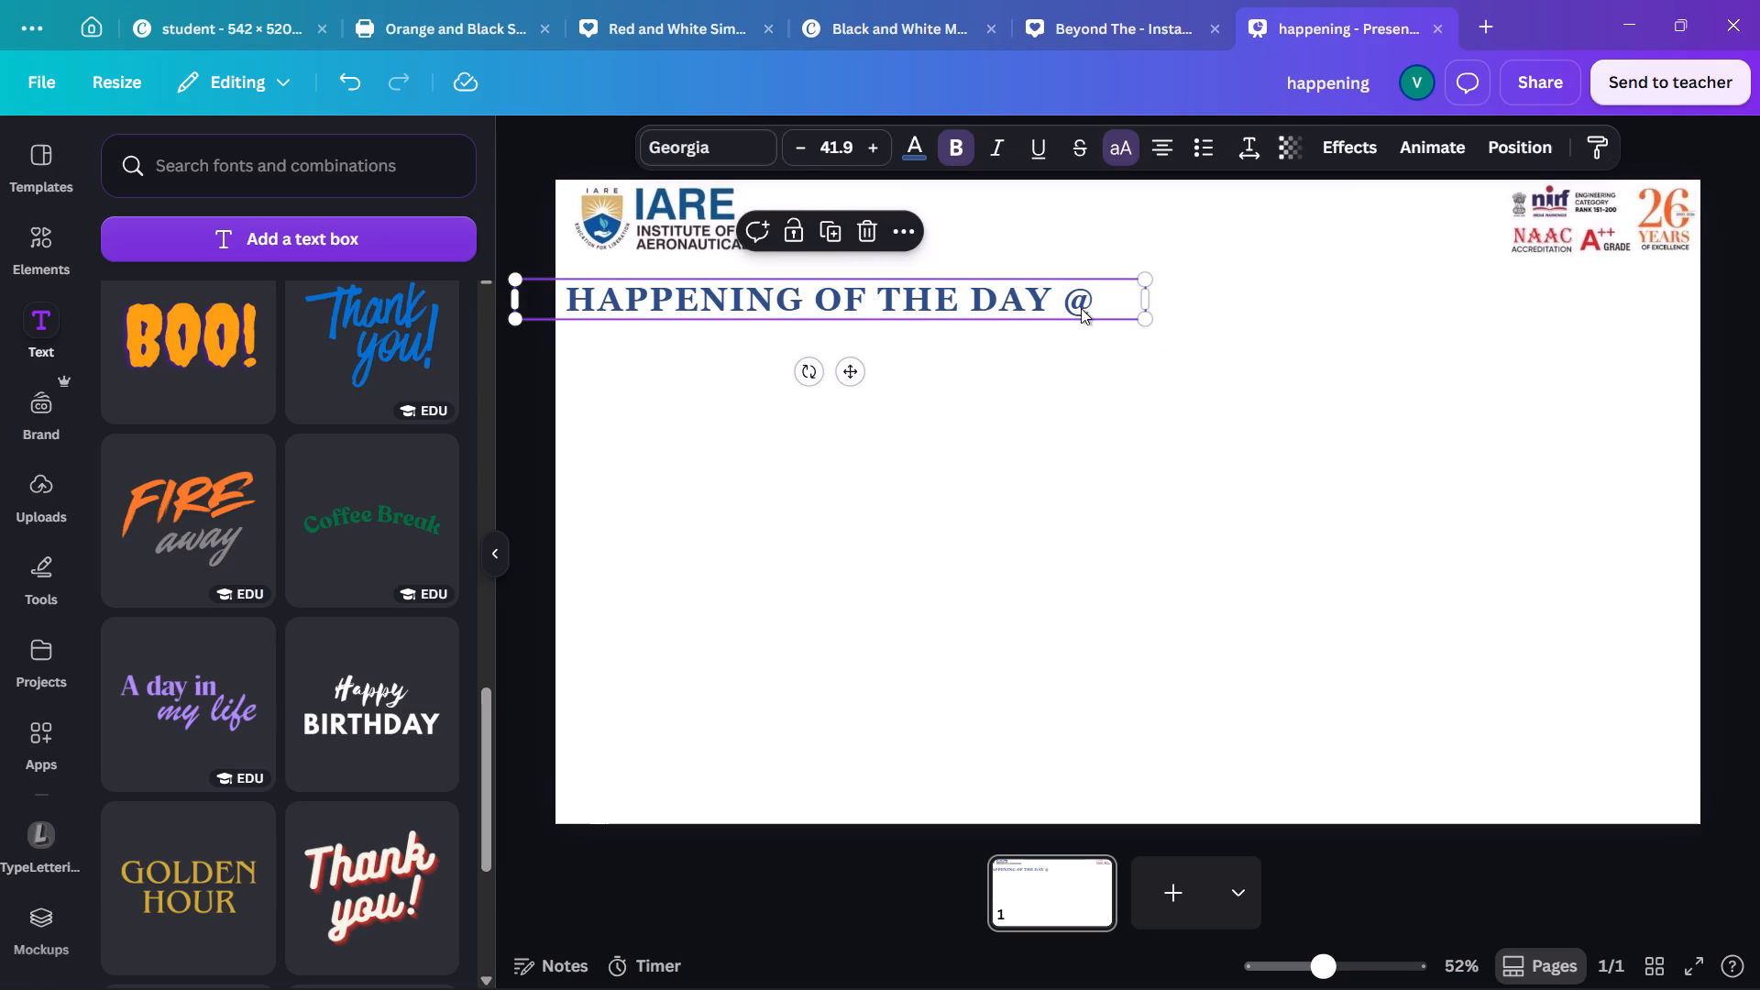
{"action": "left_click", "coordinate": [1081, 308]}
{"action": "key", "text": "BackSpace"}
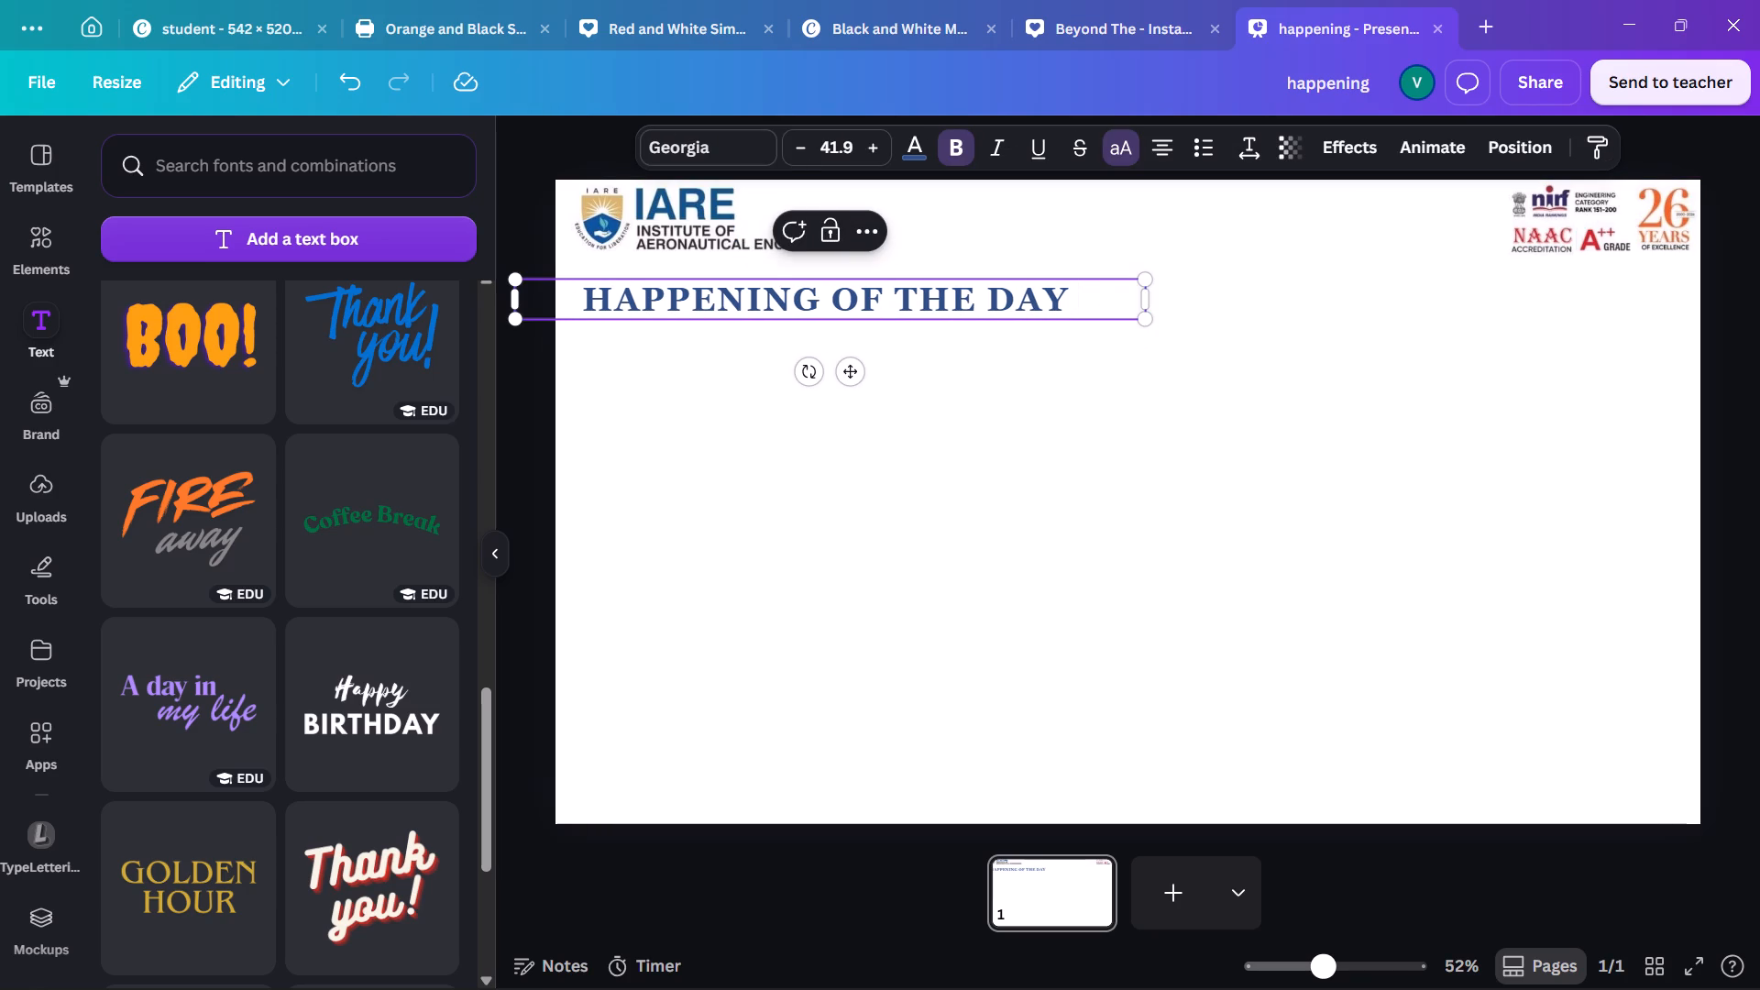
Narrow the heading's text box to fit its text and move it fully onto the page below the IARE logo.
{"action": "left_click_drag", "start_coordinate": [1149, 300], "coordinate": [1090, 304]}
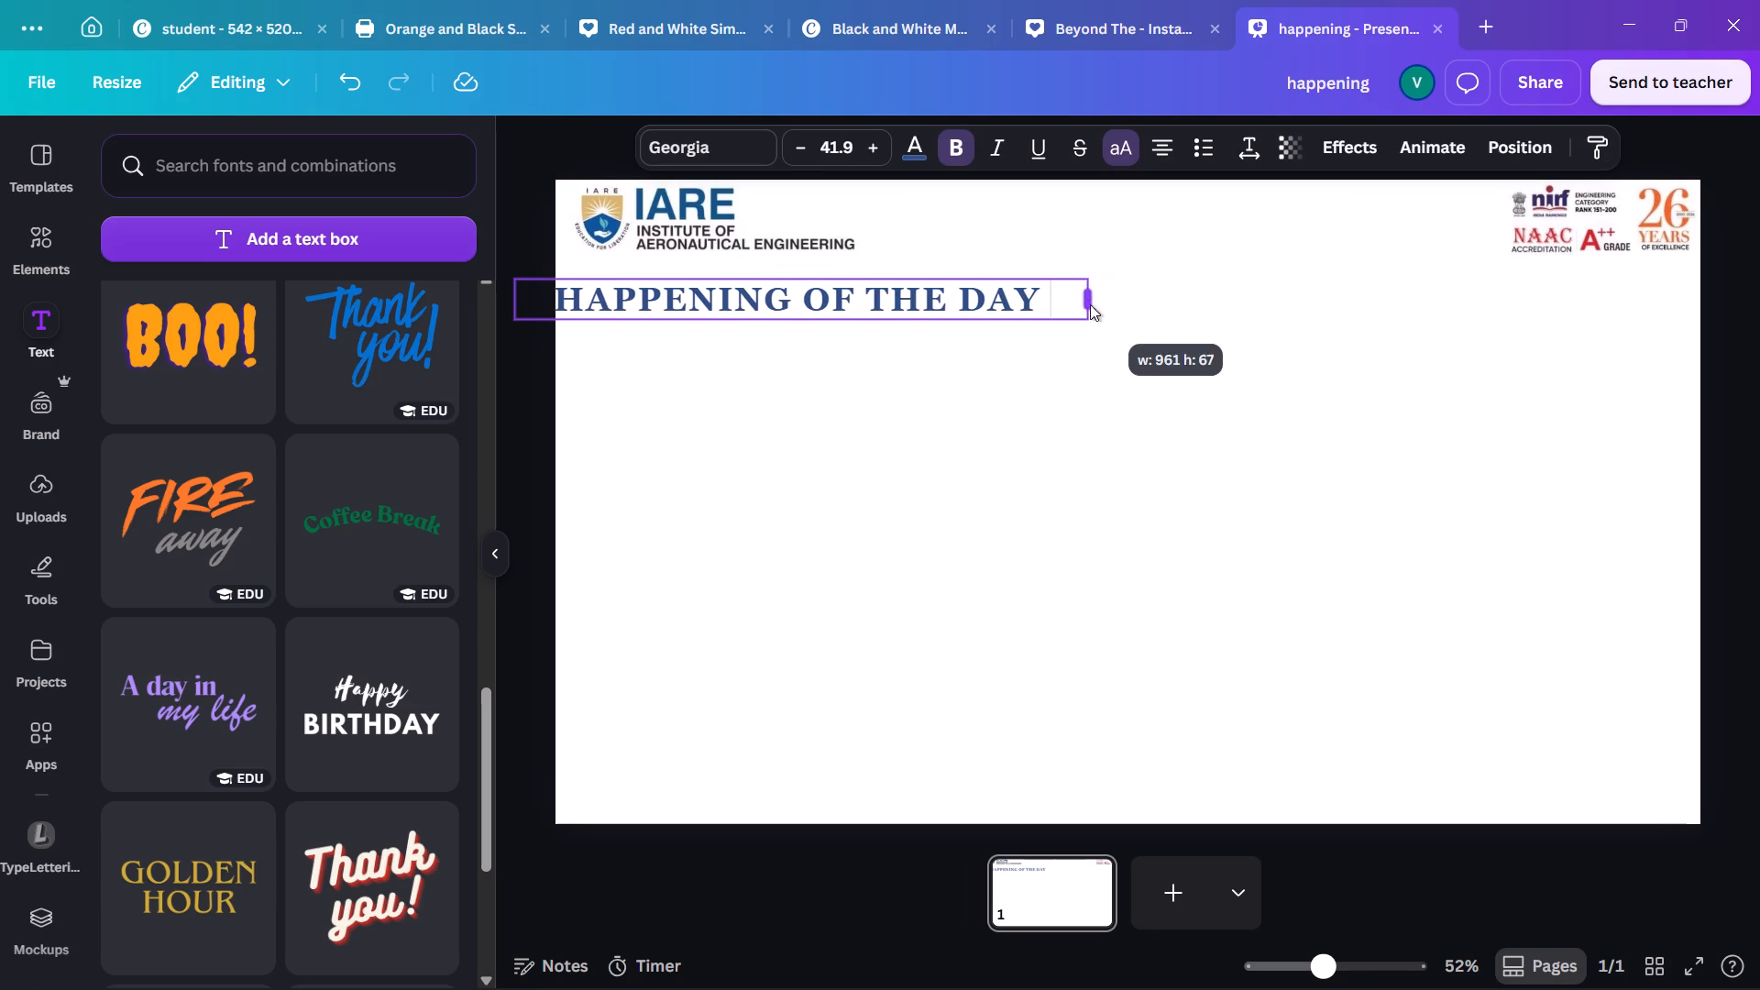
{"action": "left_click_drag", "start_coordinate": [1090, 304], "coordinate": [1018, 317]}
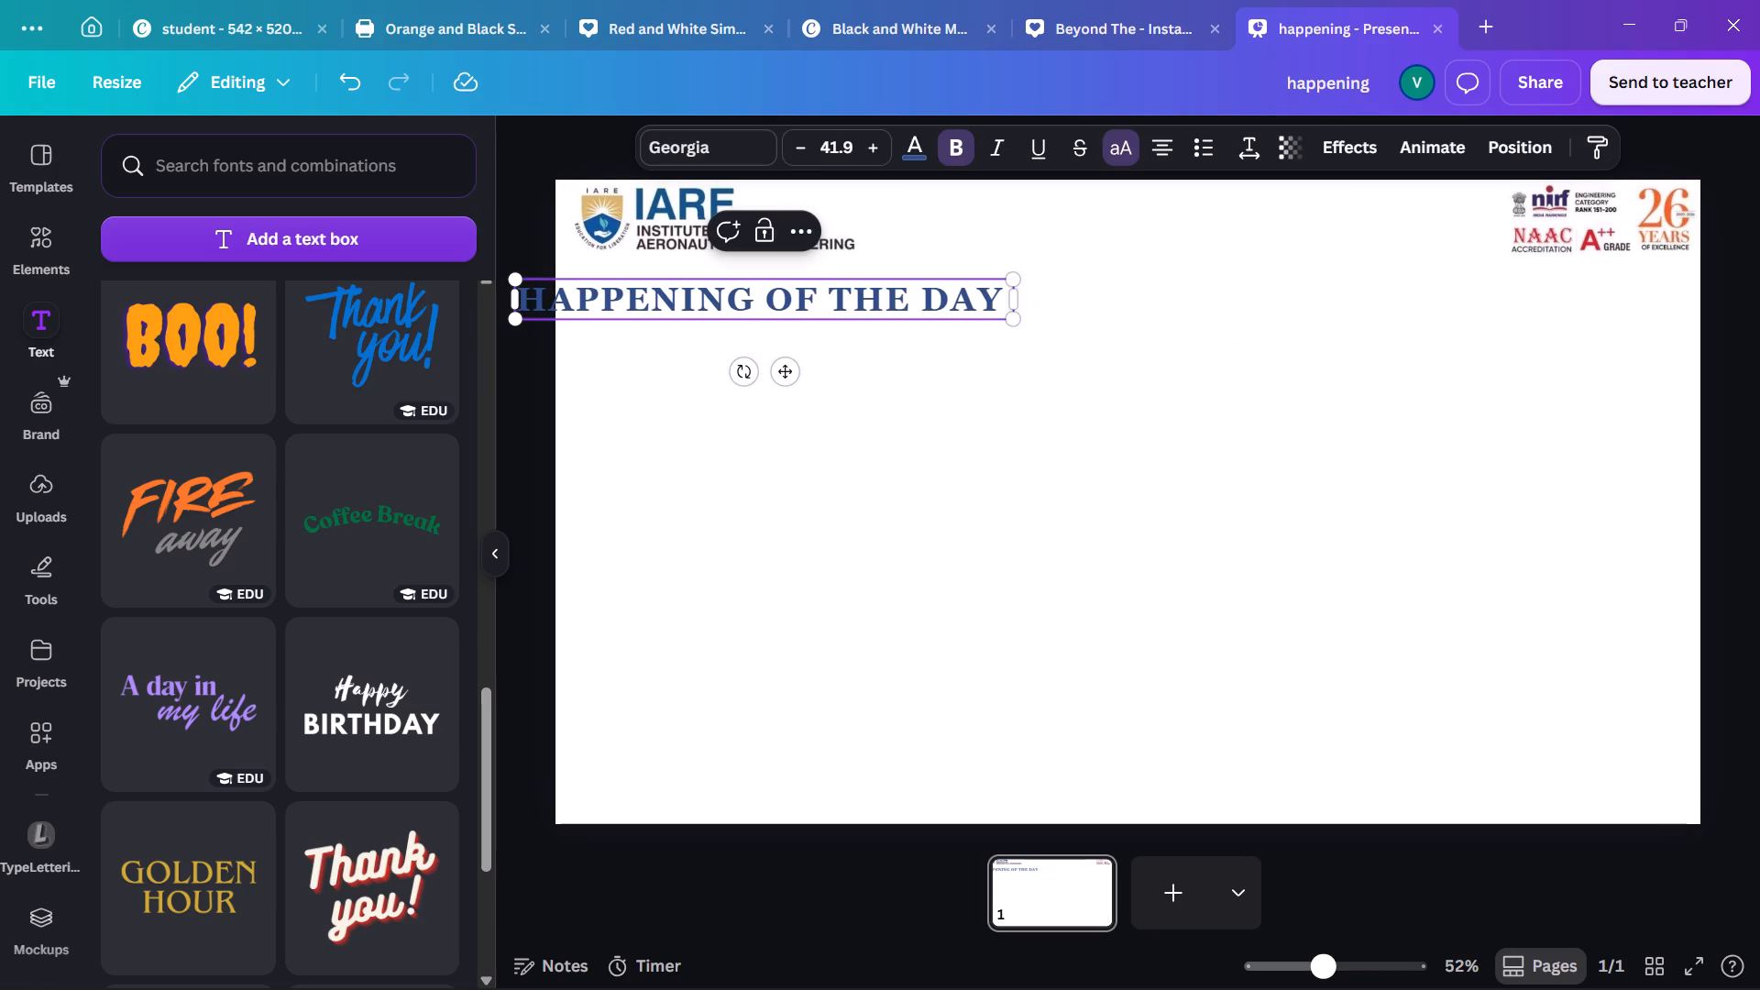
{"action": "key", "text": "Escape"}
{"action": "left_click_drag", "start_coordinate": [893, 288], "coordinate": [956, 291]}
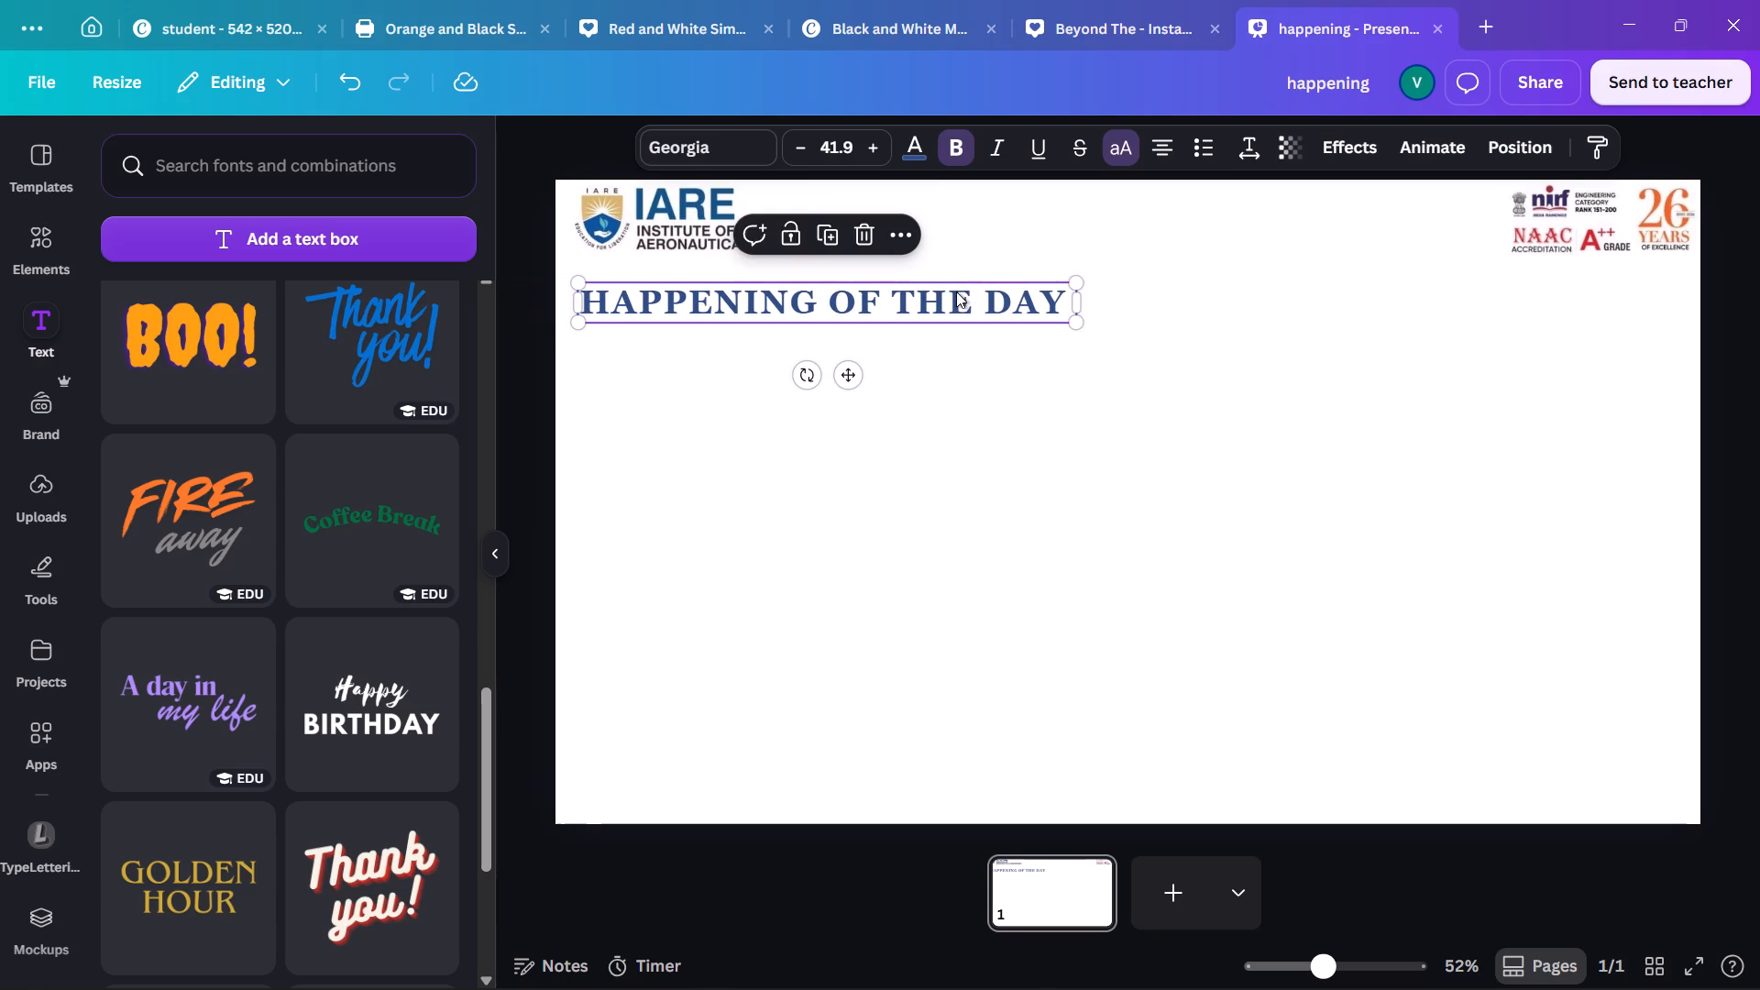
{"action": "left_click", "coordinate": [956, 291]}
{"action": "double_click", "coordinate": [971, 373]}
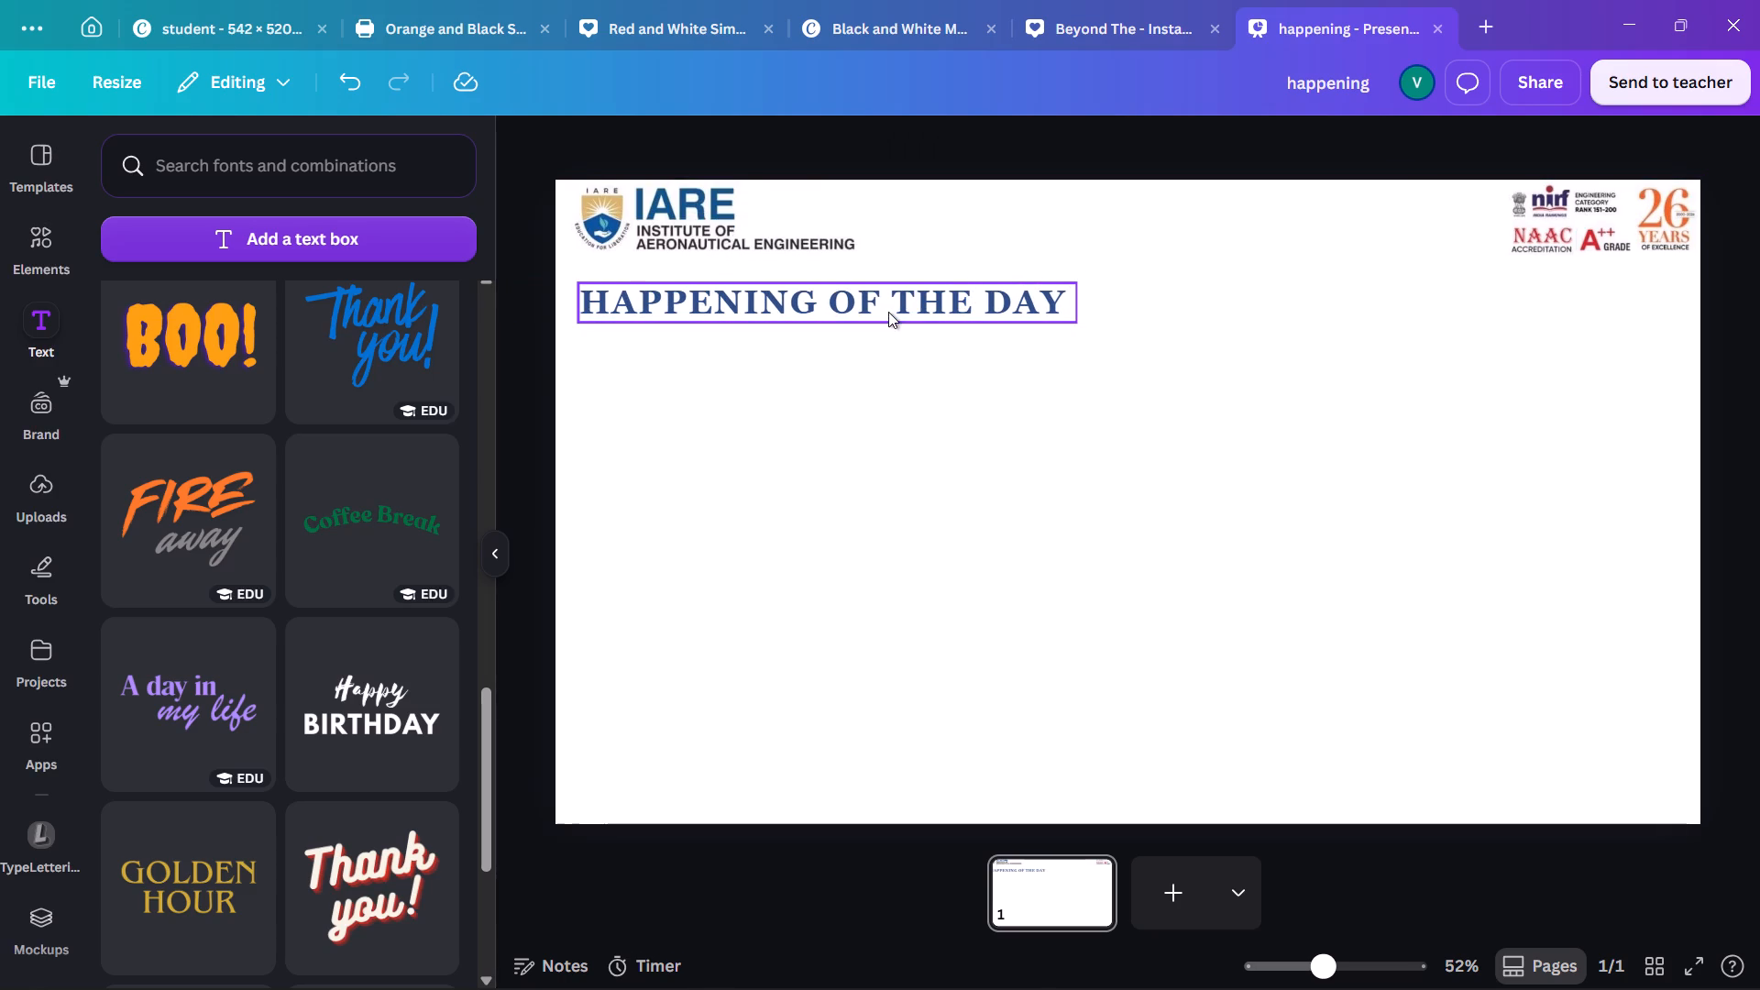
Duplicate the heading, place the copy below the original, and replace its text with "@".
{"action": "left_click", "coordinate": [888, 312]}
{"action": "left_click", "coordinate": [832, 225]}
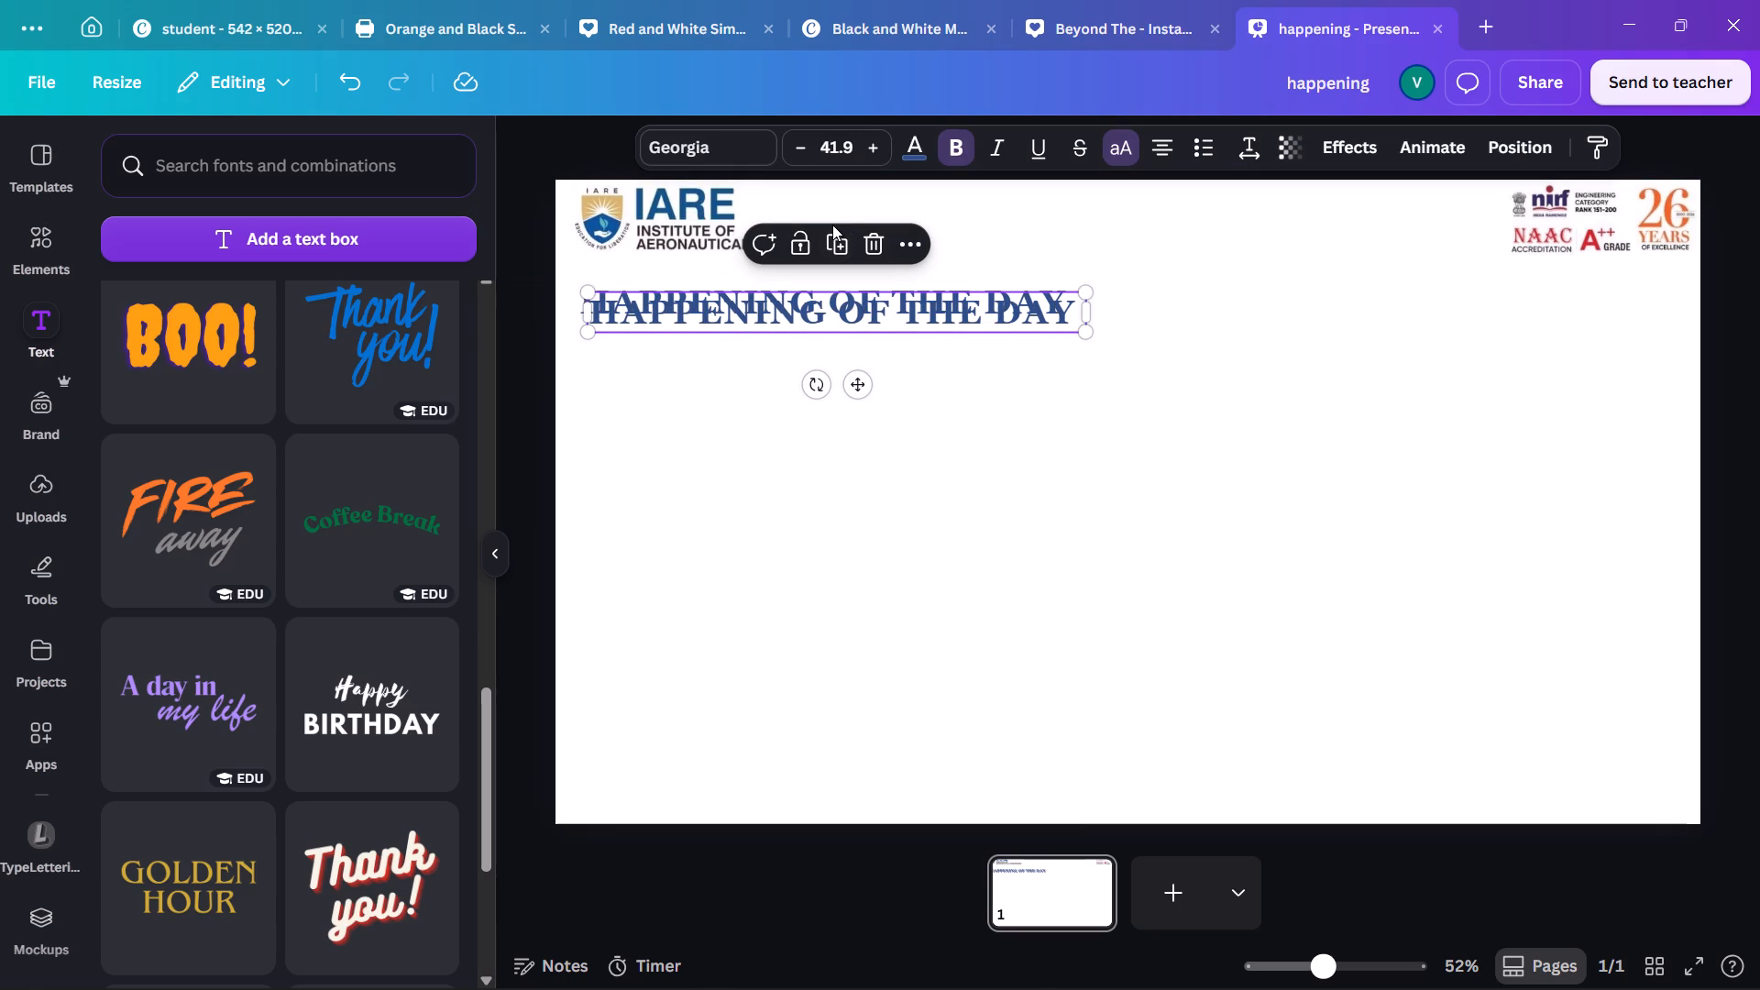
{"action": "left_click_drag", "start_coordinate": [812, 311], "coordinate": [887, 363]}
{"action": "left_click", "coordinate": [887, 363]}
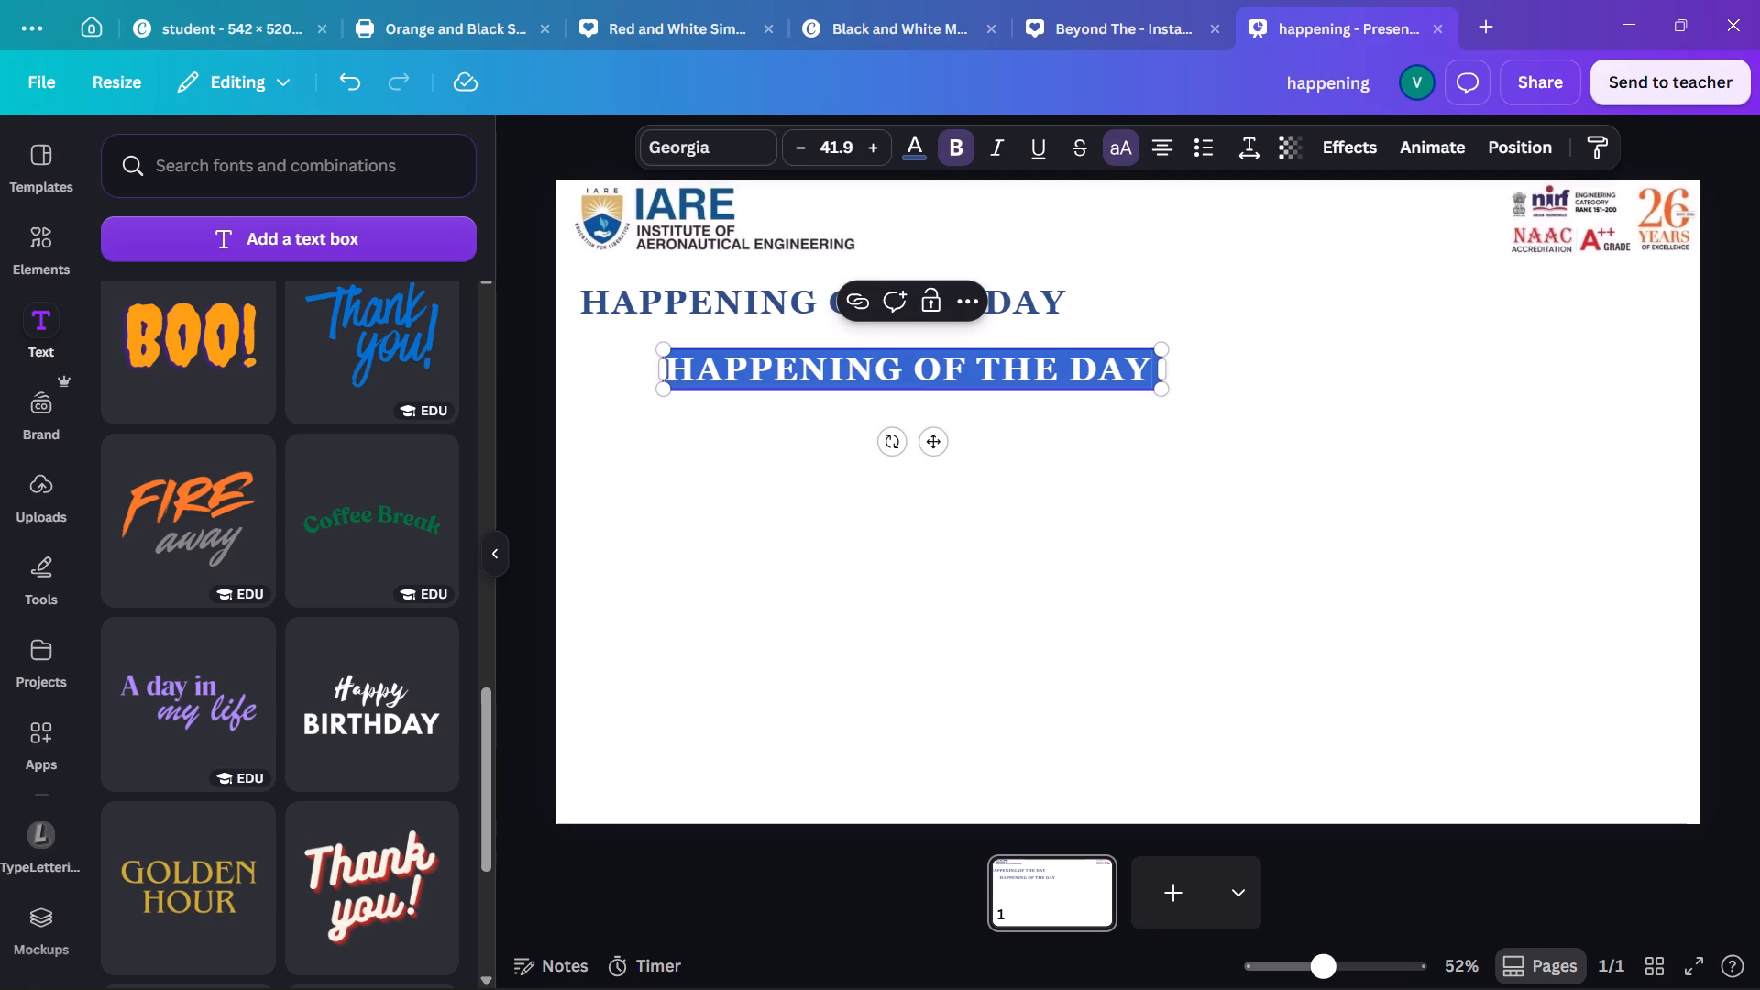
{"action": "key", "text": "shift+at"}
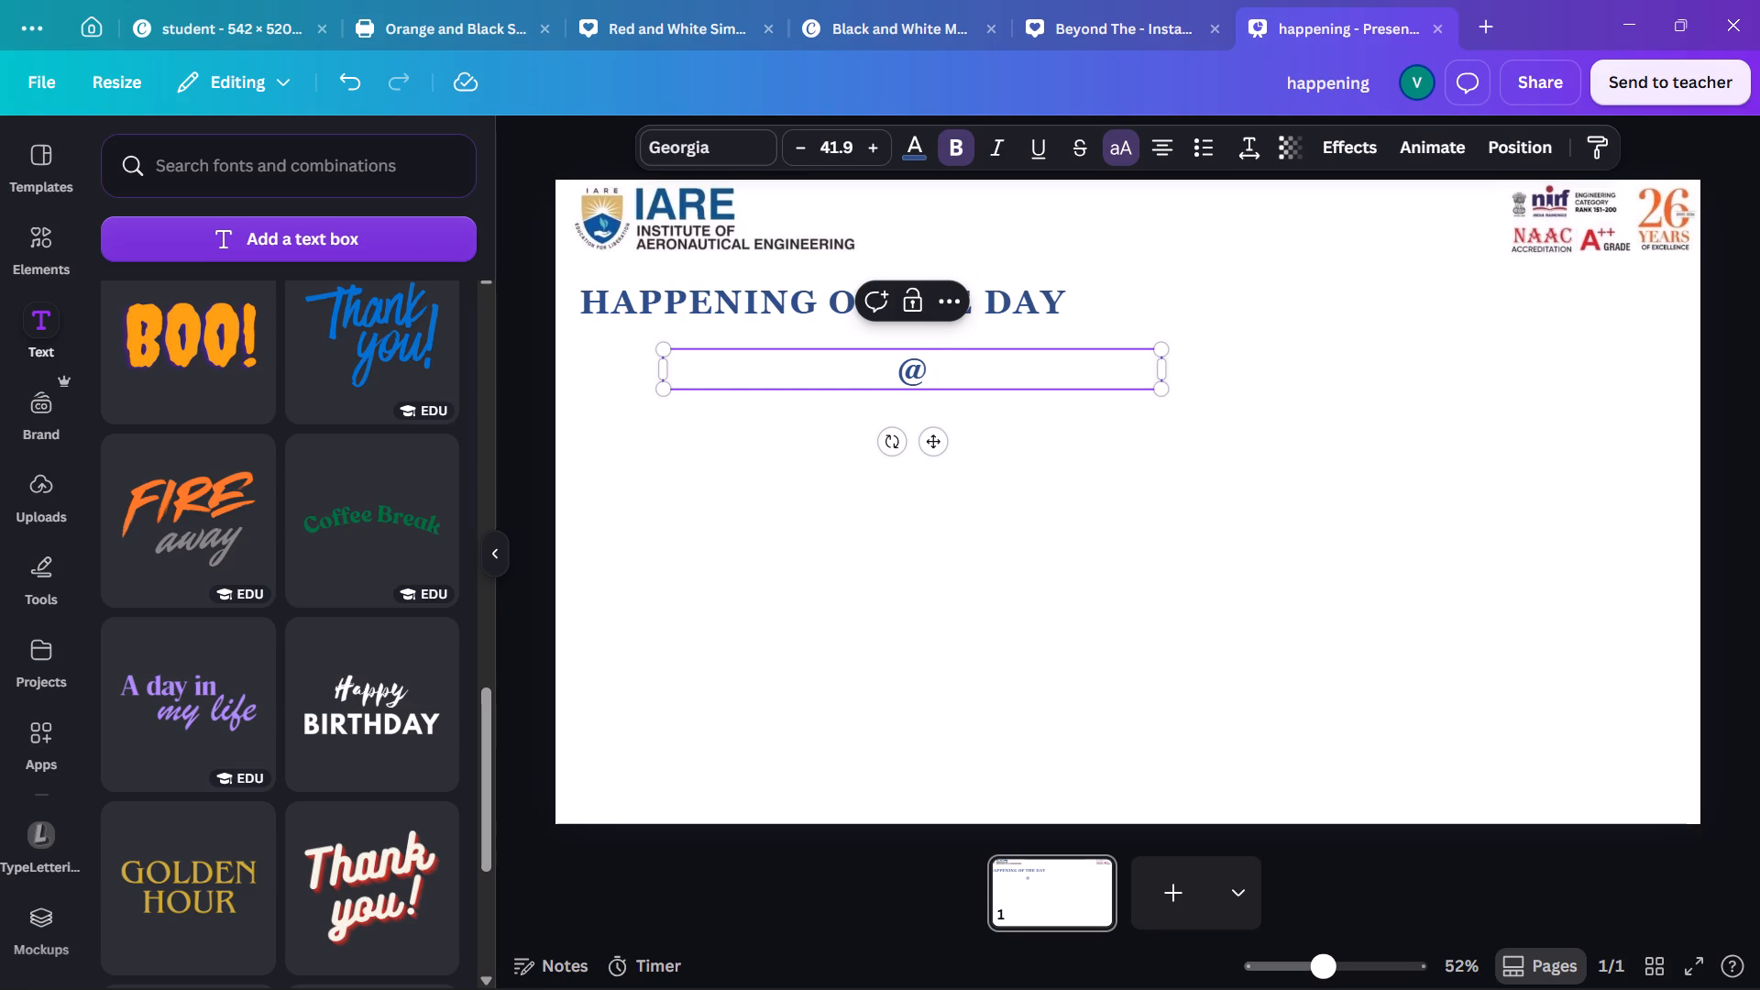
{"action": "key", "text": "Escape"}
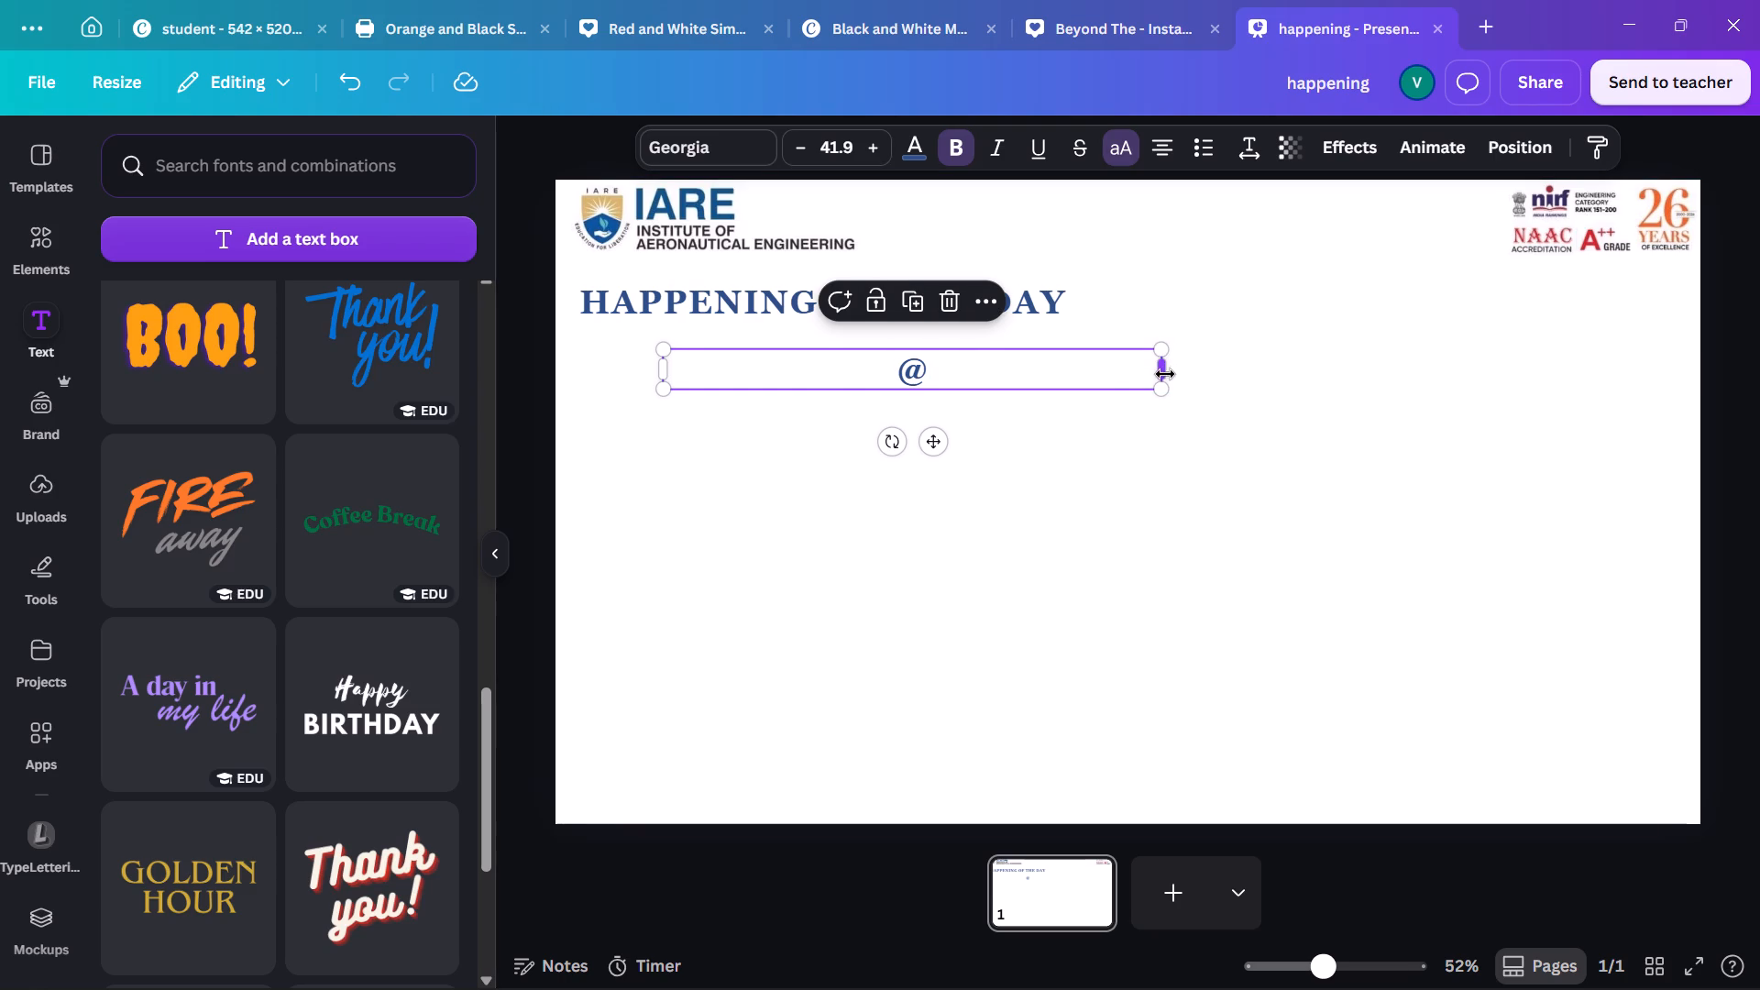
Narrow the "@" text box to fit and align it with the heading directly after DAY.
{"action": "left_click_drag", "start_coordinate": [1165, 374], "coordinate": [737, 378]}
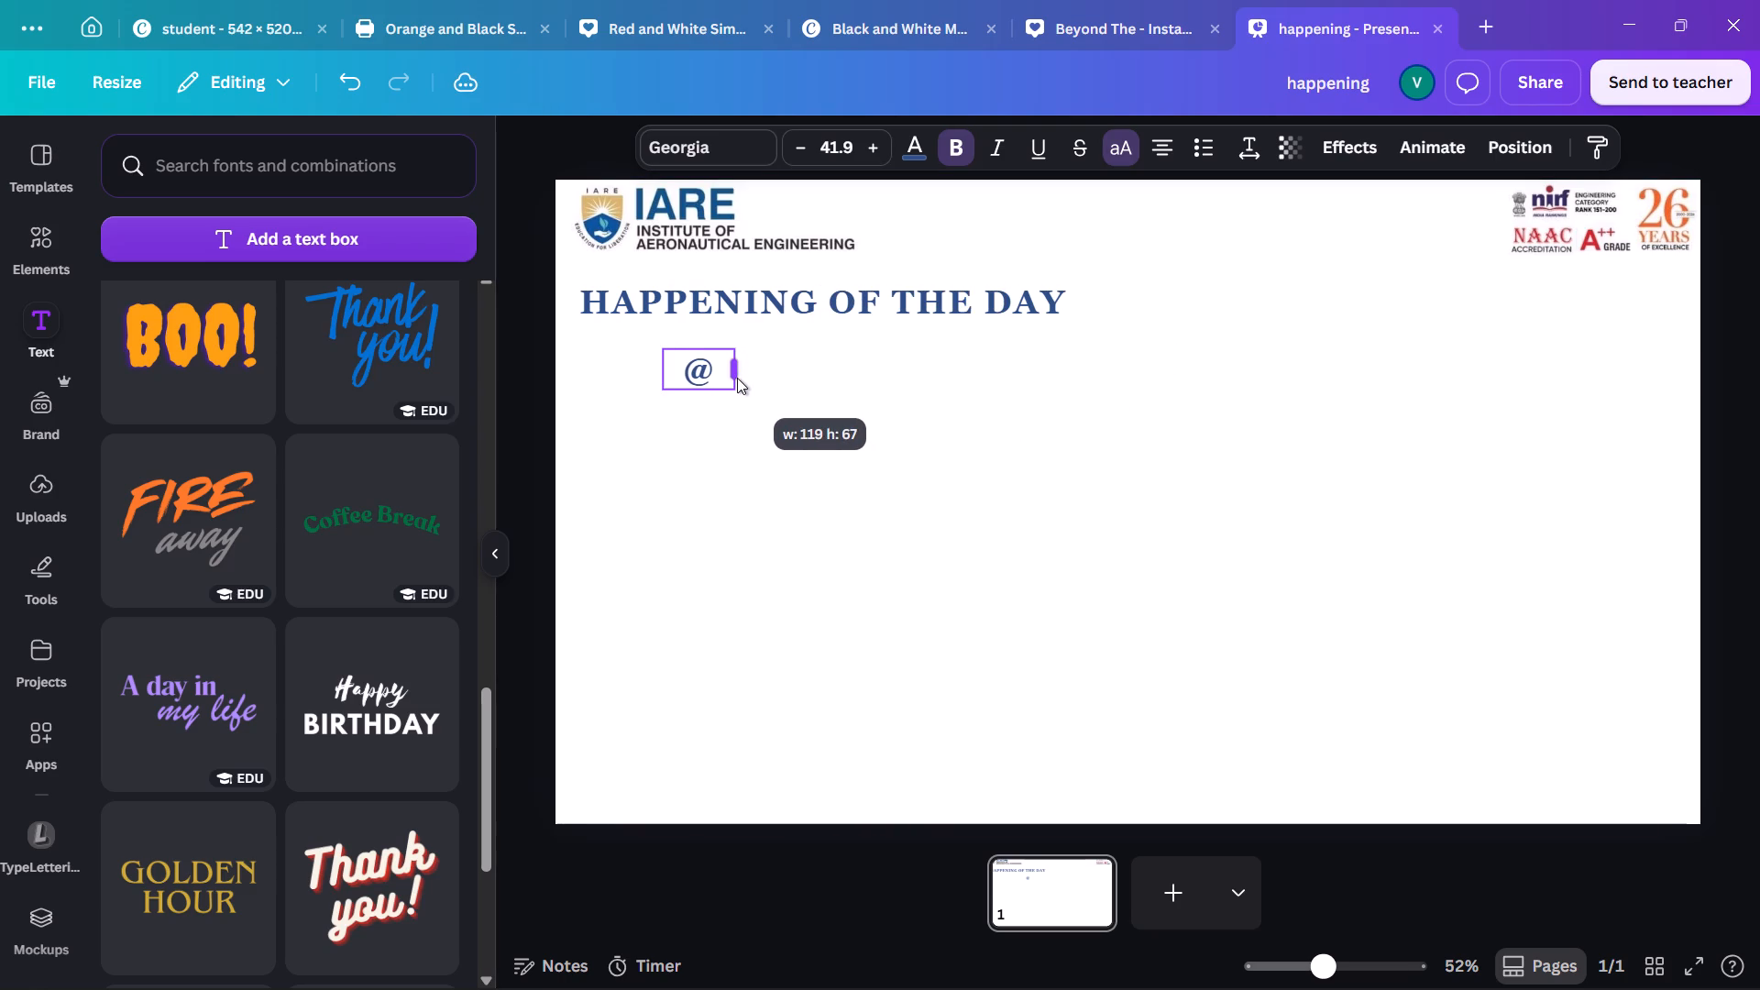
{"action": "left_click_drag", "start_coordinate": [737, 378], "coordinate": [728, 384]}
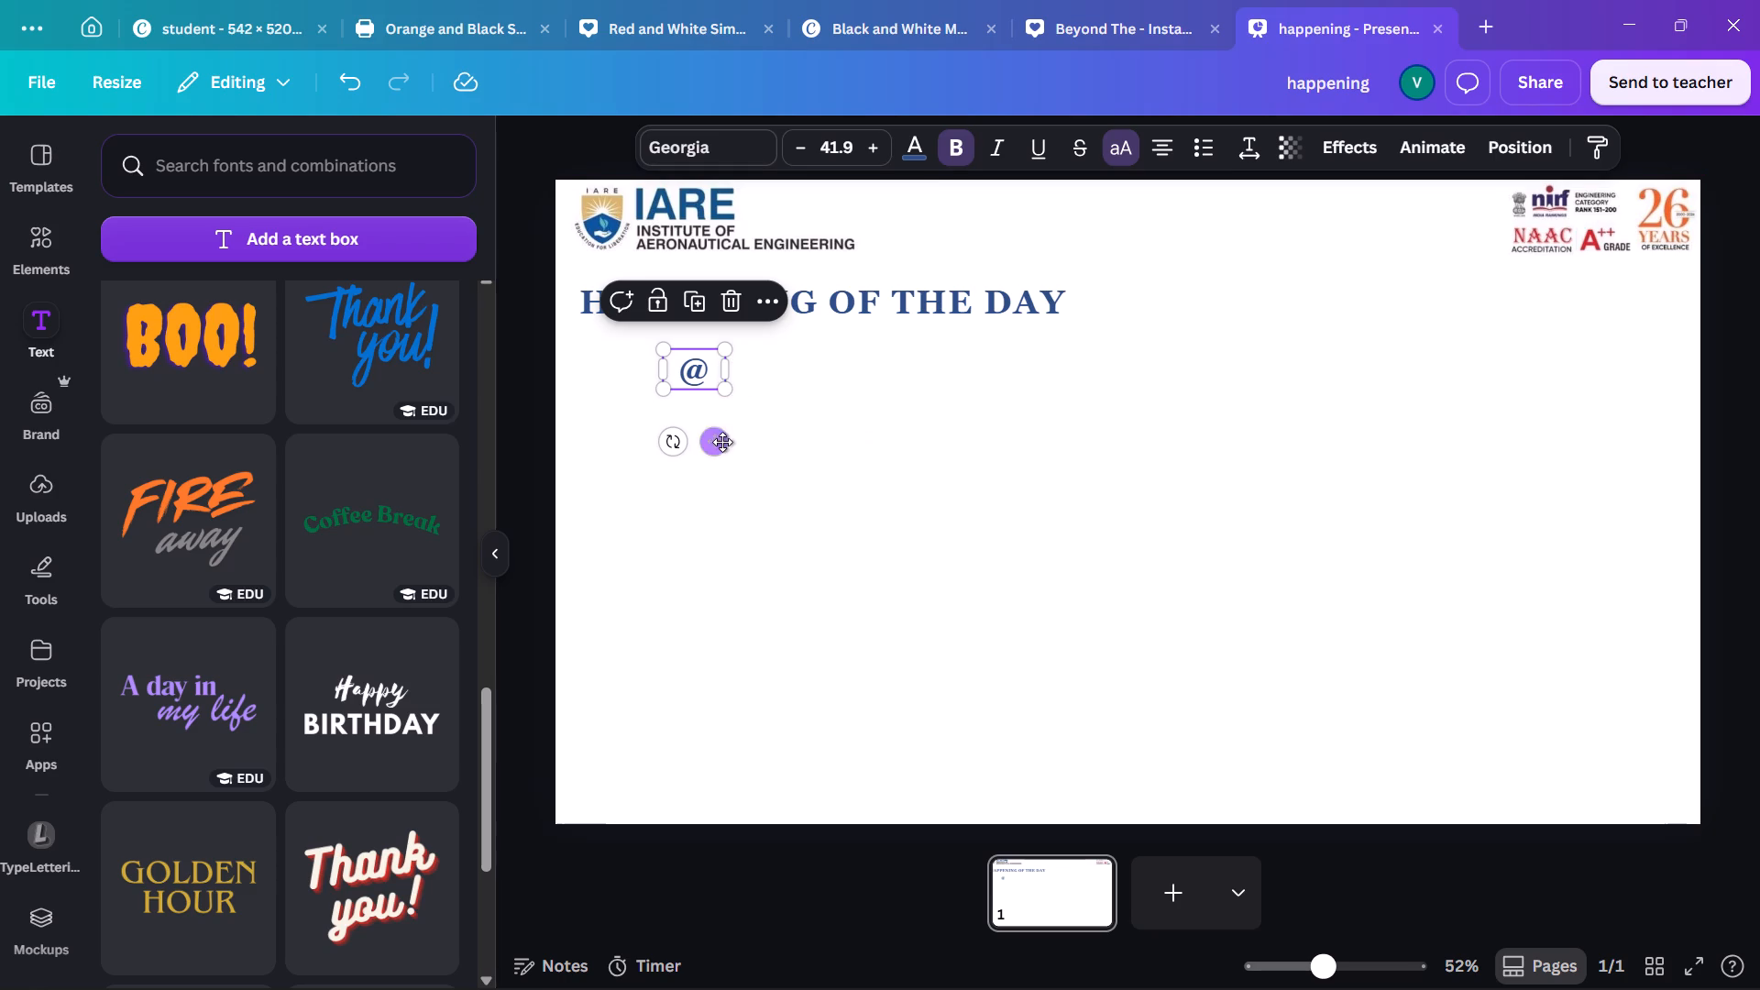
{"action": "left_click_drag", "start_coordinate": [721, 443], "coordinate": [1123, 378]}
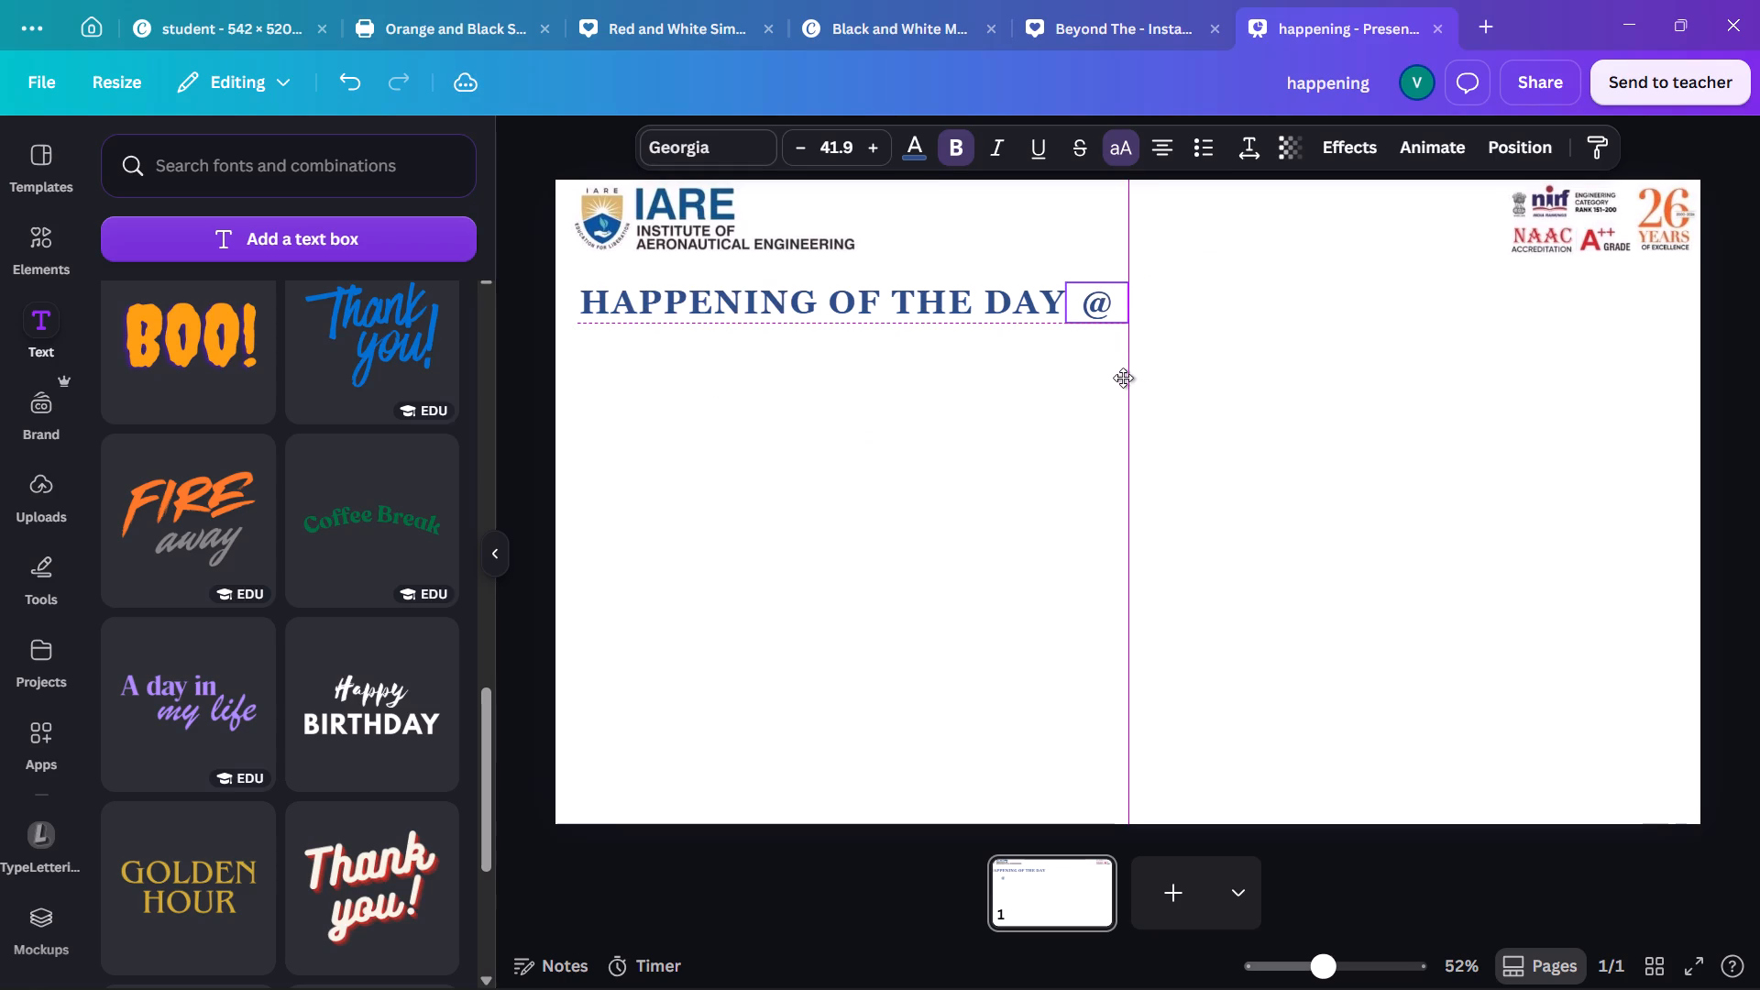
{"action": "left_click_drag", "start_coordinate": [1123, 378], "coordinate": [1115, 368]}
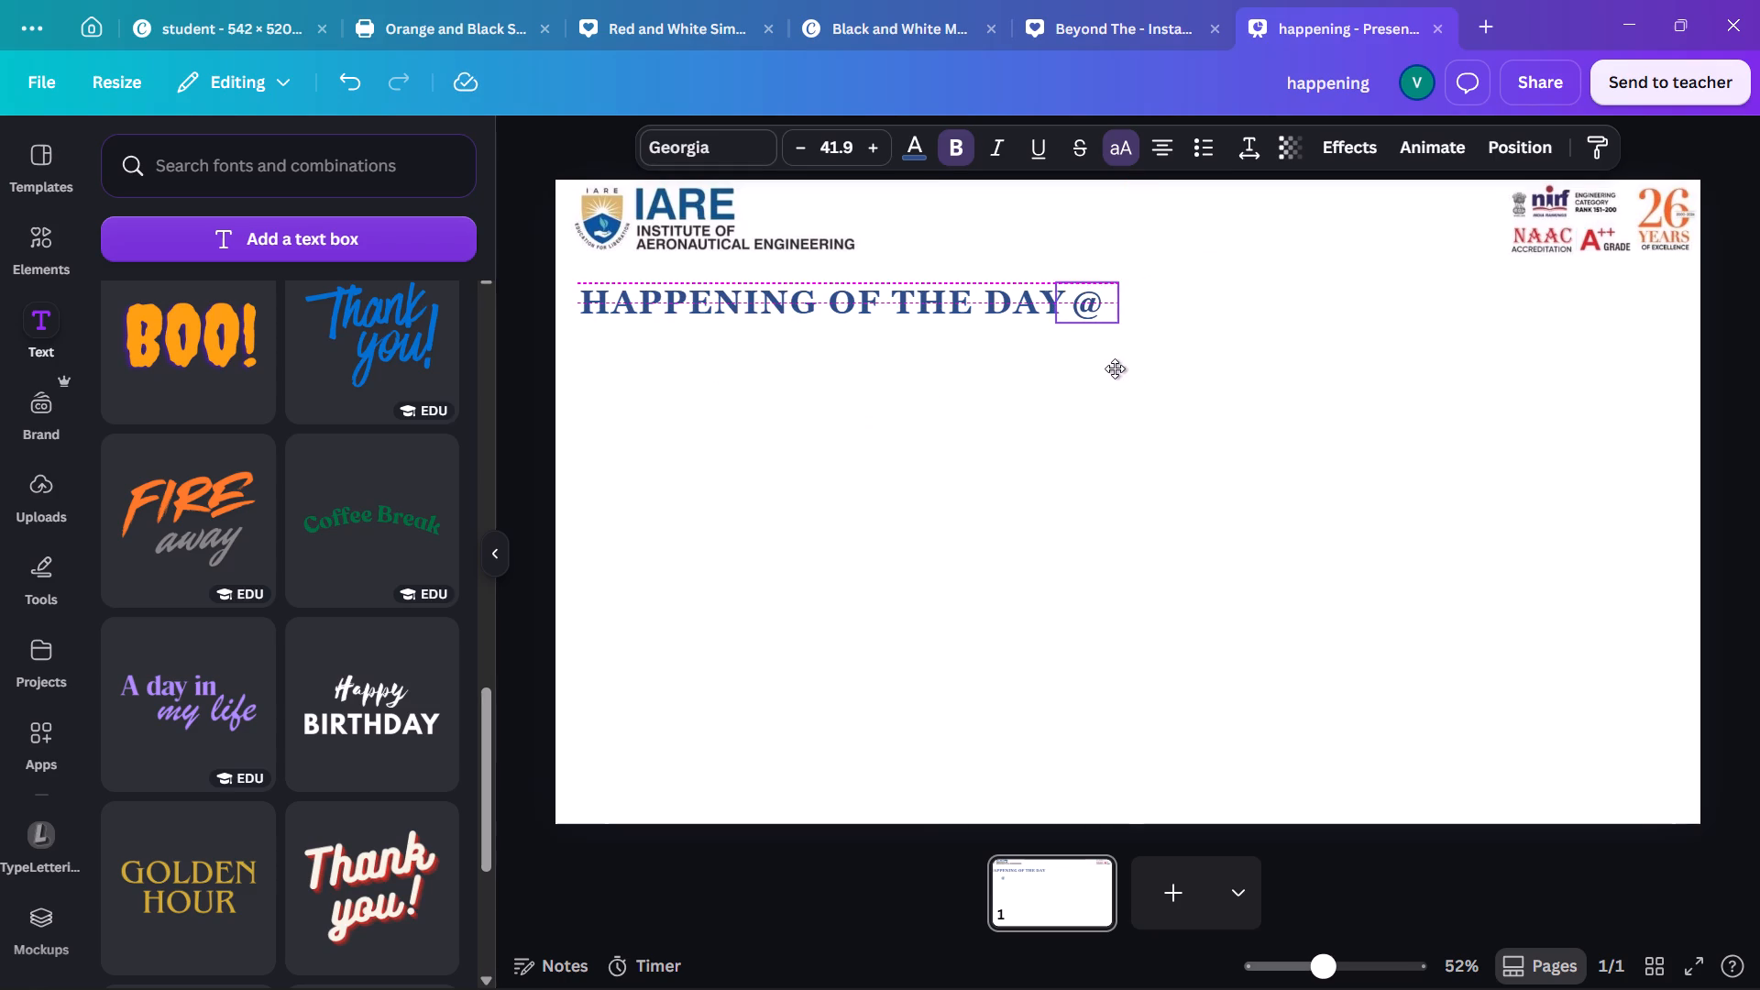
{"action": "left_click_drag", "start_coordinate": [1115, 368], "coordinate": [1117, 368]}
{"action": "scroll", "coordinate": [1117, 368], "scroll_direction": "up", "scroll_amount": 1}
{"action": "left_click_drag", "start_coordinate": [1095, 292], "coordinate": [1089, 318]}
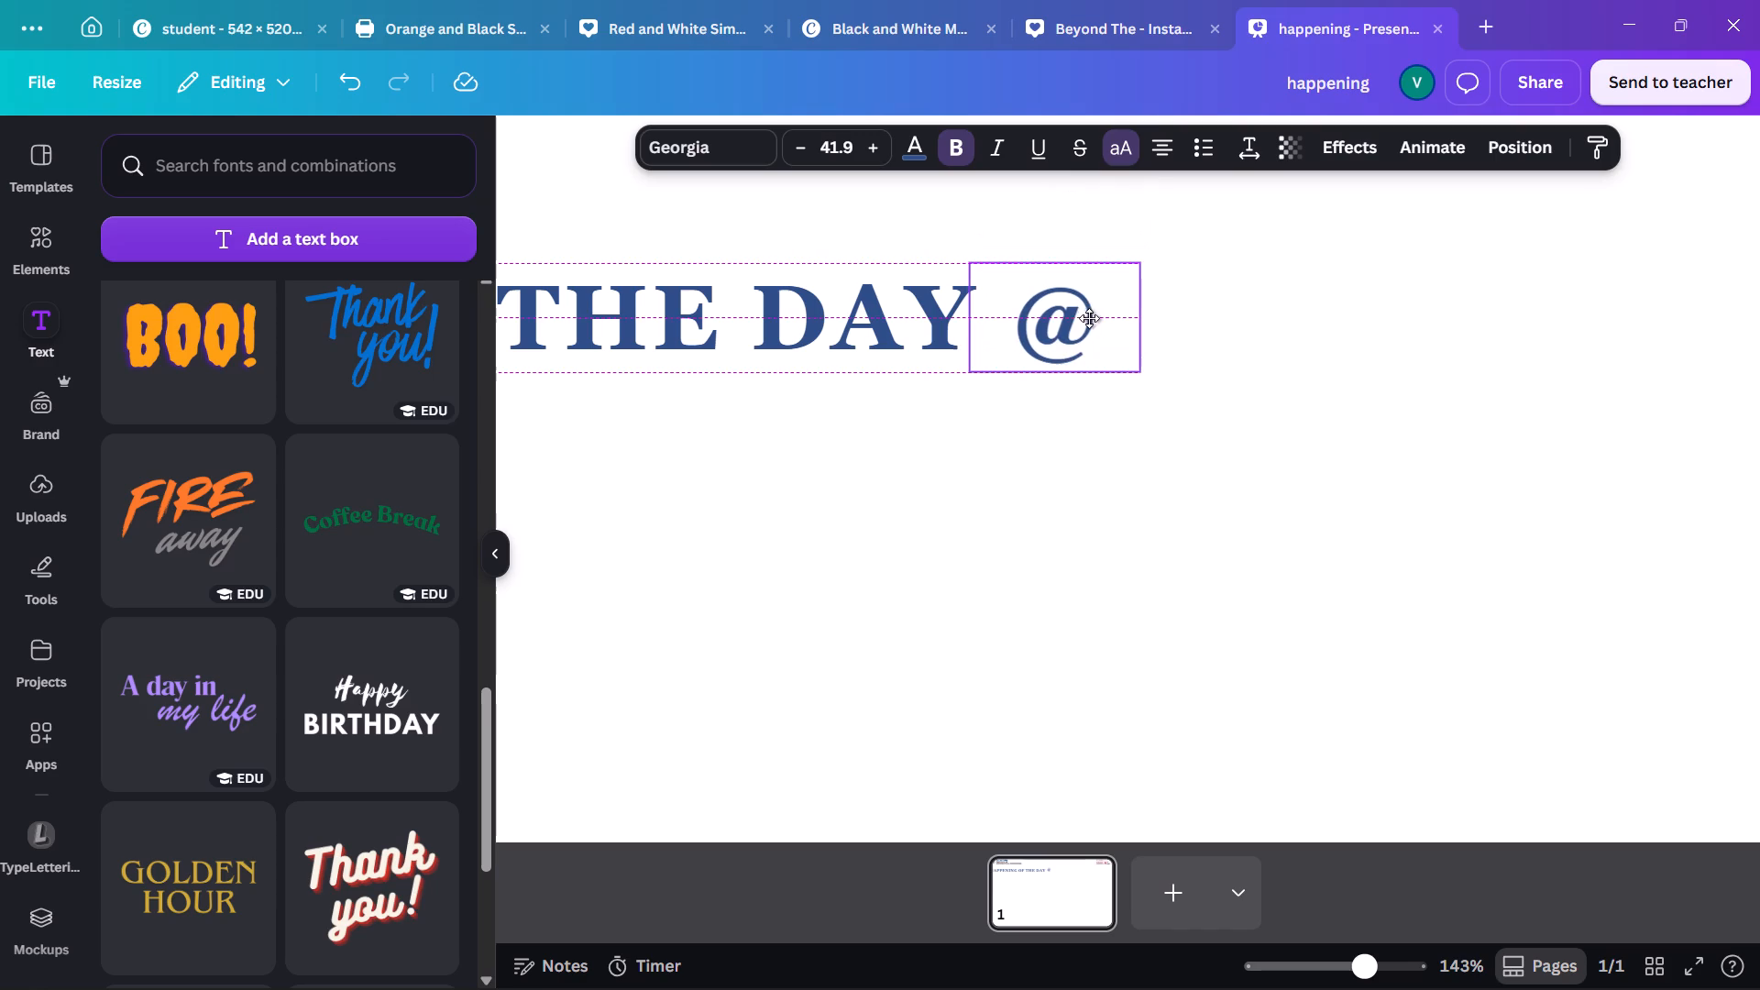
{"action": "left_click_drag", "start_coordinate": [1089, 318], "coordinate": [1089, 313]}
{"action": "left_click", "coordinate": [1050, 560]}
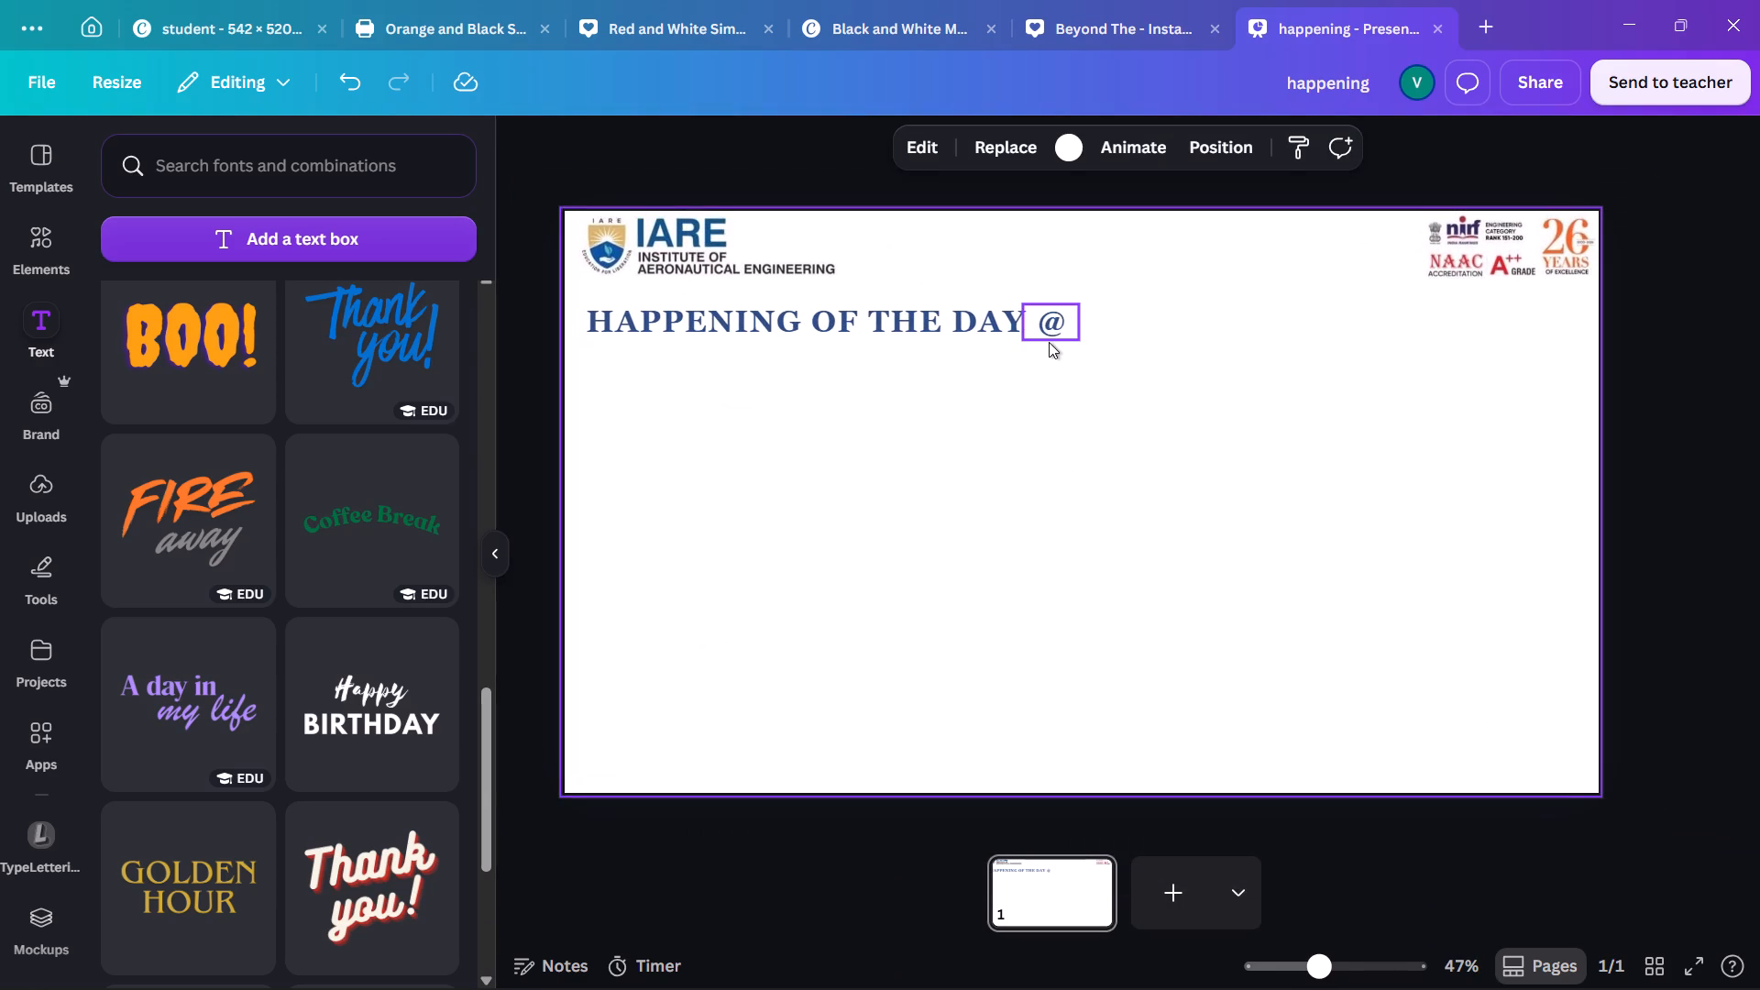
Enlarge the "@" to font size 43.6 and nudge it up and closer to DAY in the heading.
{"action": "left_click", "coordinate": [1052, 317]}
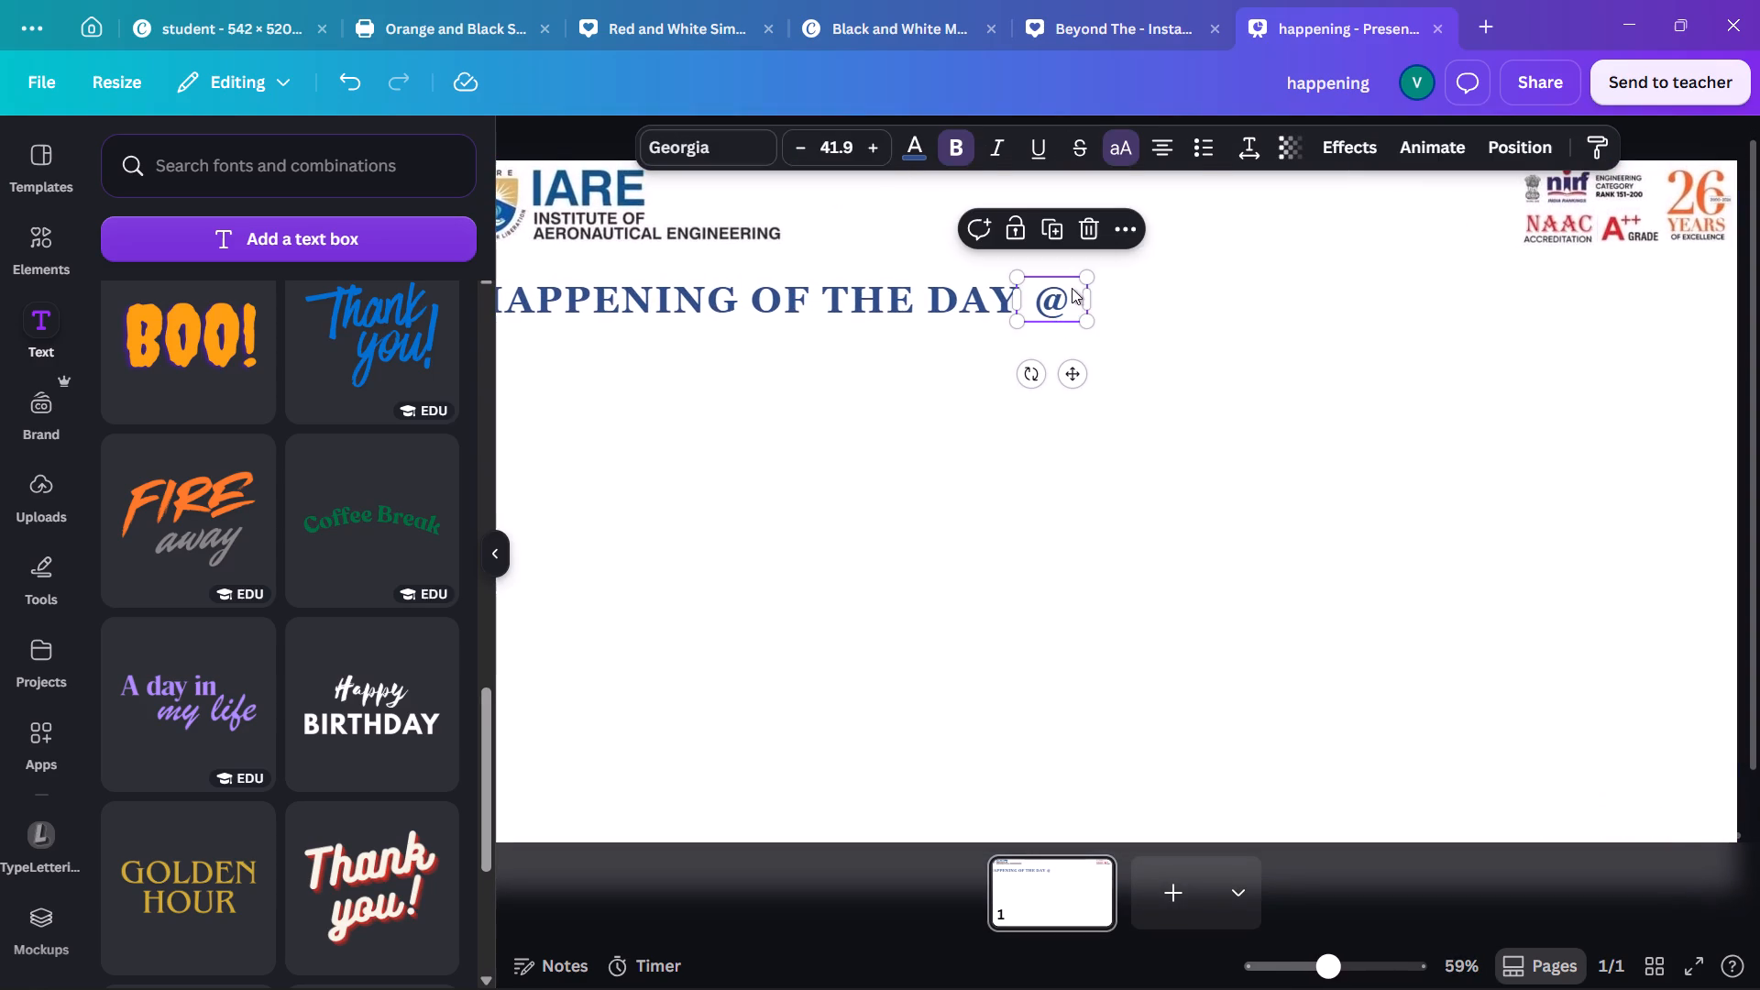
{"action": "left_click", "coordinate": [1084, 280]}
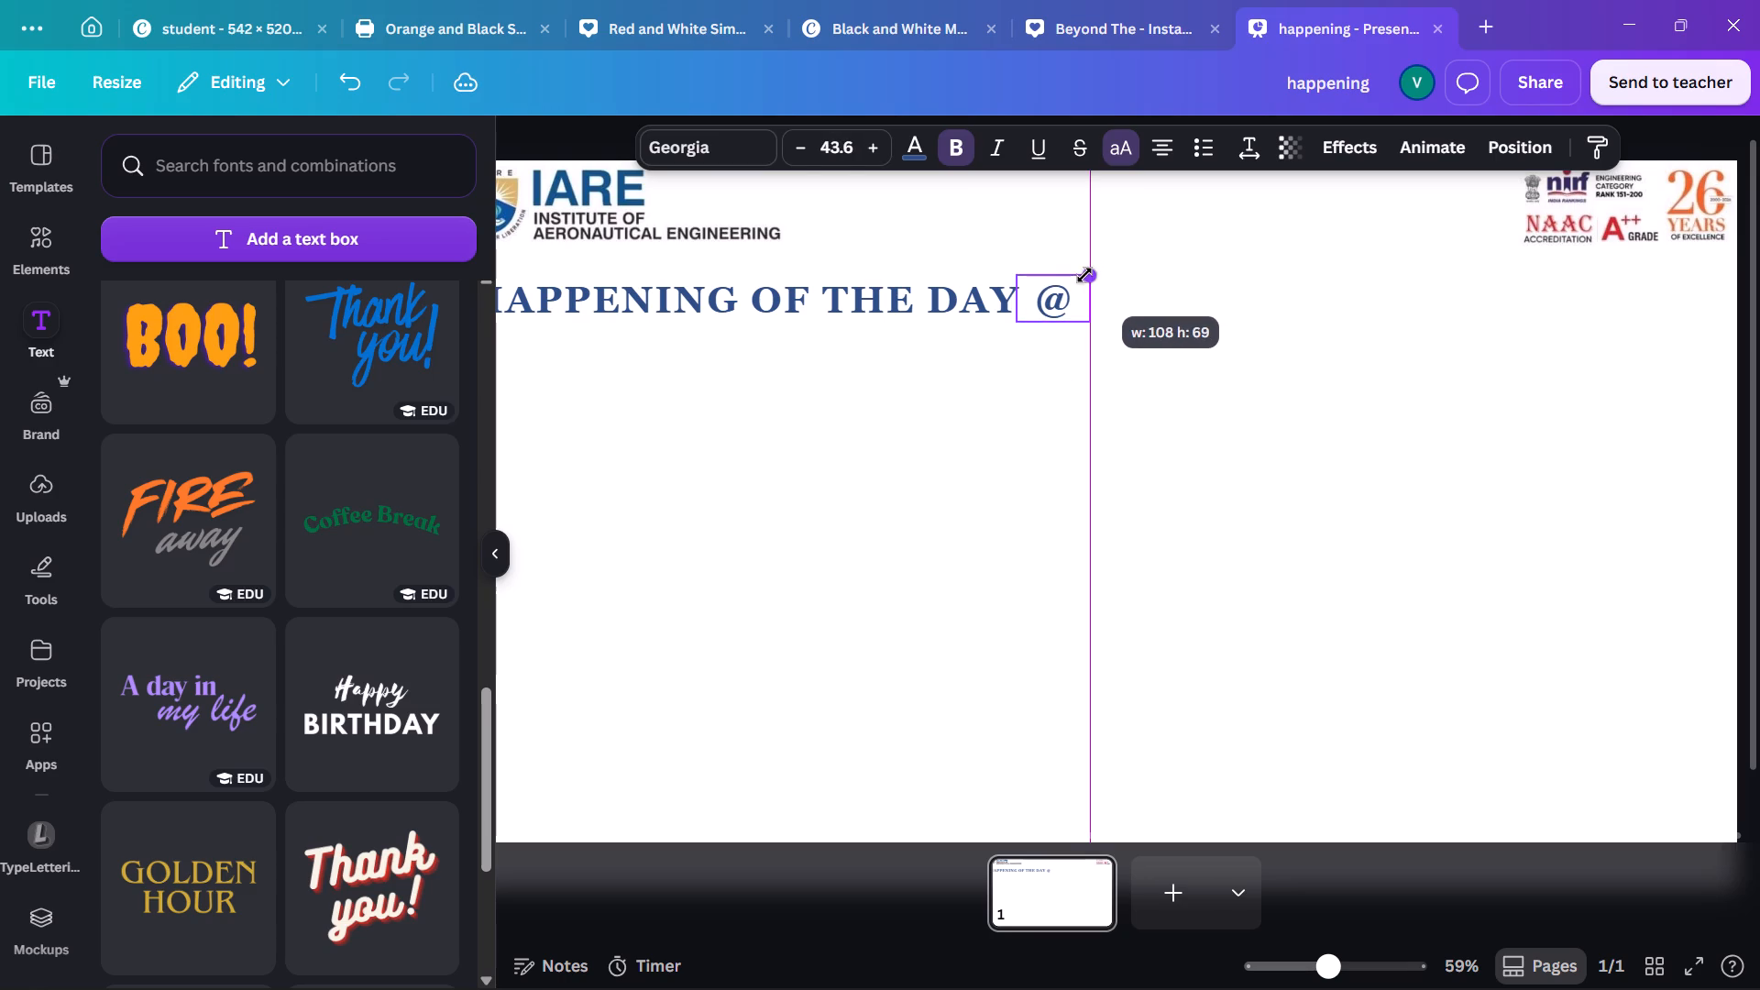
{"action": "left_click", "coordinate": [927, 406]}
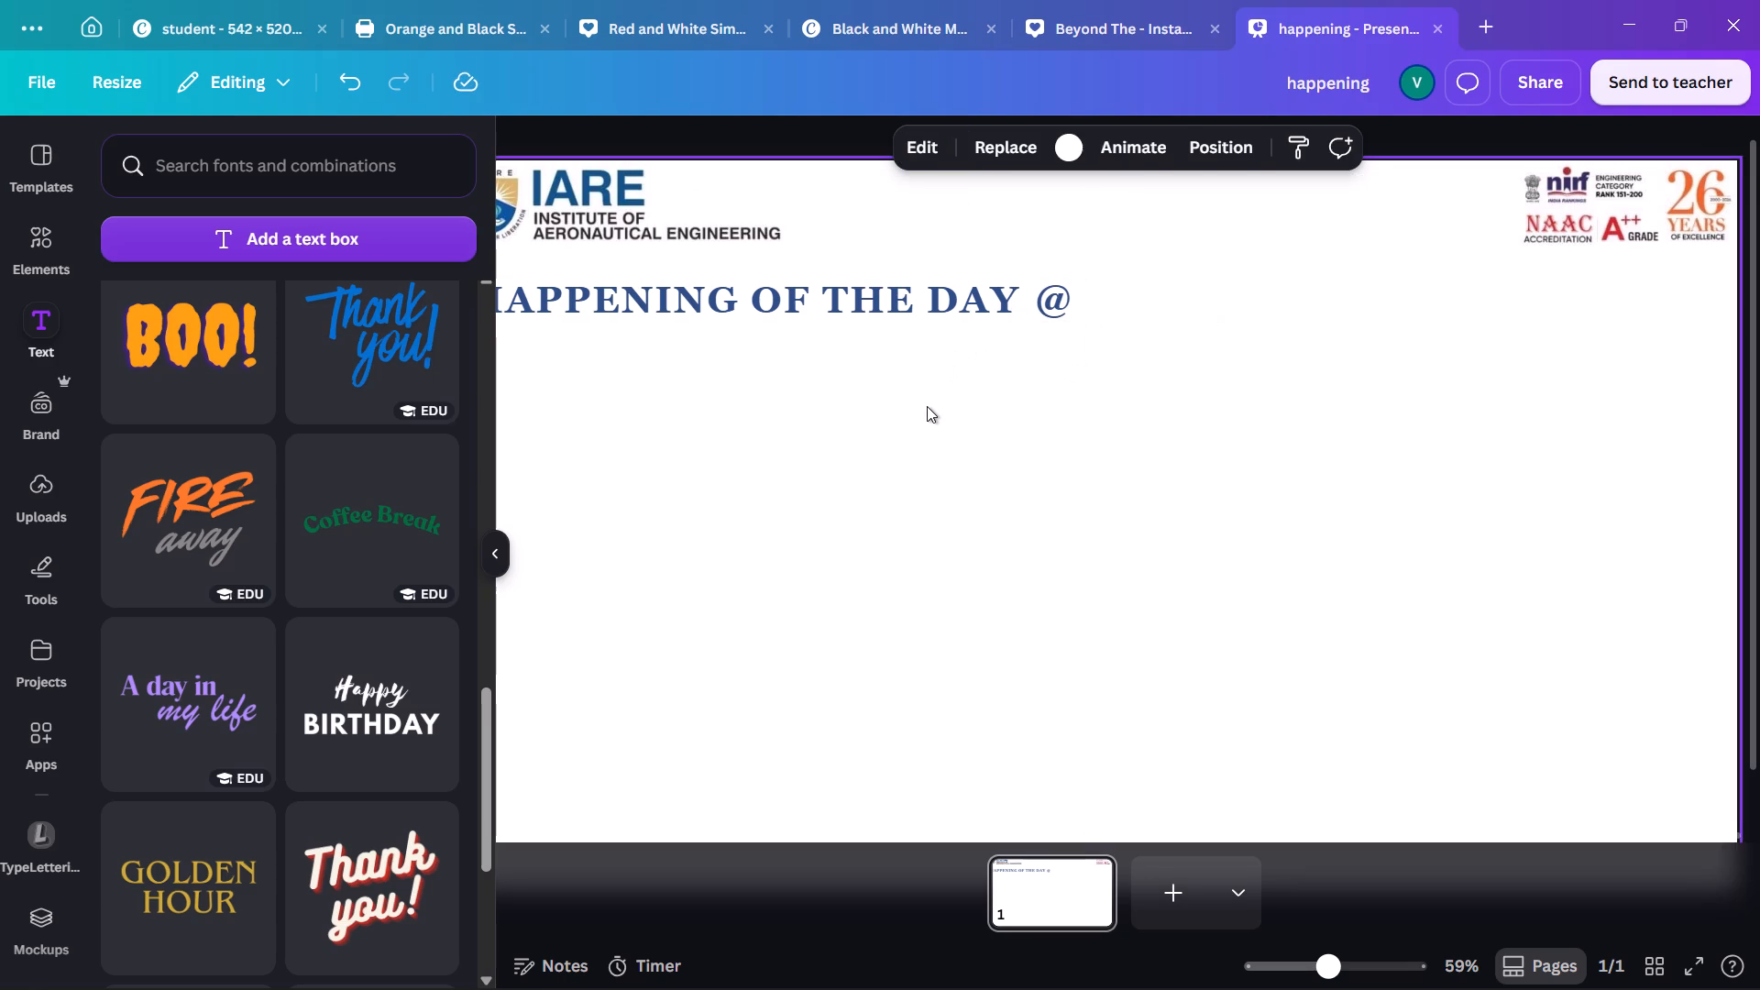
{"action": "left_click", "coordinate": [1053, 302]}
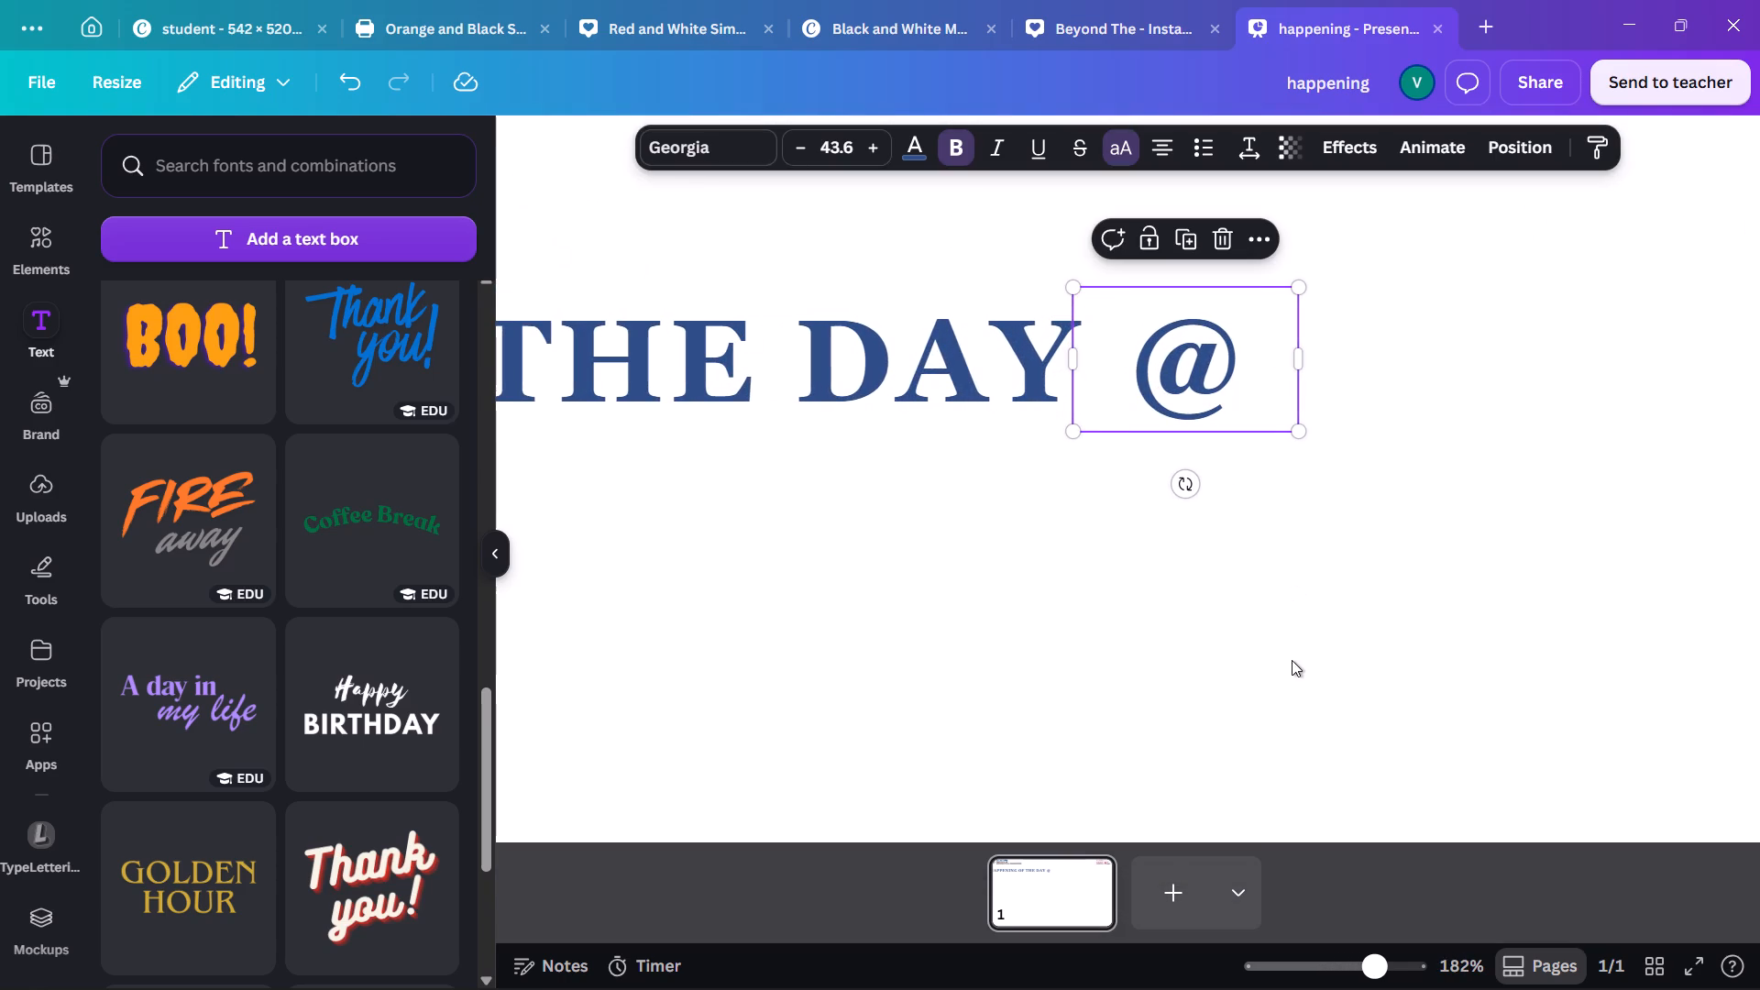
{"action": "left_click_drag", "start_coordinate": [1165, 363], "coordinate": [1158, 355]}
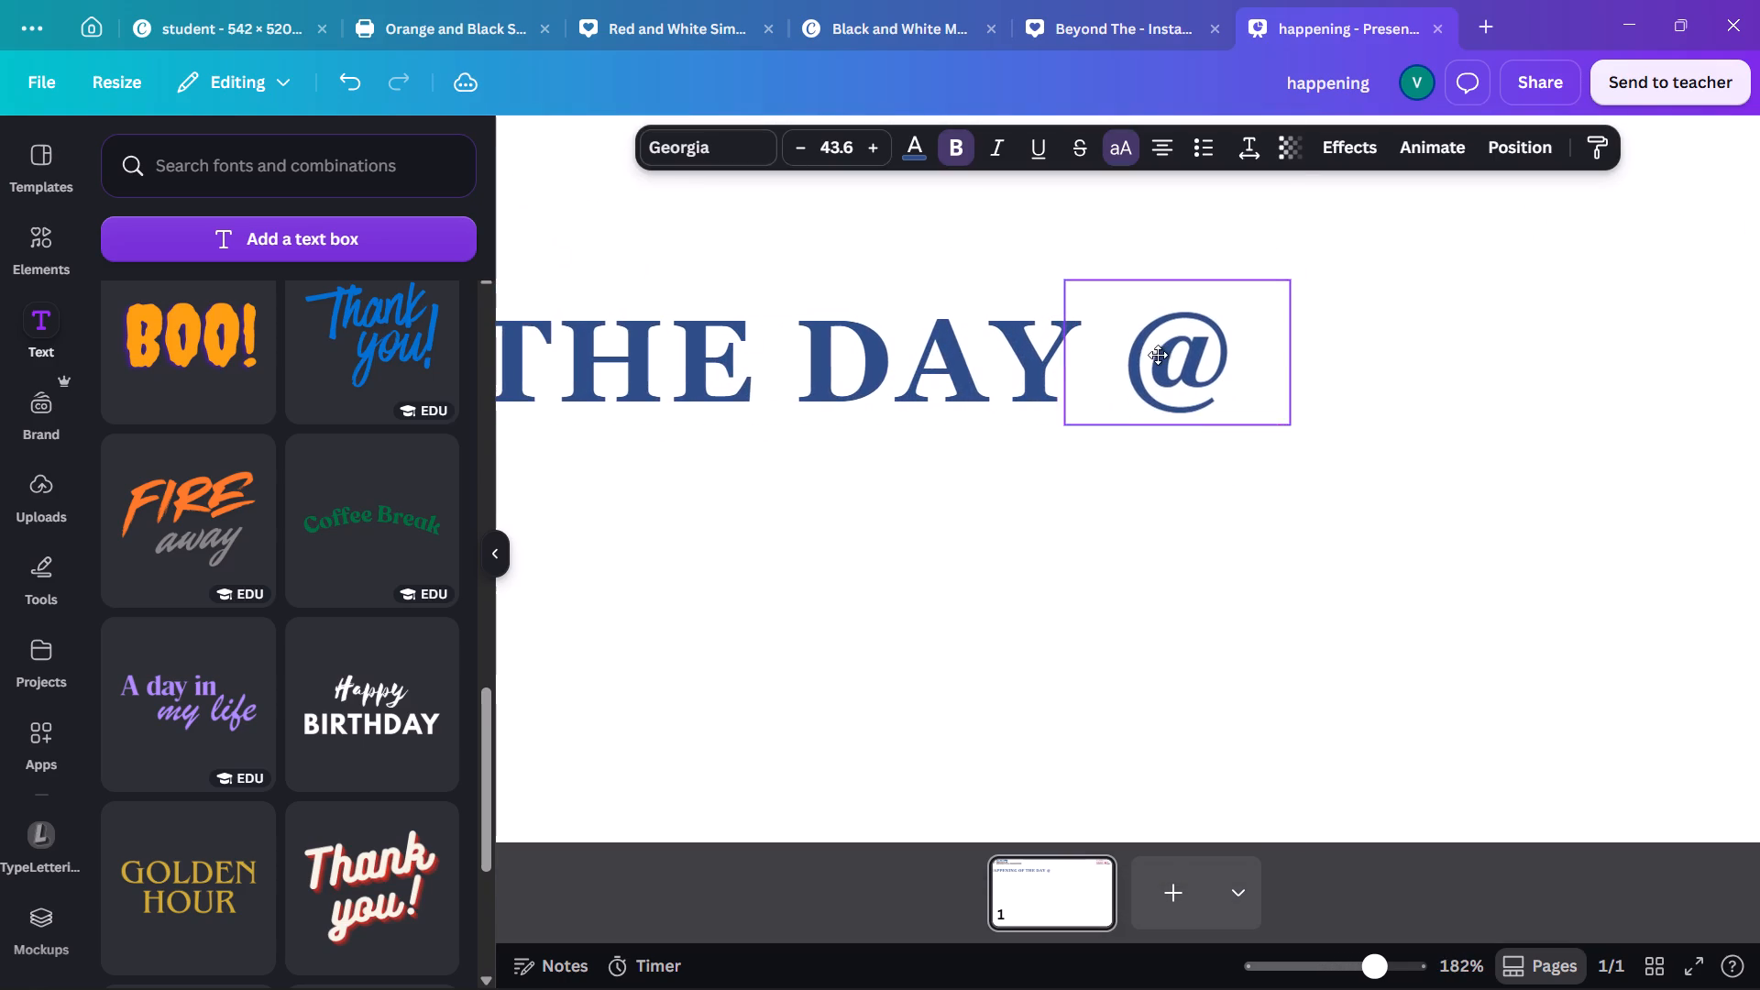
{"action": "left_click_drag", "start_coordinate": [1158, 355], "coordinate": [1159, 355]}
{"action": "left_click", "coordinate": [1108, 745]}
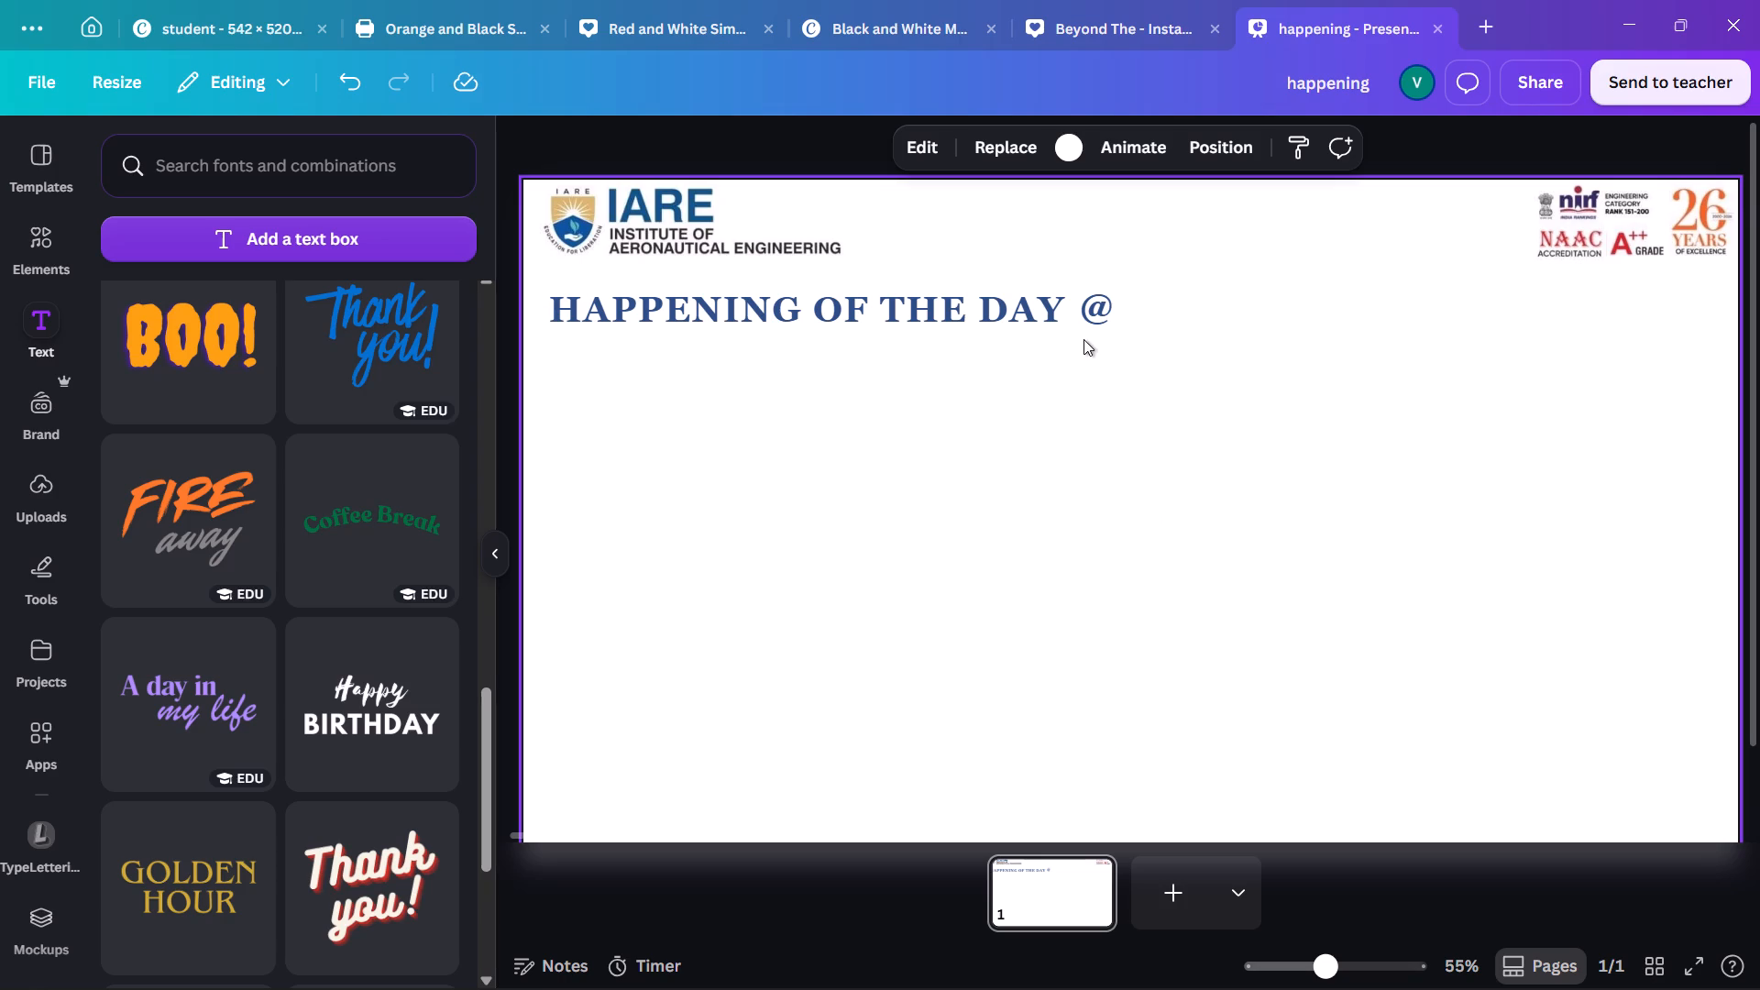
Enlarge the "@" to font size 62.6 and narrow its text box to fit the character.
{"action": "key", "text": "alt+Tab"}
{"action": "key", "text": "alt+Tab"}
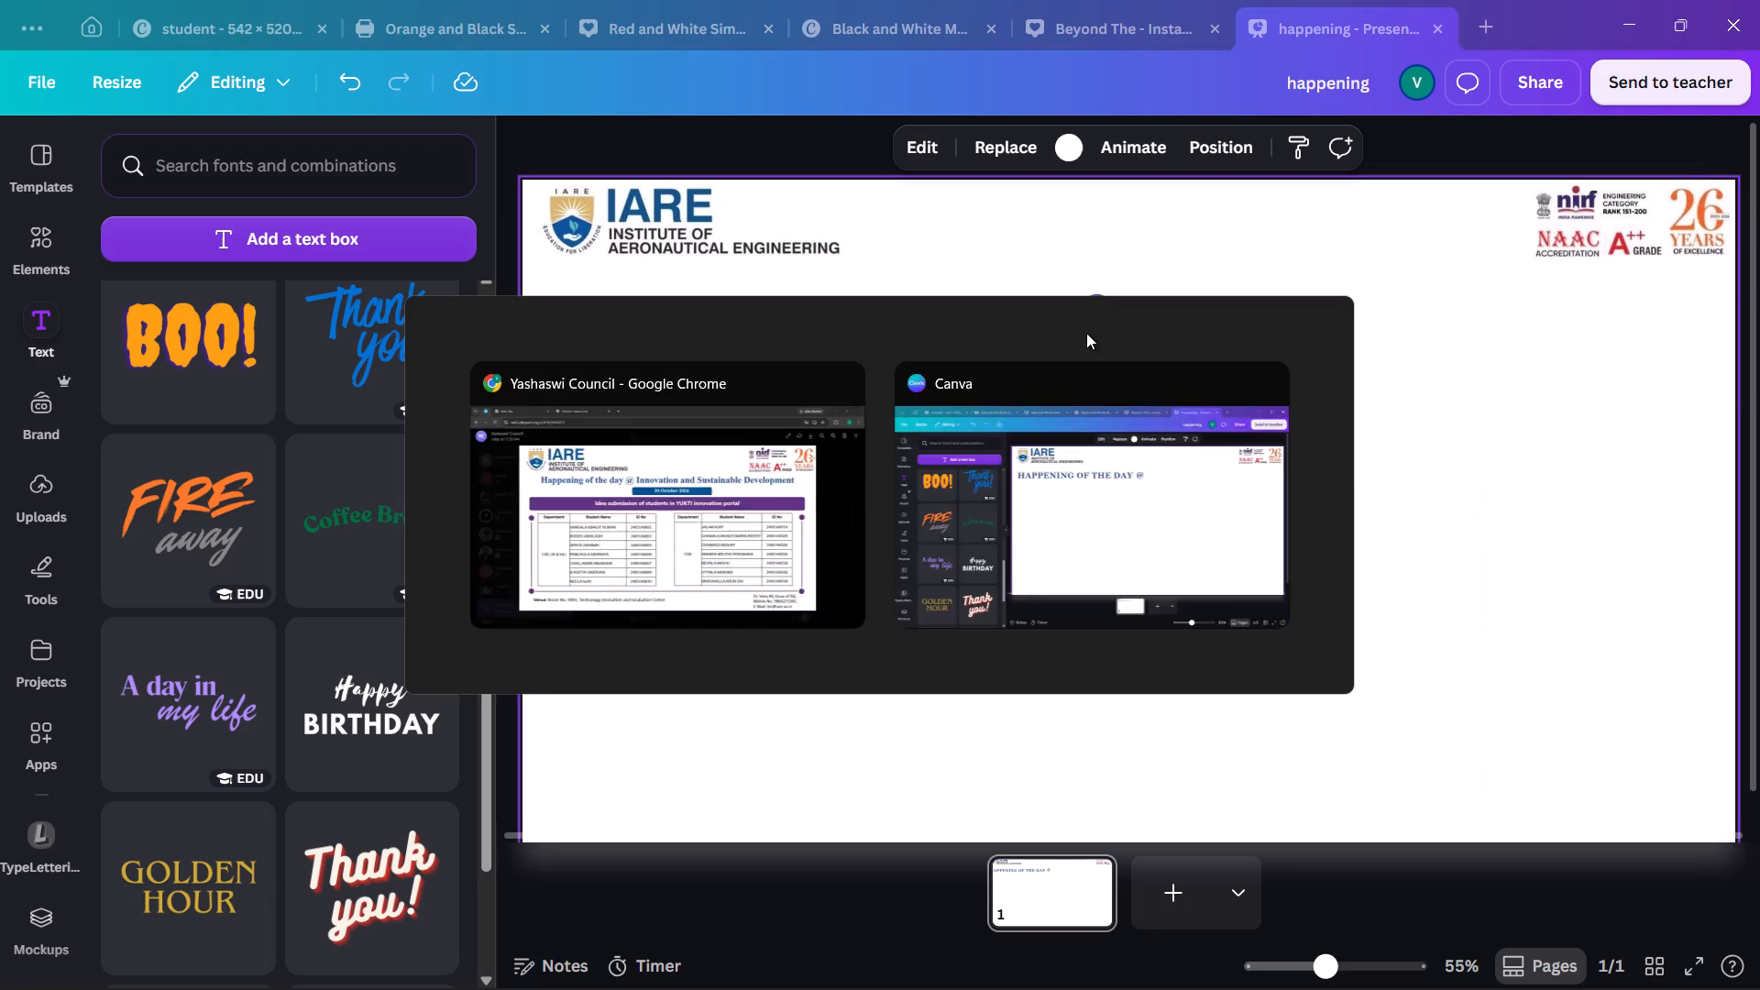
{"action": "scroll", "coordinate": [1098, 295], "scroll_direction": "up", "scroll_amount": 1}
{"action": "left_click", "coordinate": [1098, 295]}
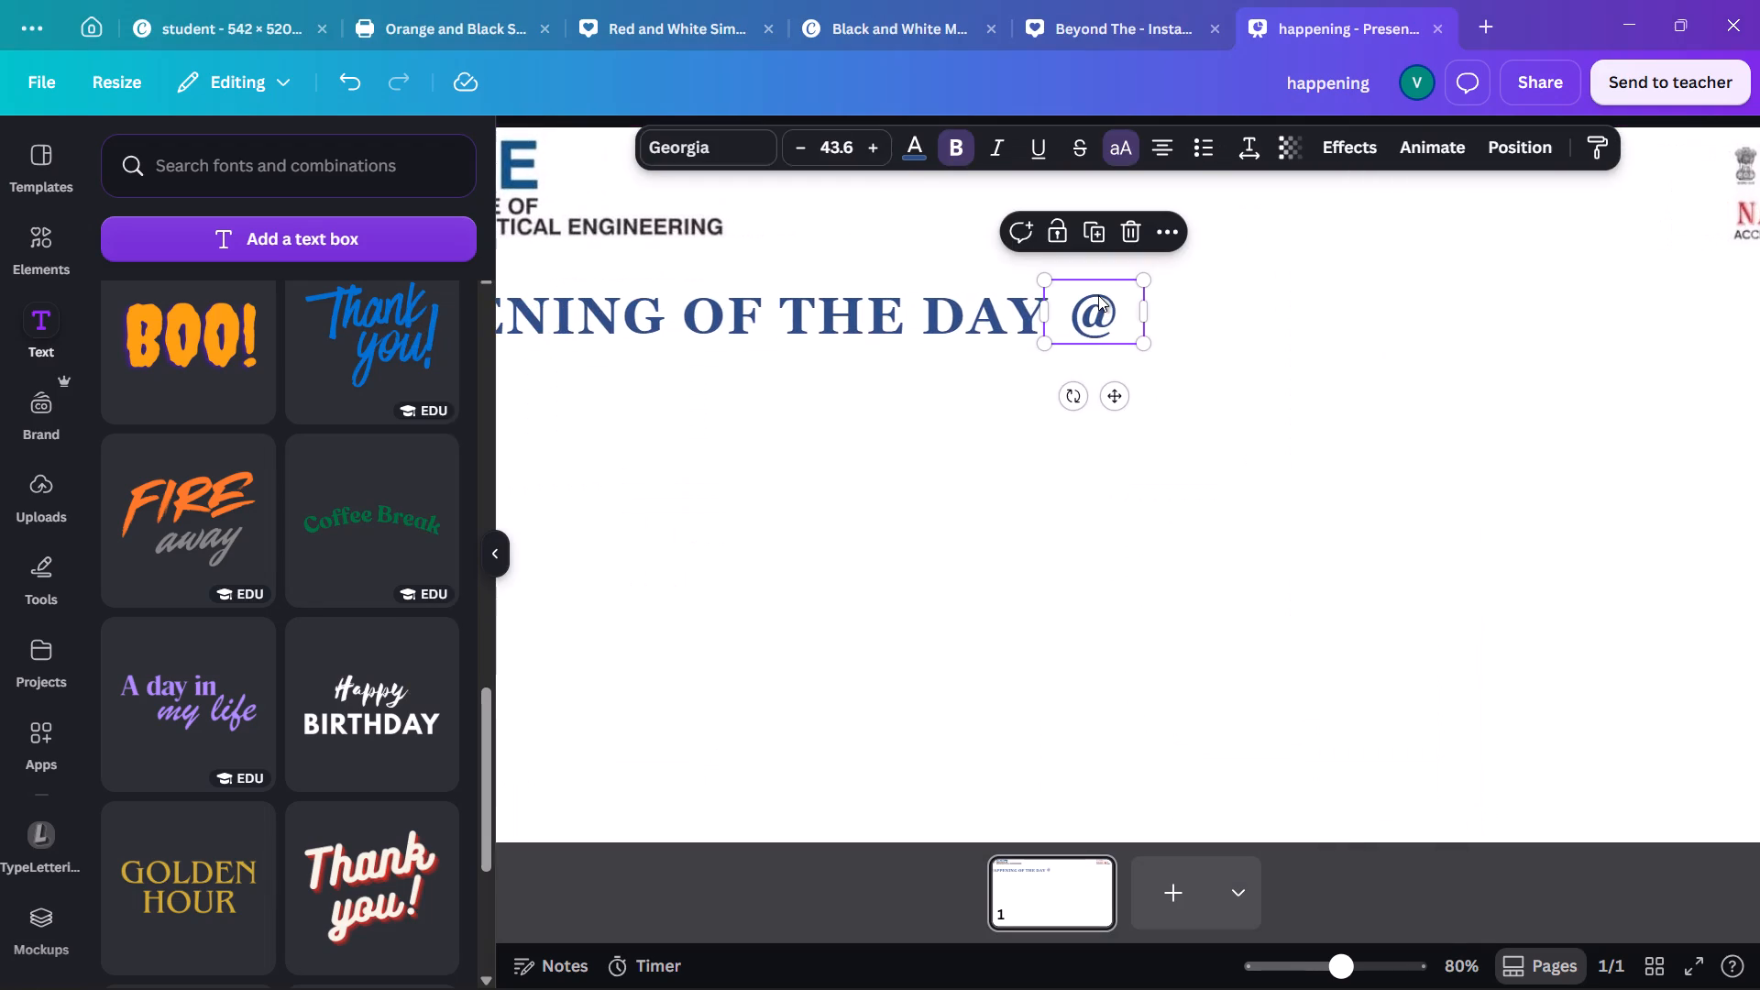
{"action": "left_click", "coordinate": [1073, 322]}
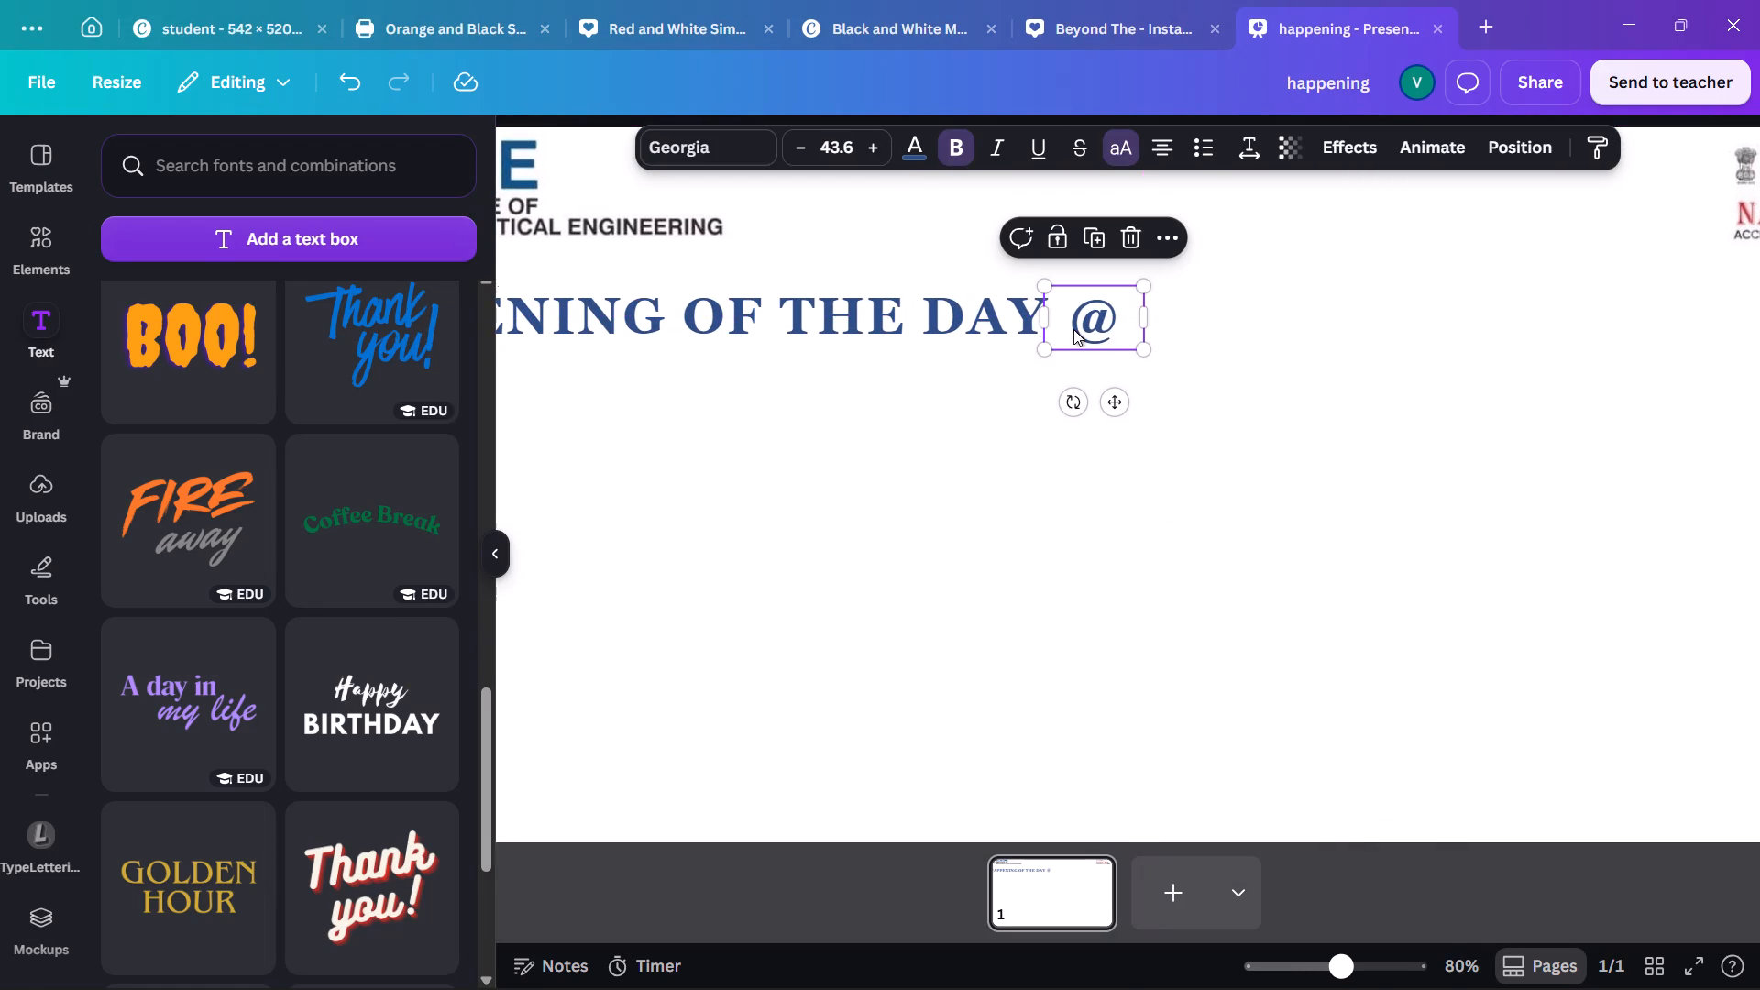
{"action": "left_click_drag", "start_coordinate": [1142, 279], "coordinate": [1151, 269]}
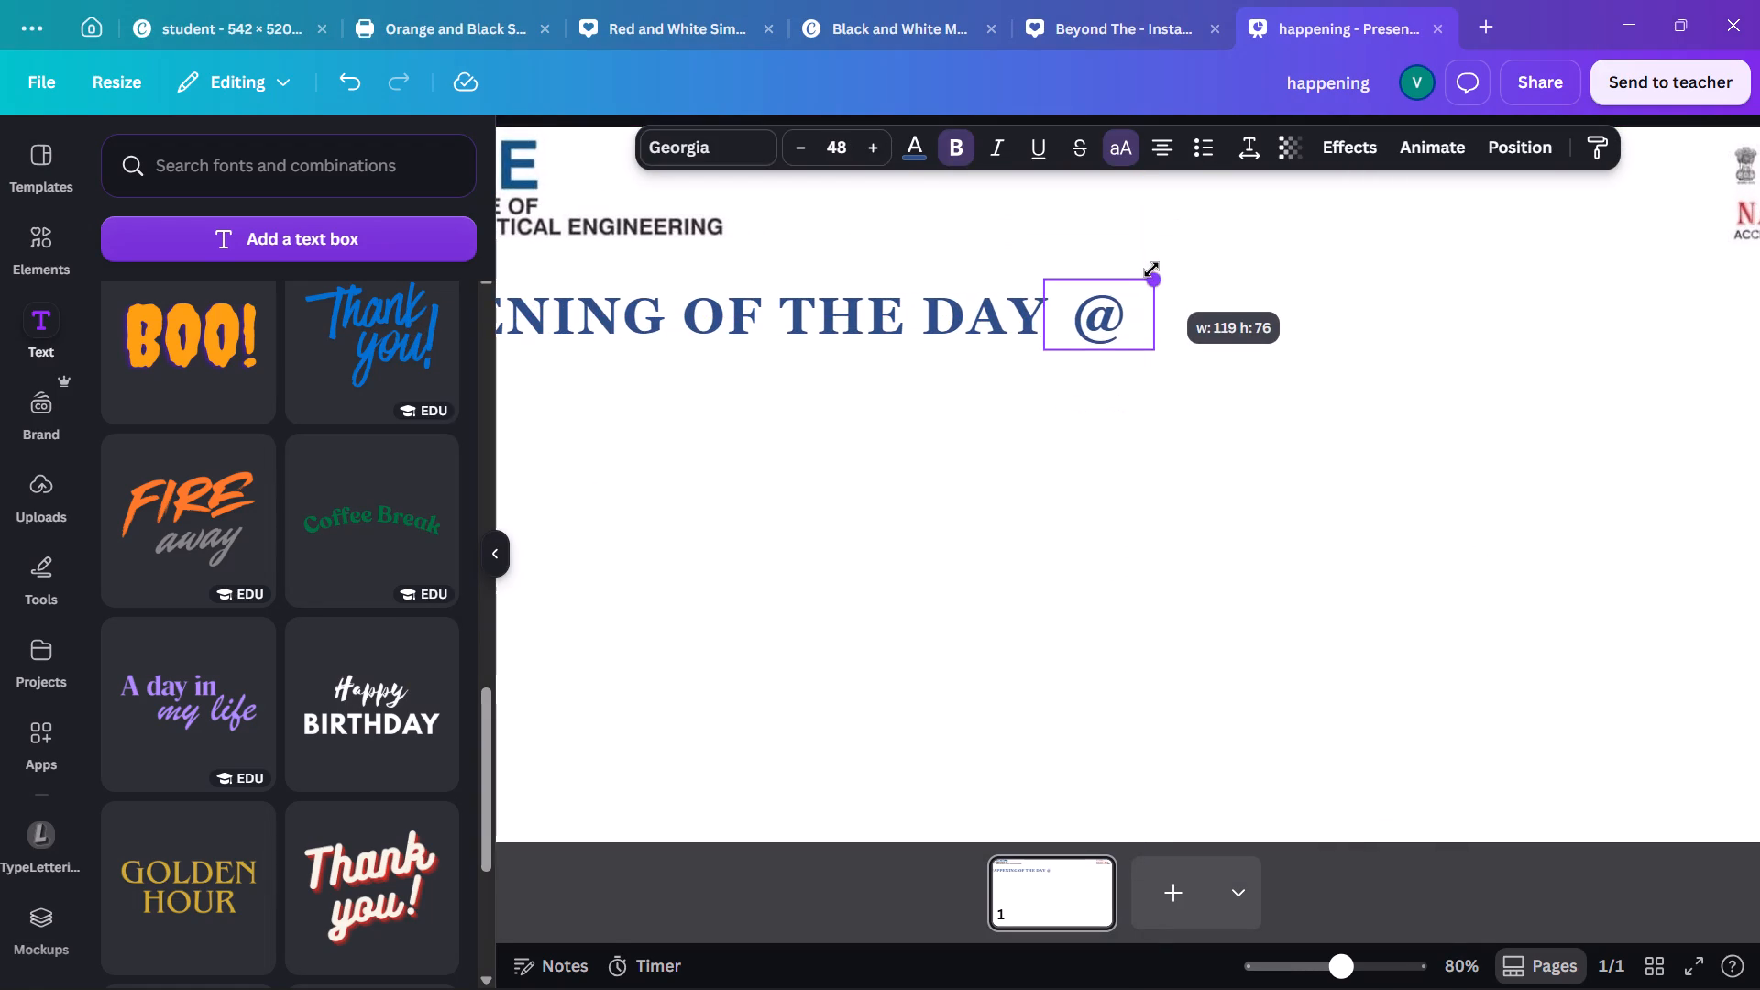
{"action": "left_click_drag", "start_coordinate": [1151, 269], "coordinate": [1183, 248]}
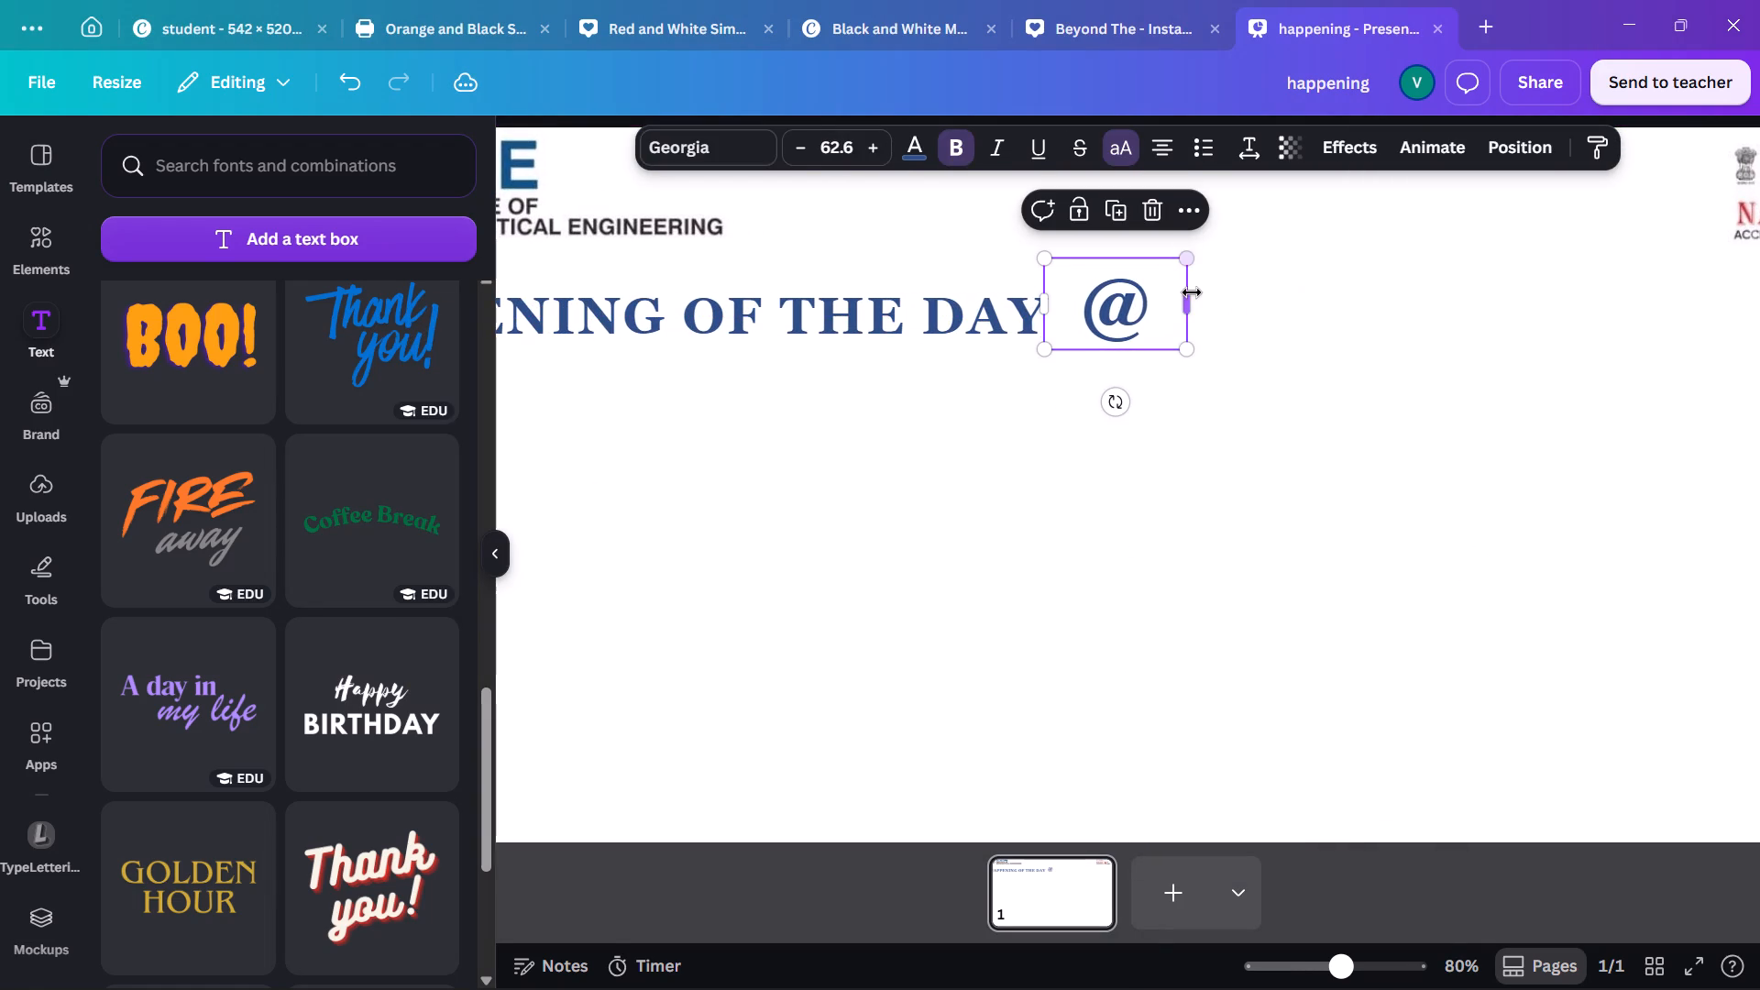
{"action": "left_click_drag", "start_coordinate": [1192, 297], "coordinate": [1135, 321]}
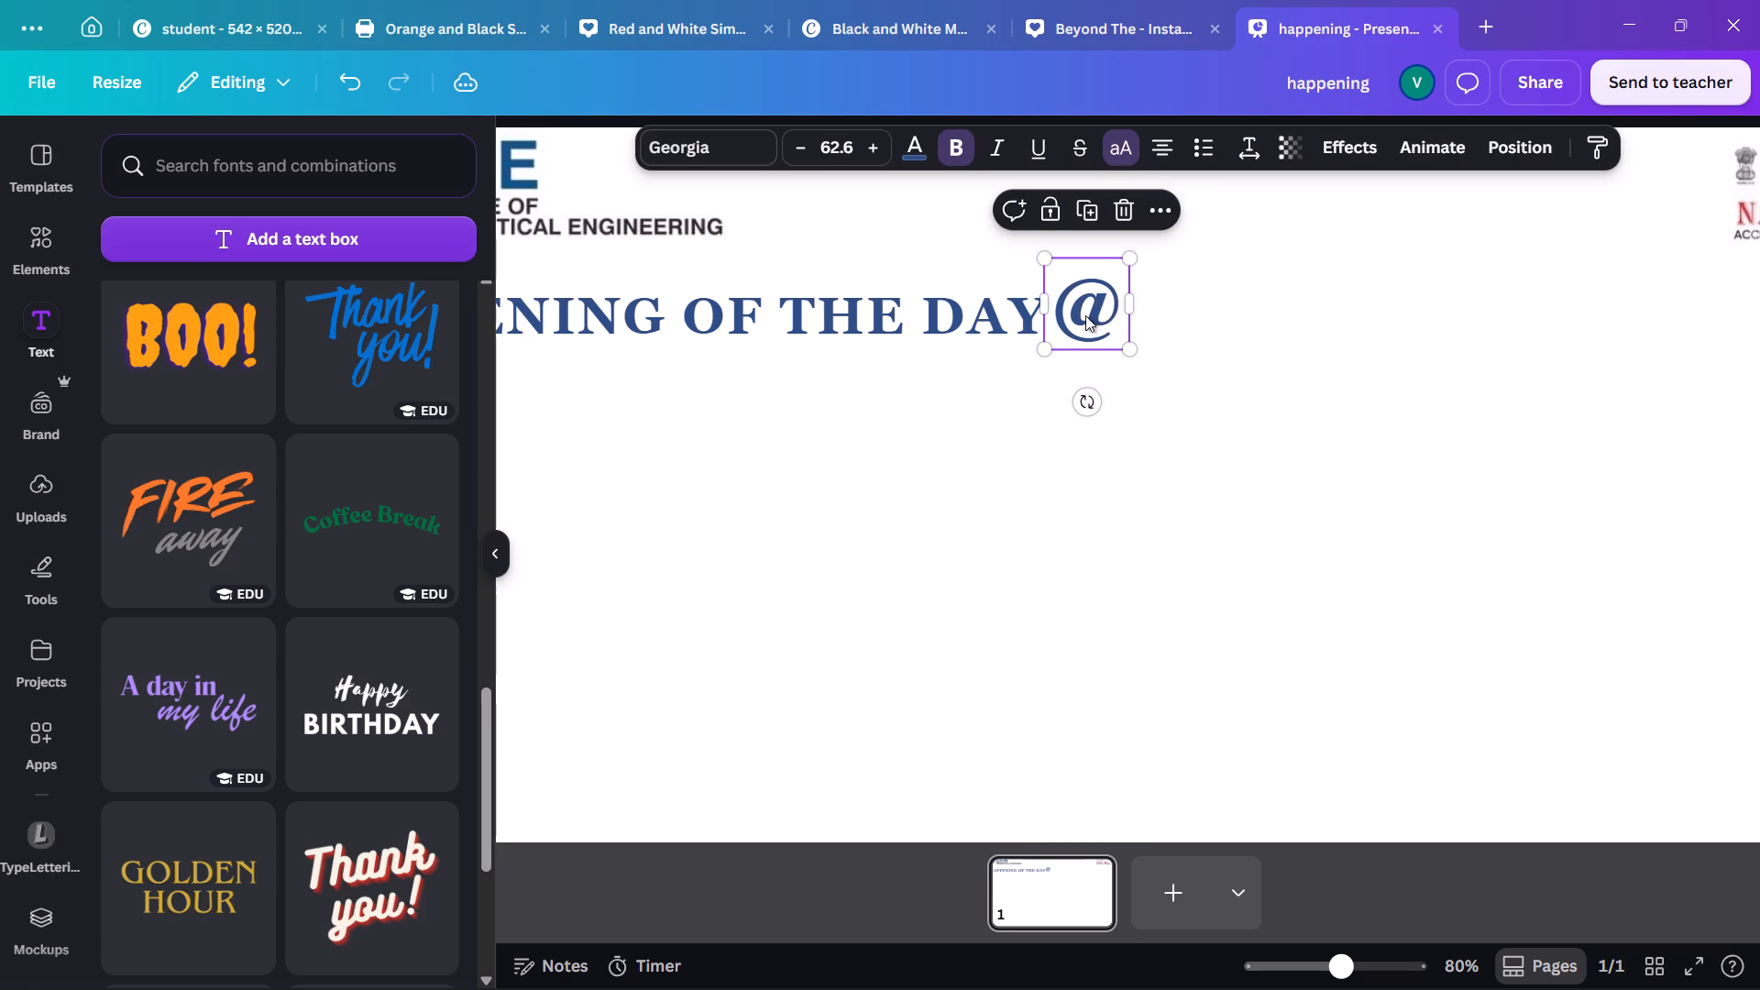
Reposition the enlarged "@" just after DAY with a small gap, vertically aligned with the heading.
{"action": "left_click", "coordinate": [1084, 317]}
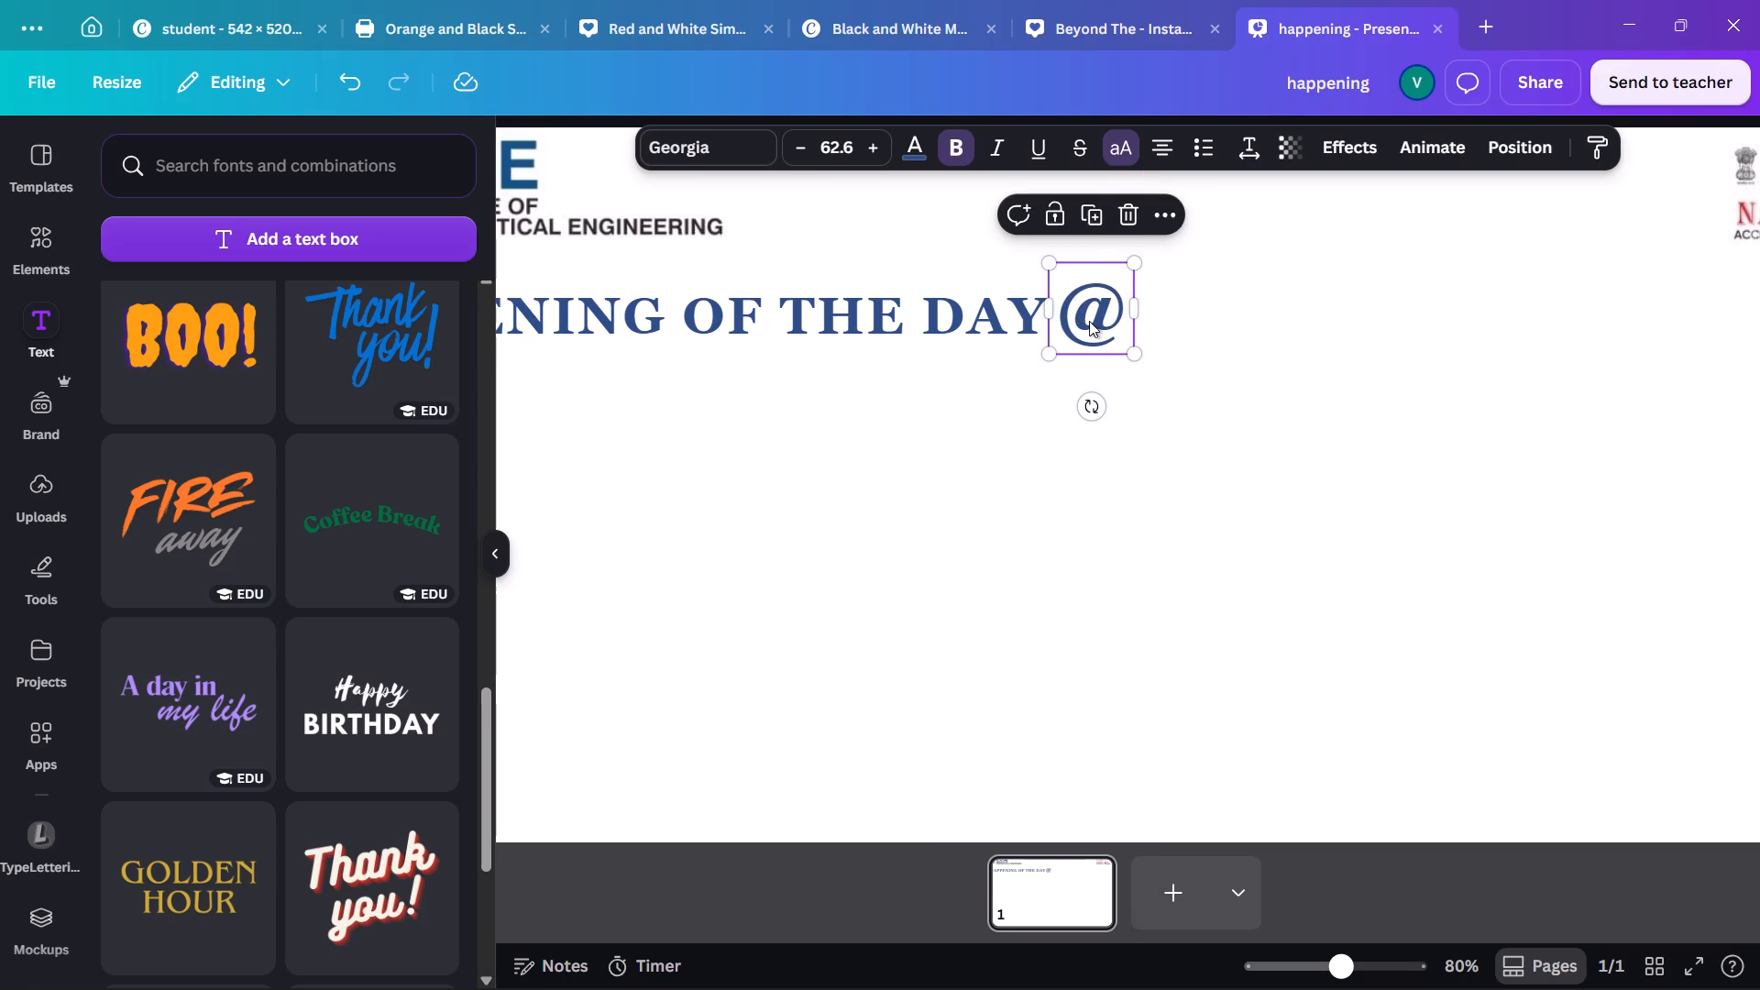
{"action": "left_click", "coordinate": [1060, 433]}
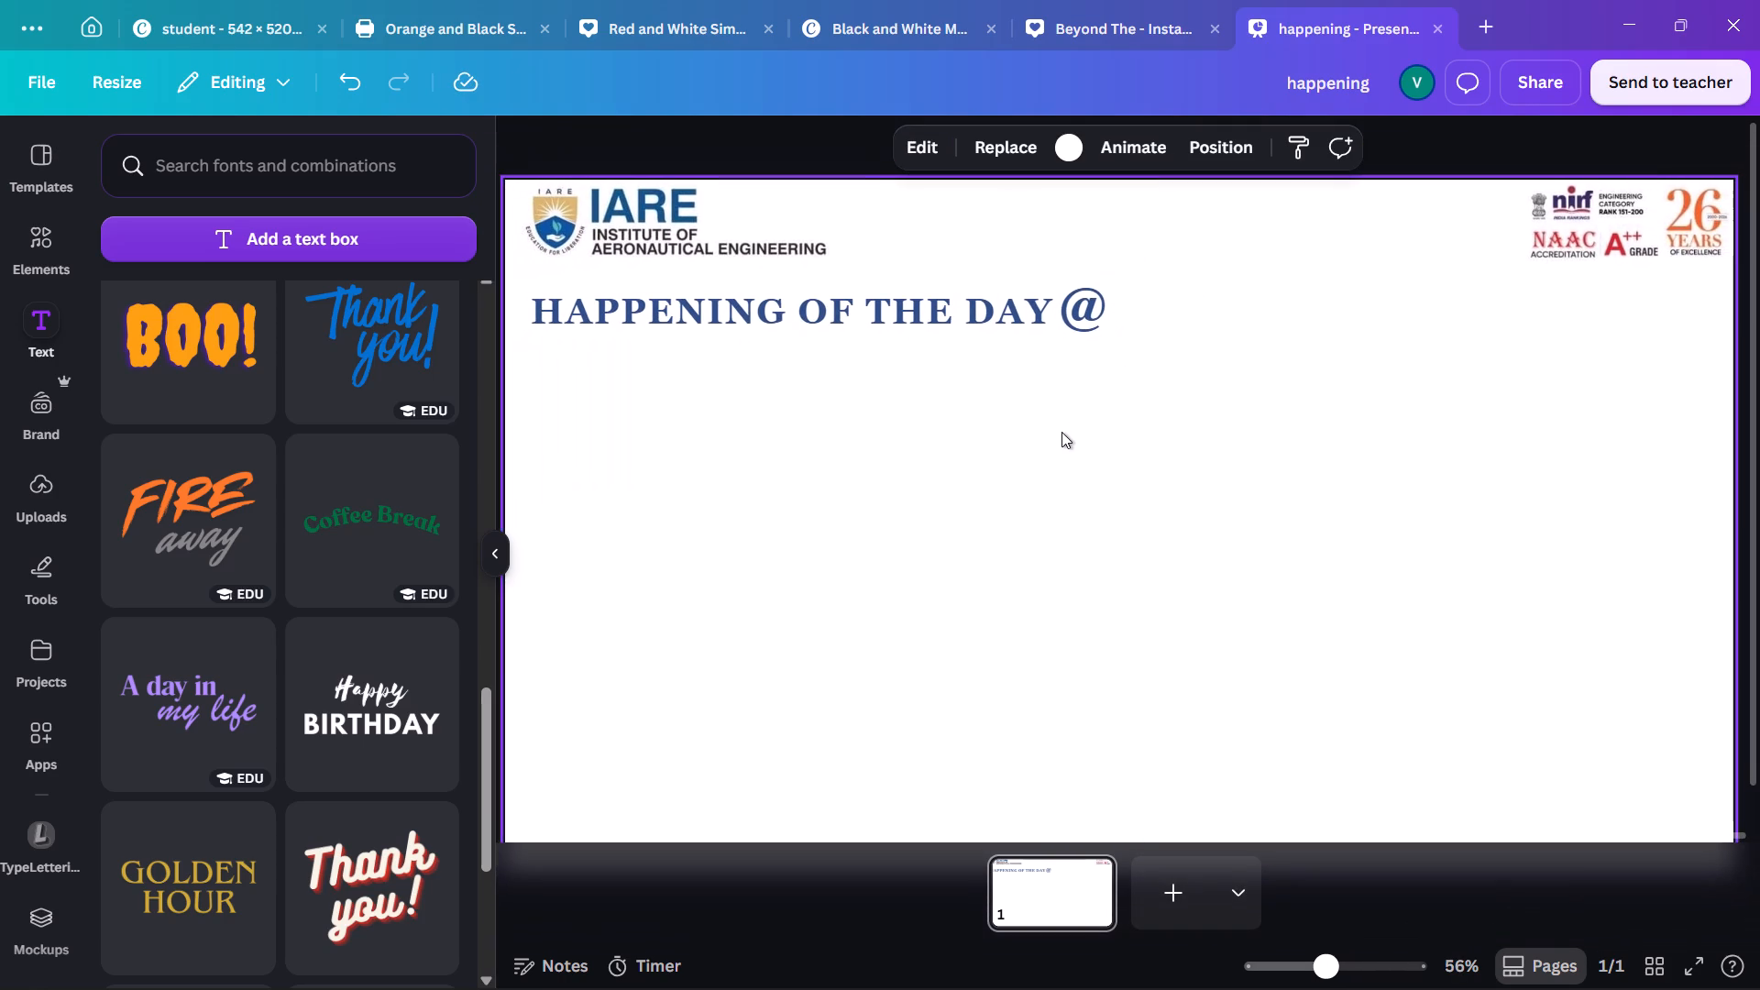
{"action": "left_click", "coordinate": [1070, 294]}
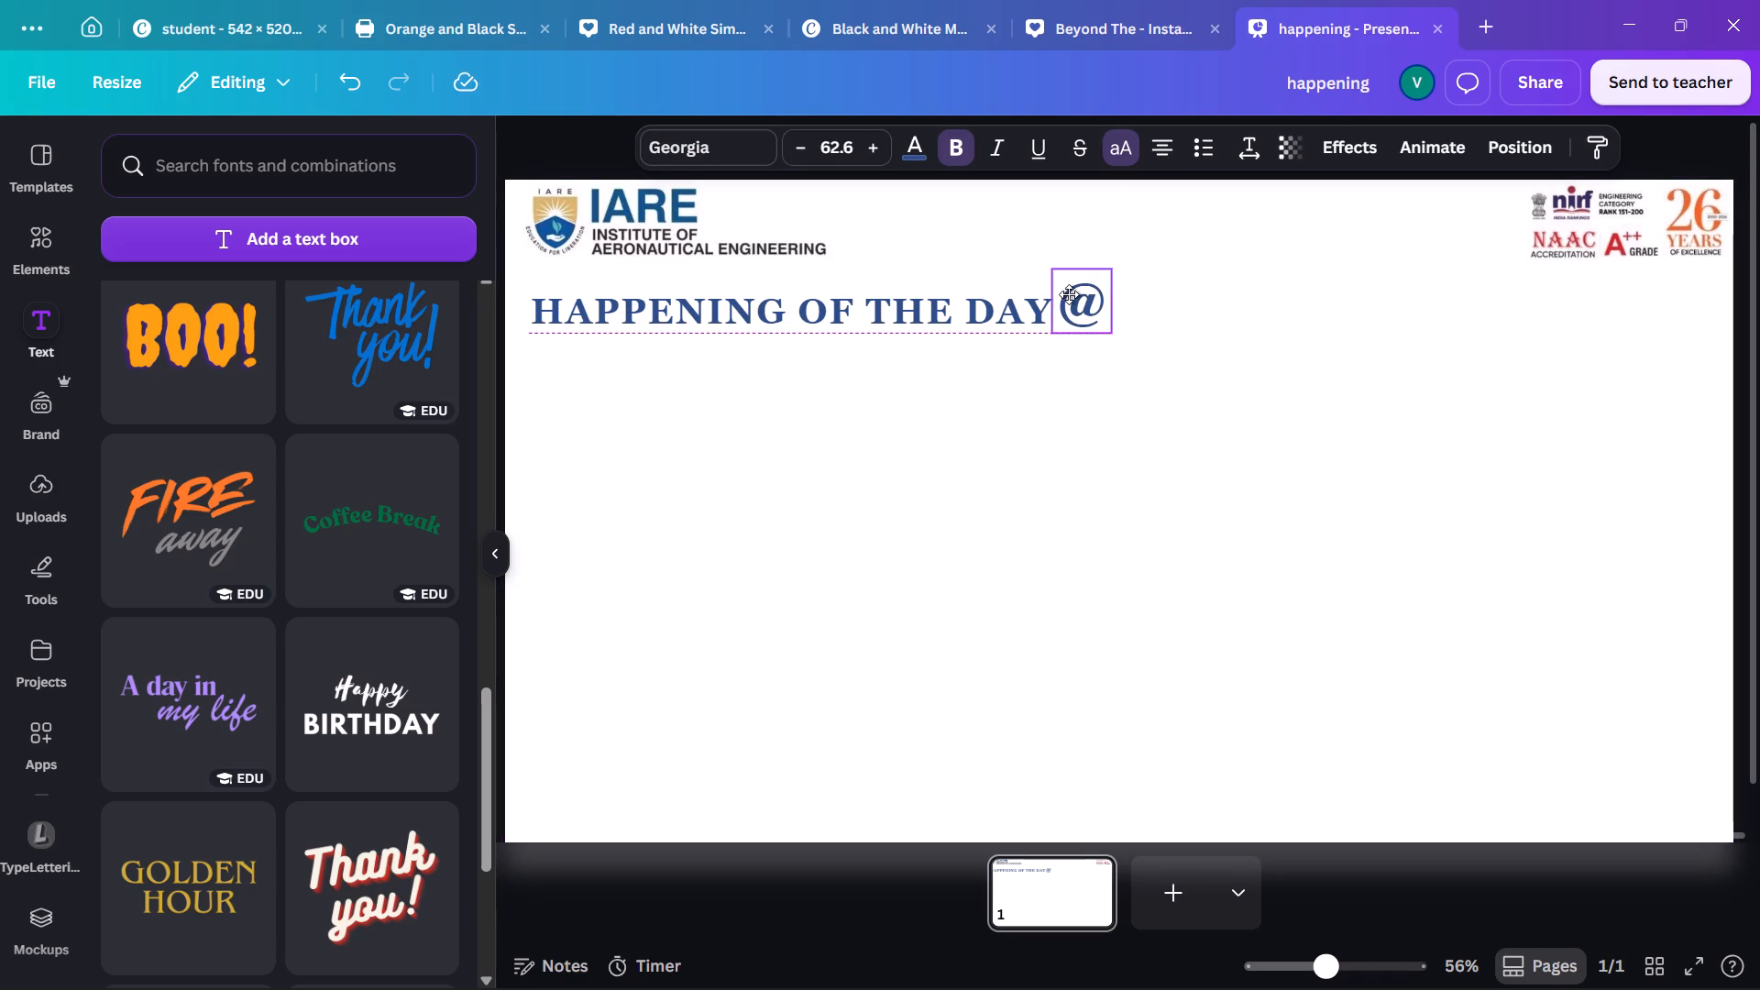
{"action": "left_click", "coordinate": [1008, 426]}
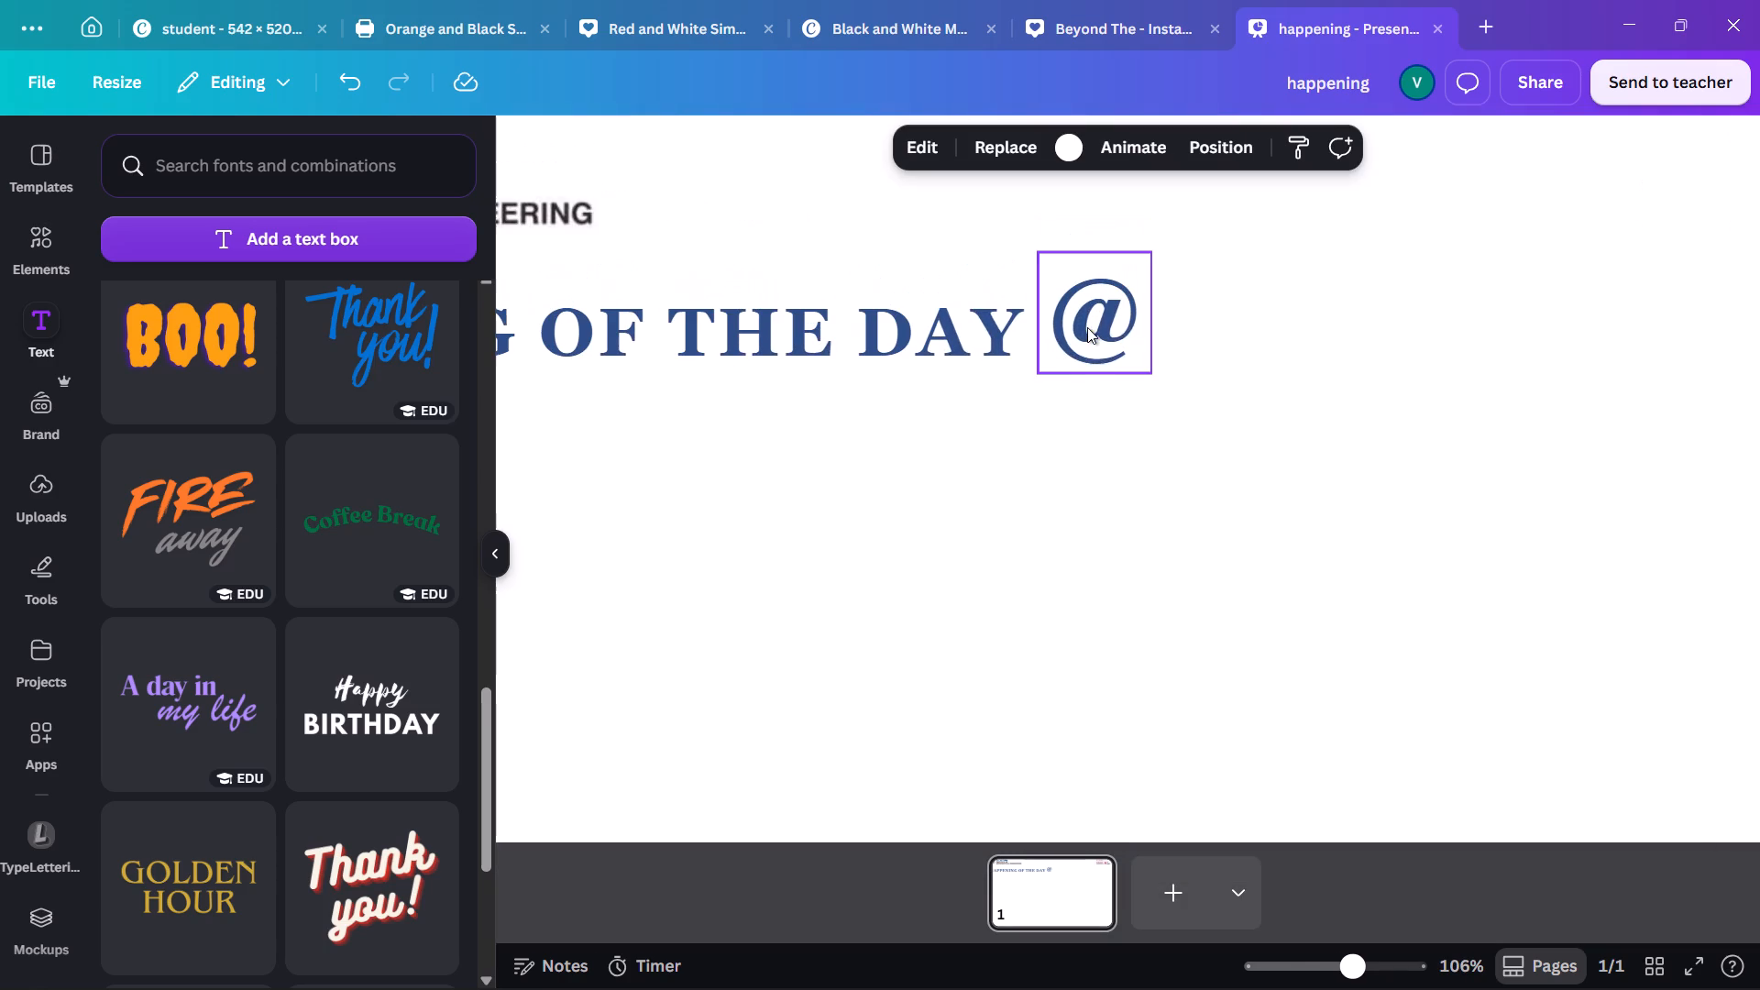
{"action": "scroll", "coordinate": [1087, 327], "scroll_direction": "up", "scroll_amount": 1}
{"action": "left_click_drag", "start_coordinate": [1108, 351], "coordinate": [1107, 357]}
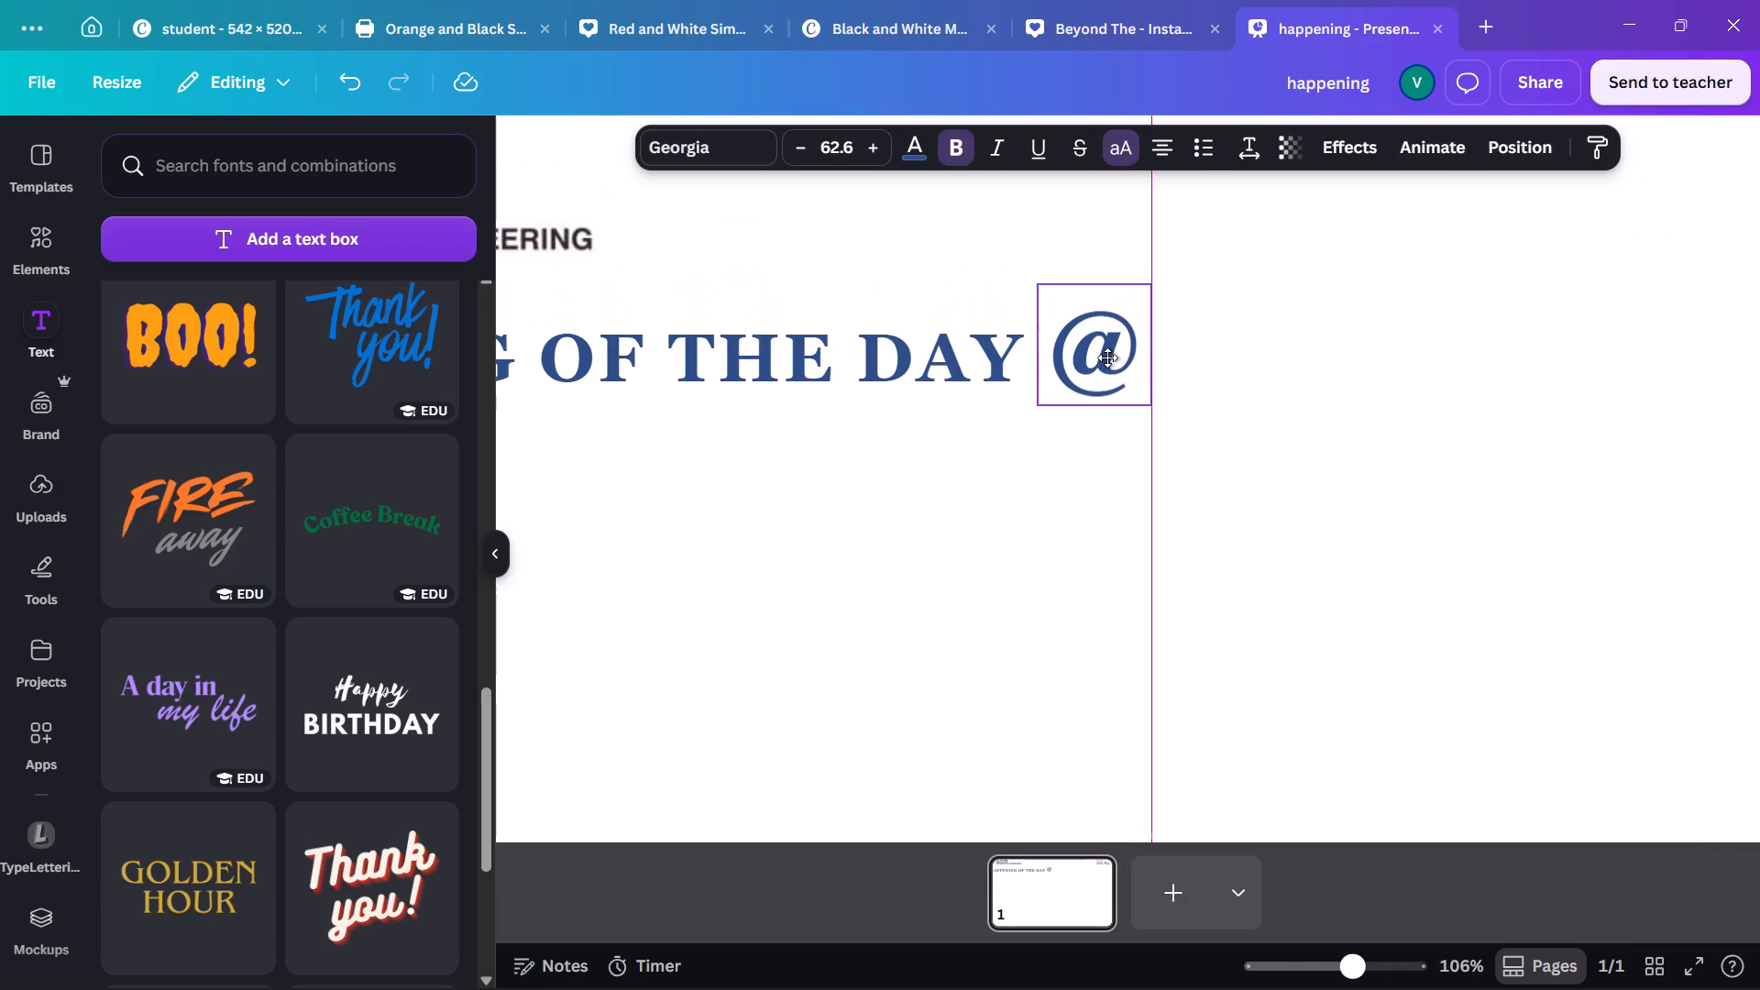
{"action": "left_click_drag", "start_coordinate": [1107, 357], "coordinate": [1102, 357]}
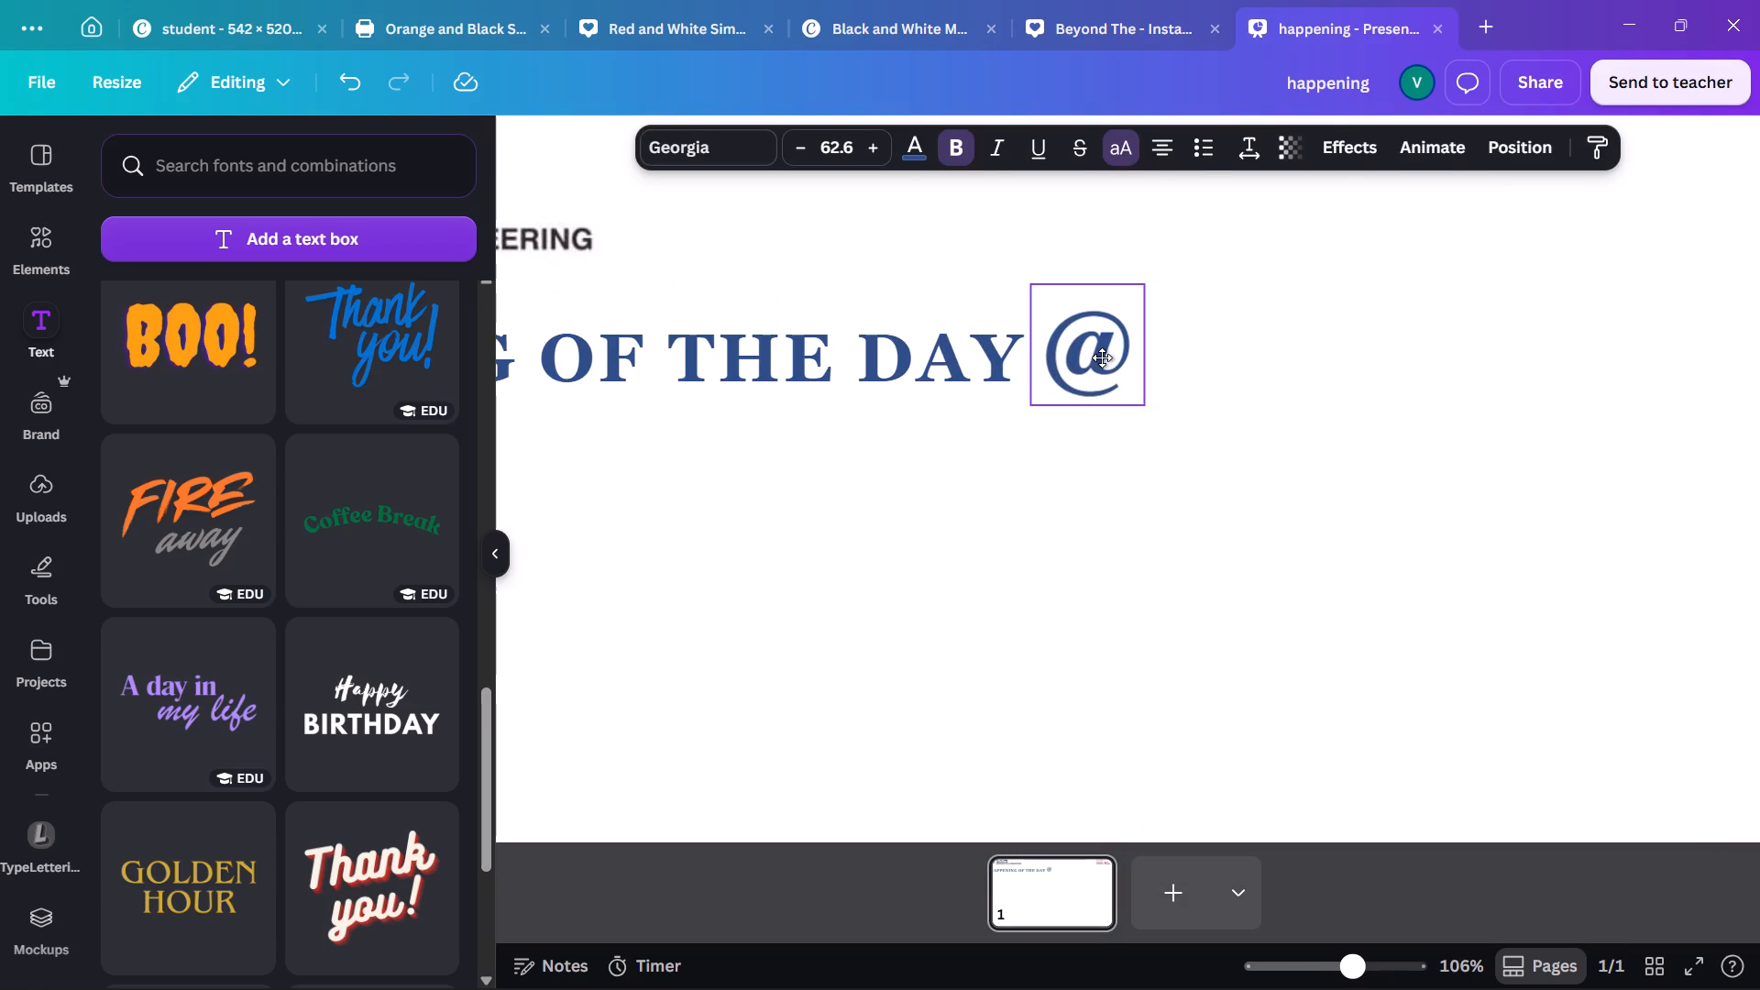
{"action": "left_click_drag", "start_coordinate": [1102, 357], "coordinate": [1102, 360]}
{"action": "left_click", "coordinate": [1042, 502]}
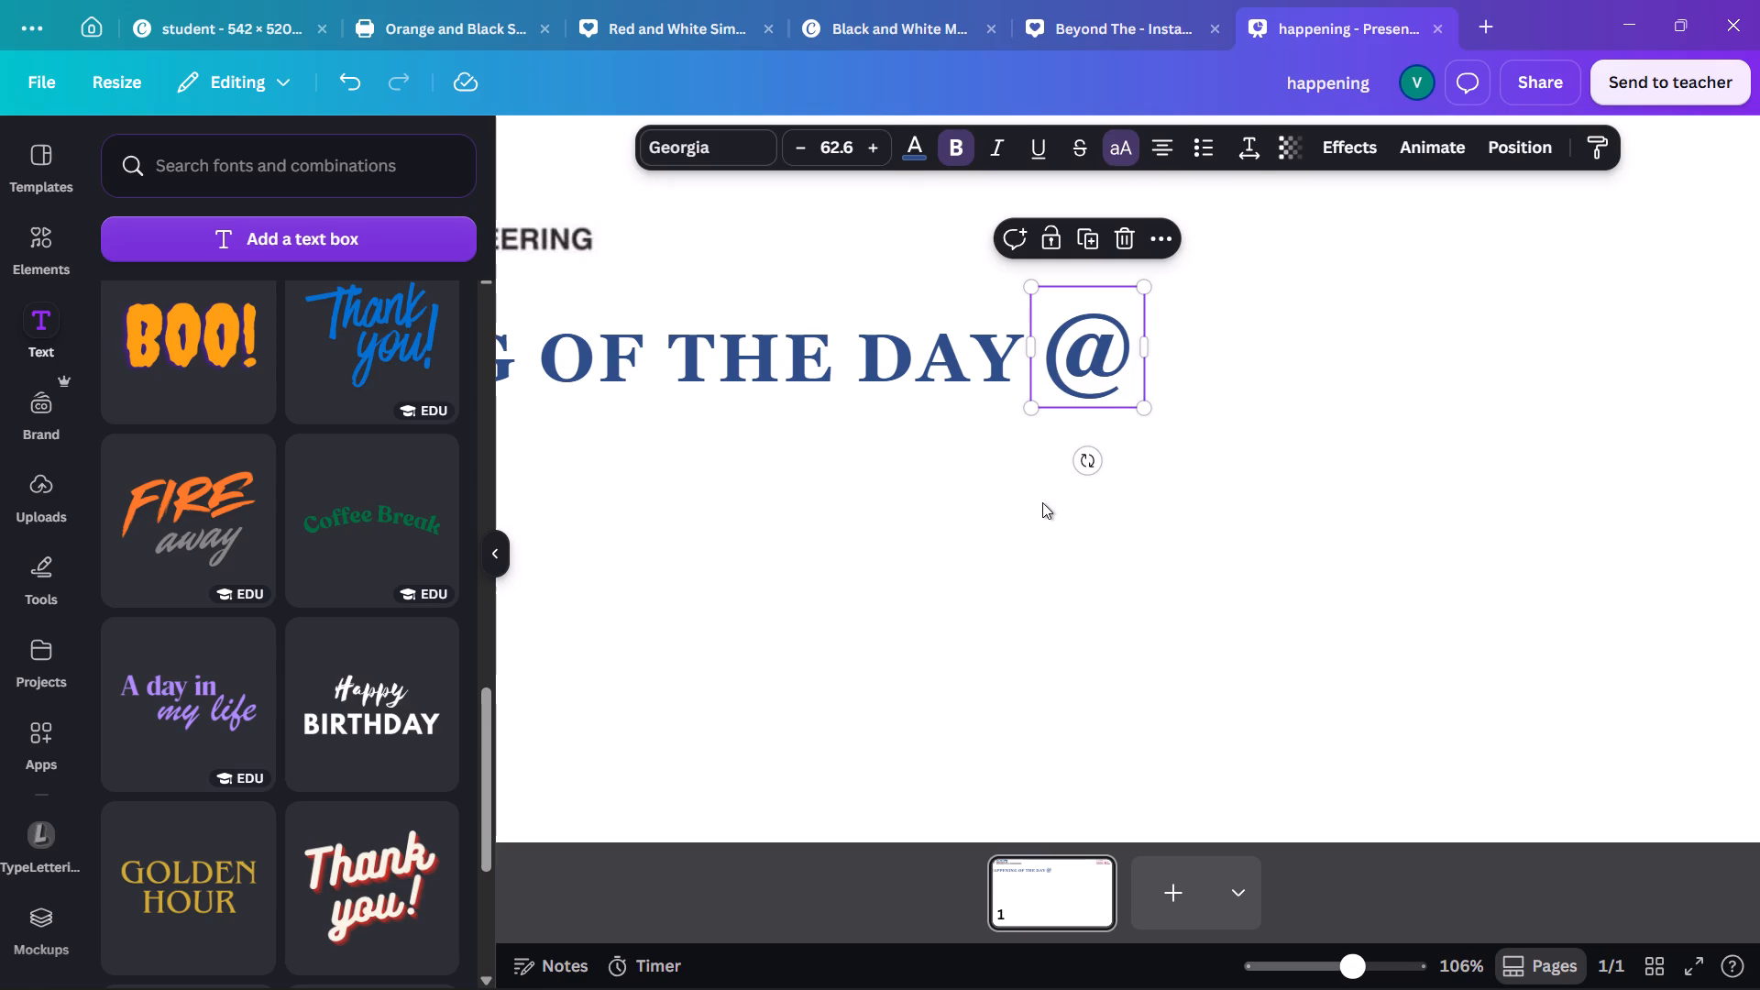
Group the HAPPENING OF THE DAY heading with the "@".
{"action": "left_click_drag", "start_coordinate": [1103, 495], "coordinate": [925, 339]}
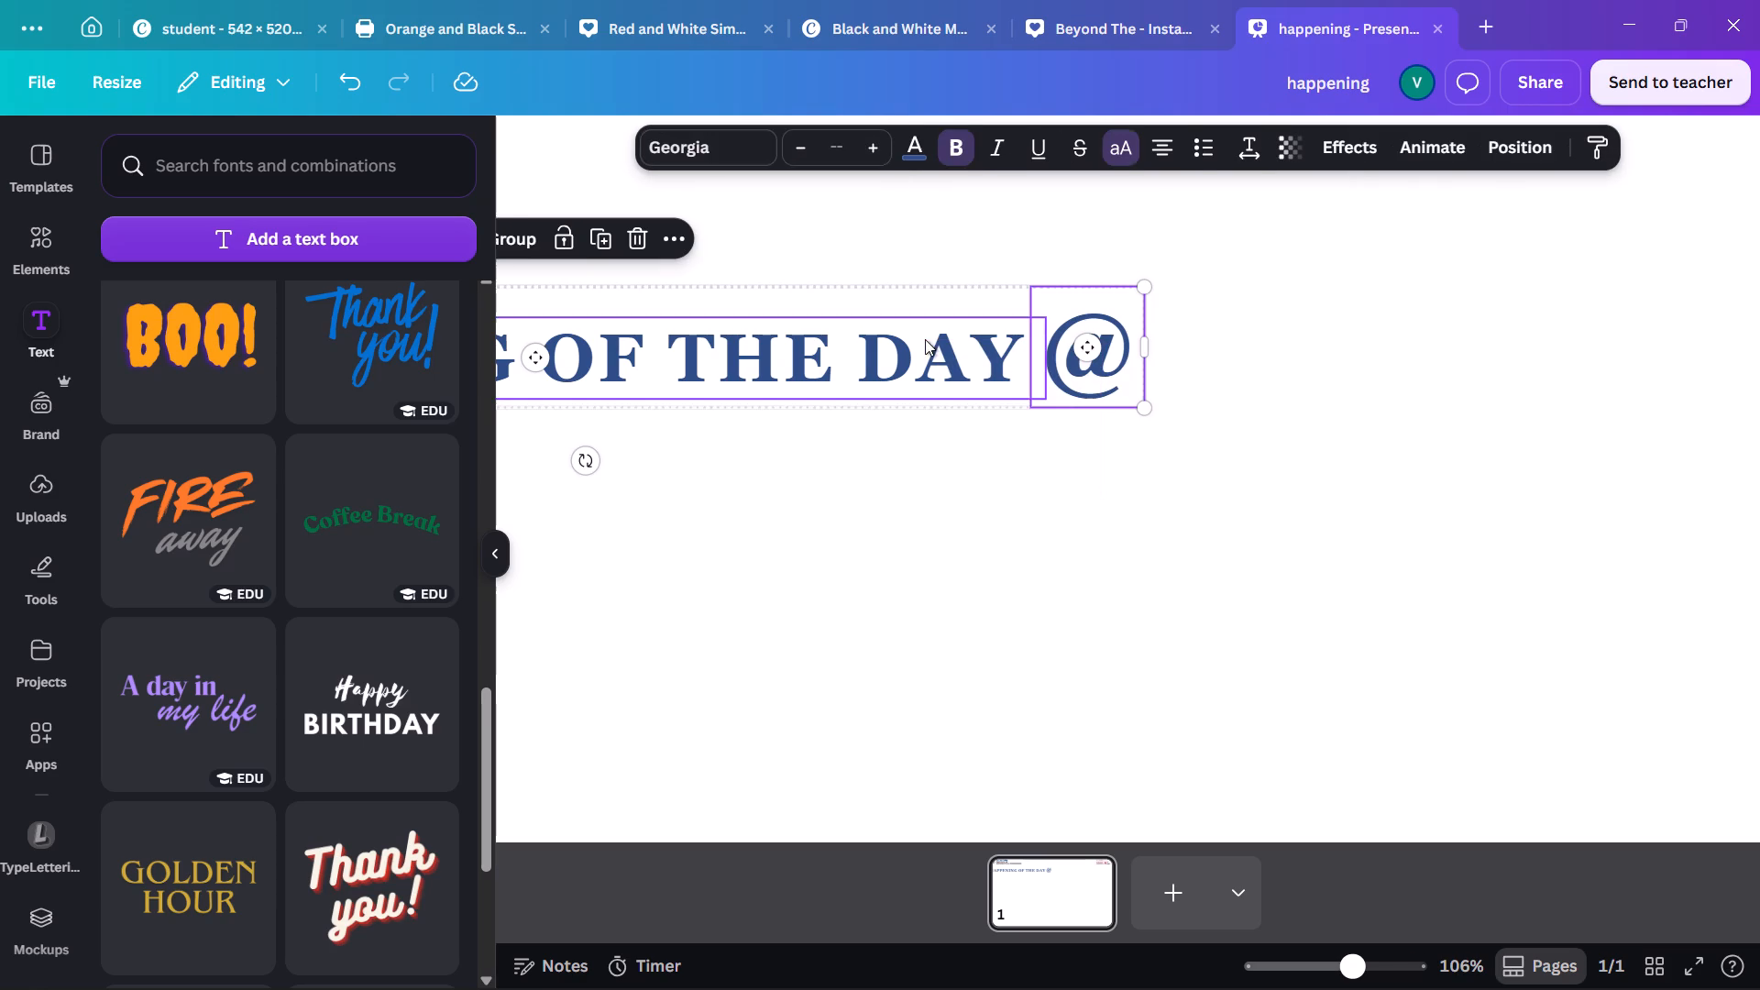
{"action": "left_click", "coordinate": [554, 245]}
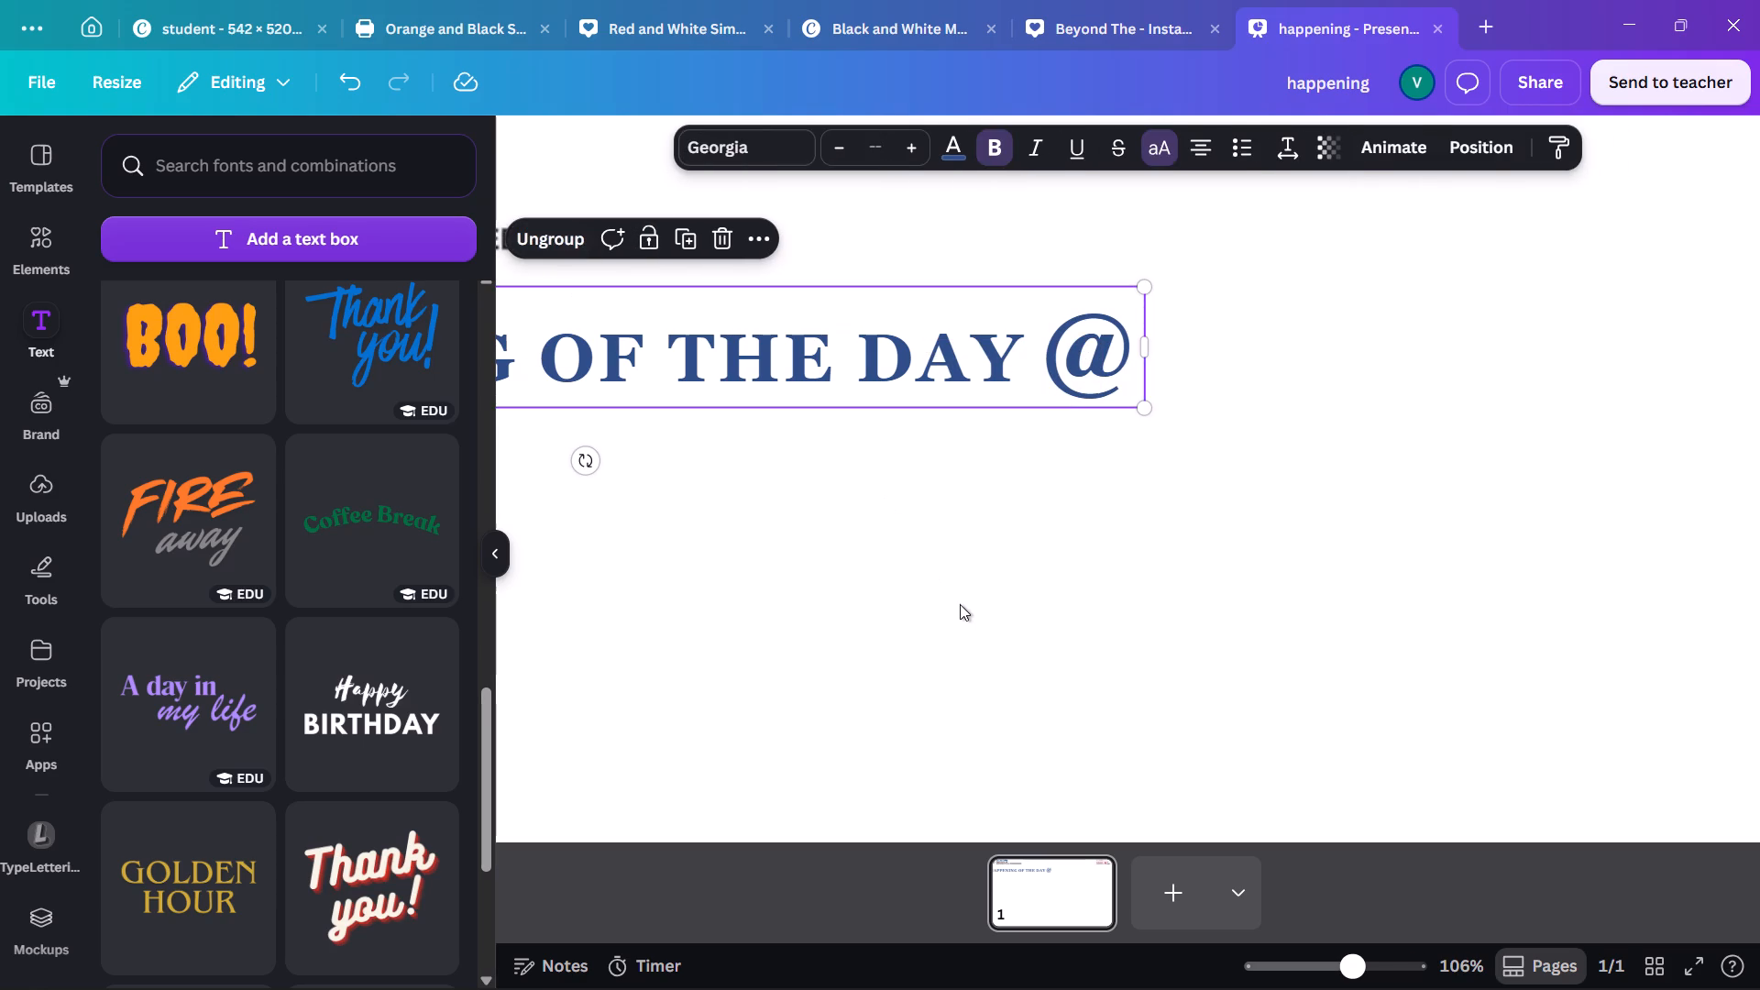
{"action": "left_click", "coordinate": [960, 604]}
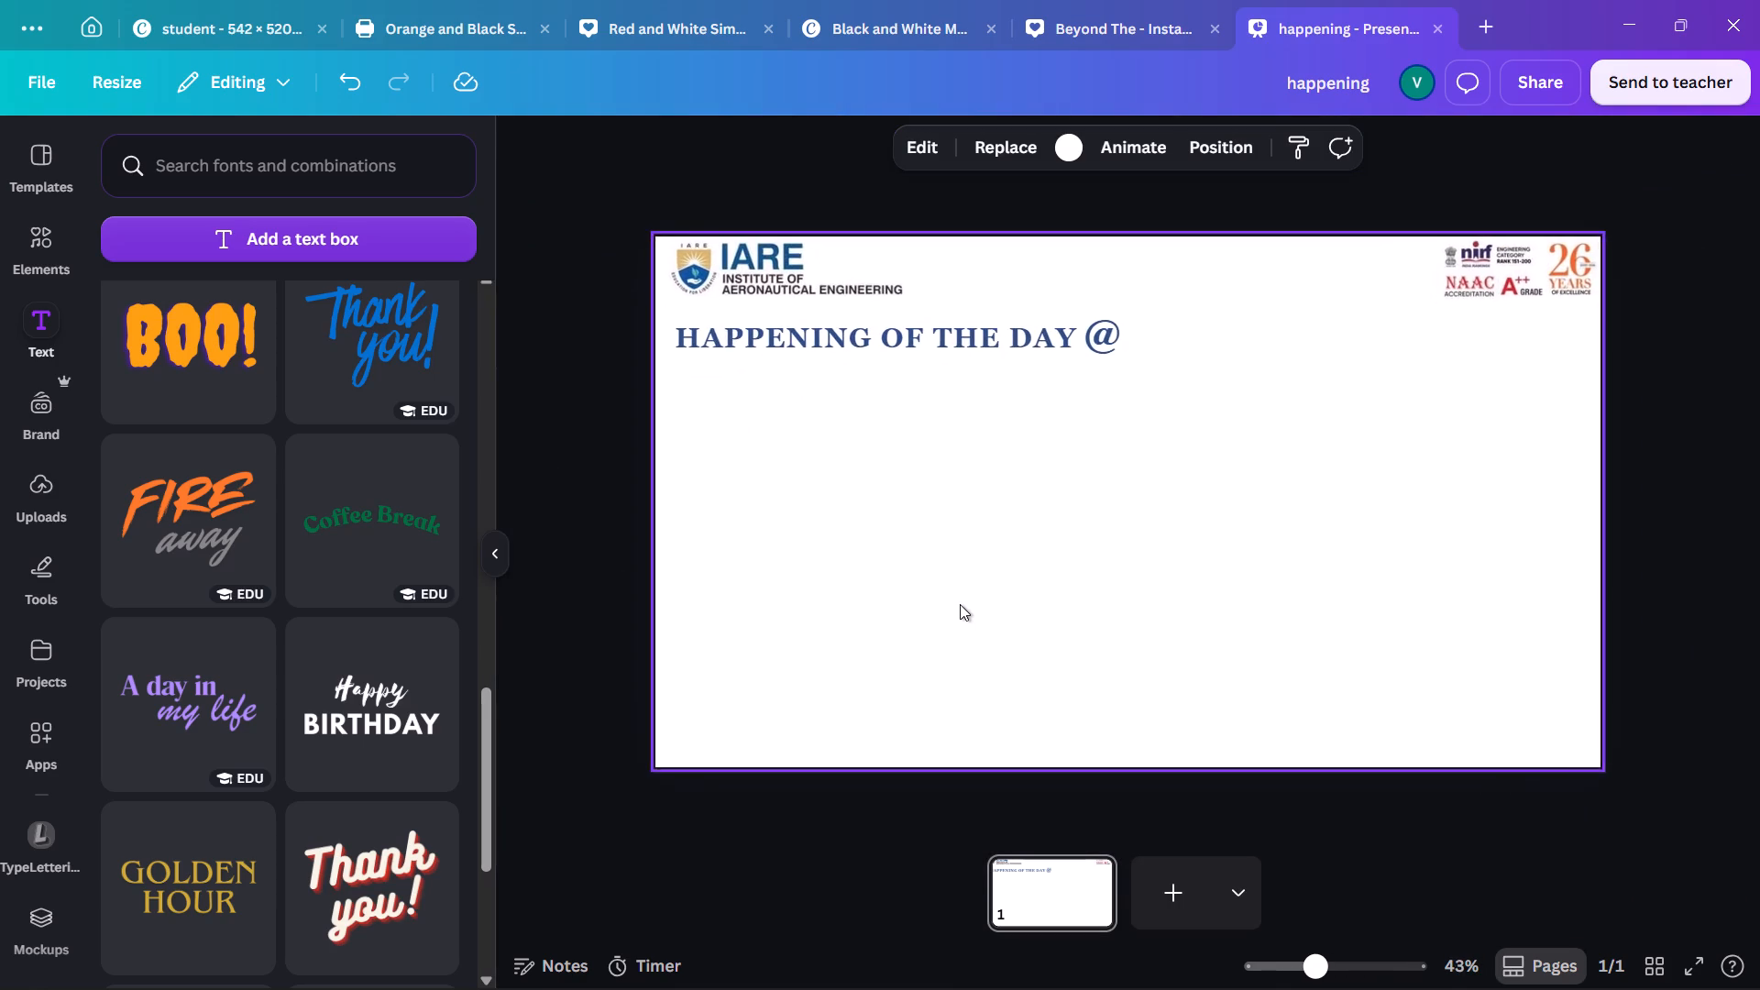
Scale the grouped heading down proportionally and move it slightly lower beneath the IARE logo.
{"action": "left_click", "coordinate": [983, 335]}
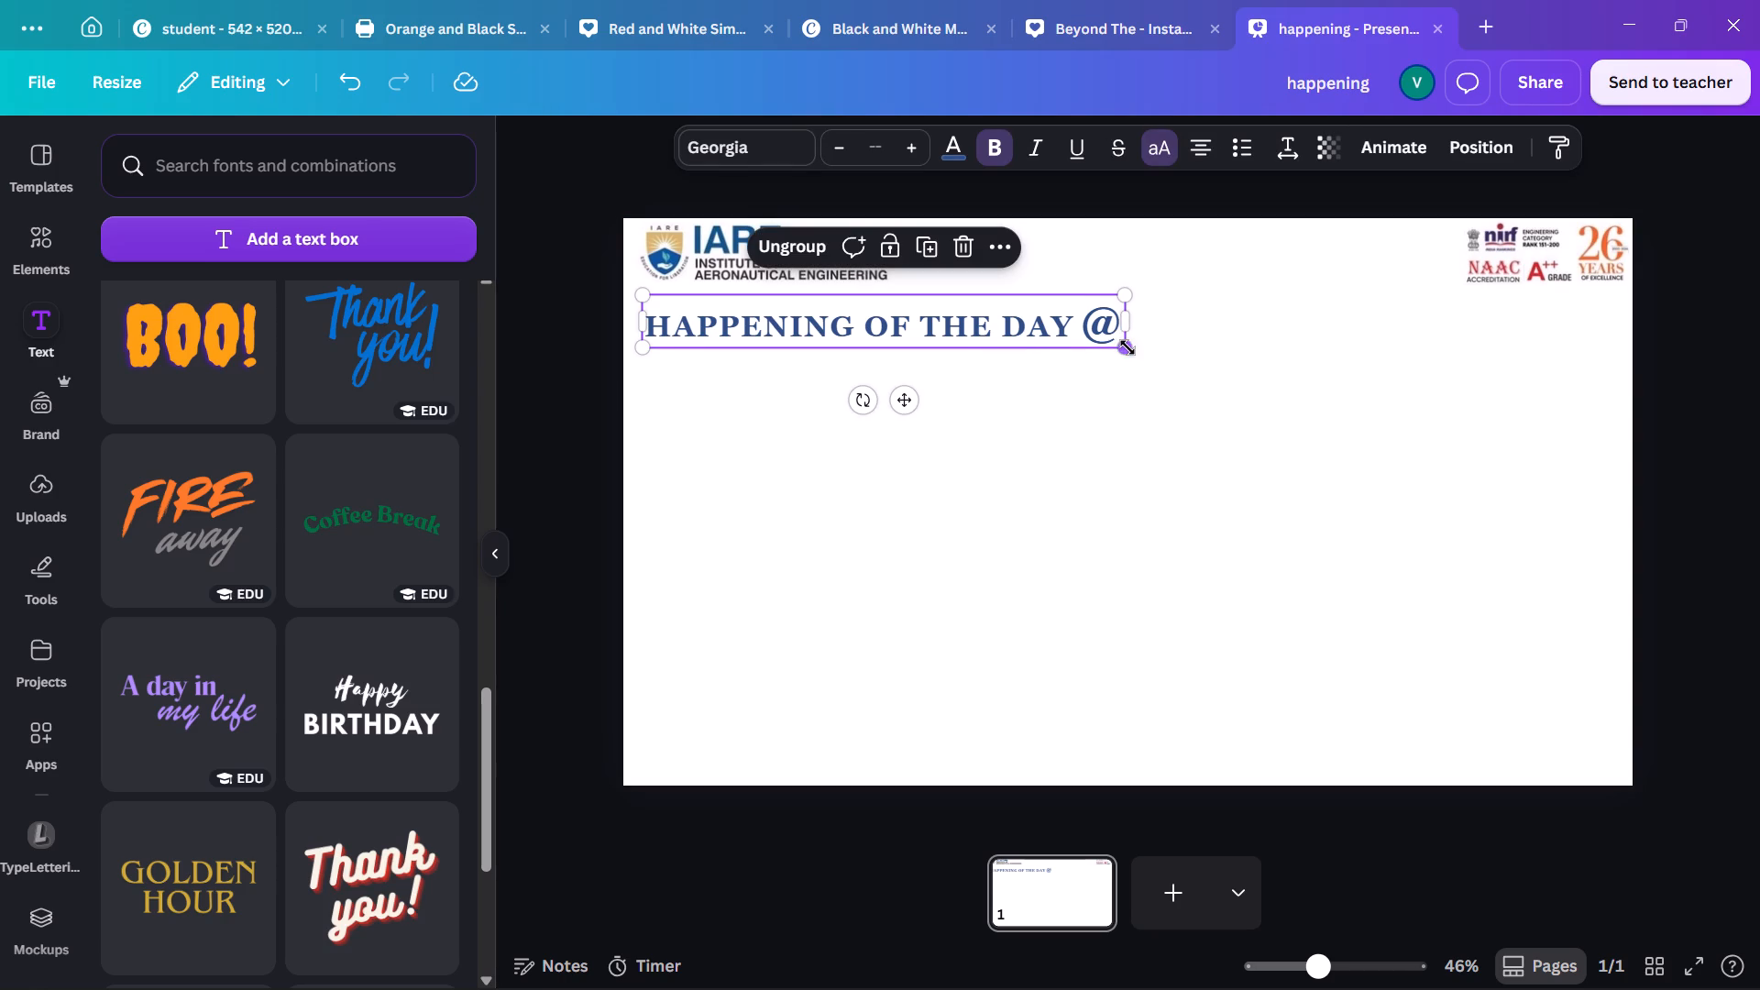
{"action": "left_click_drag", "start_coordinate": [1127, 347], "coordinate": [1050, 346]}
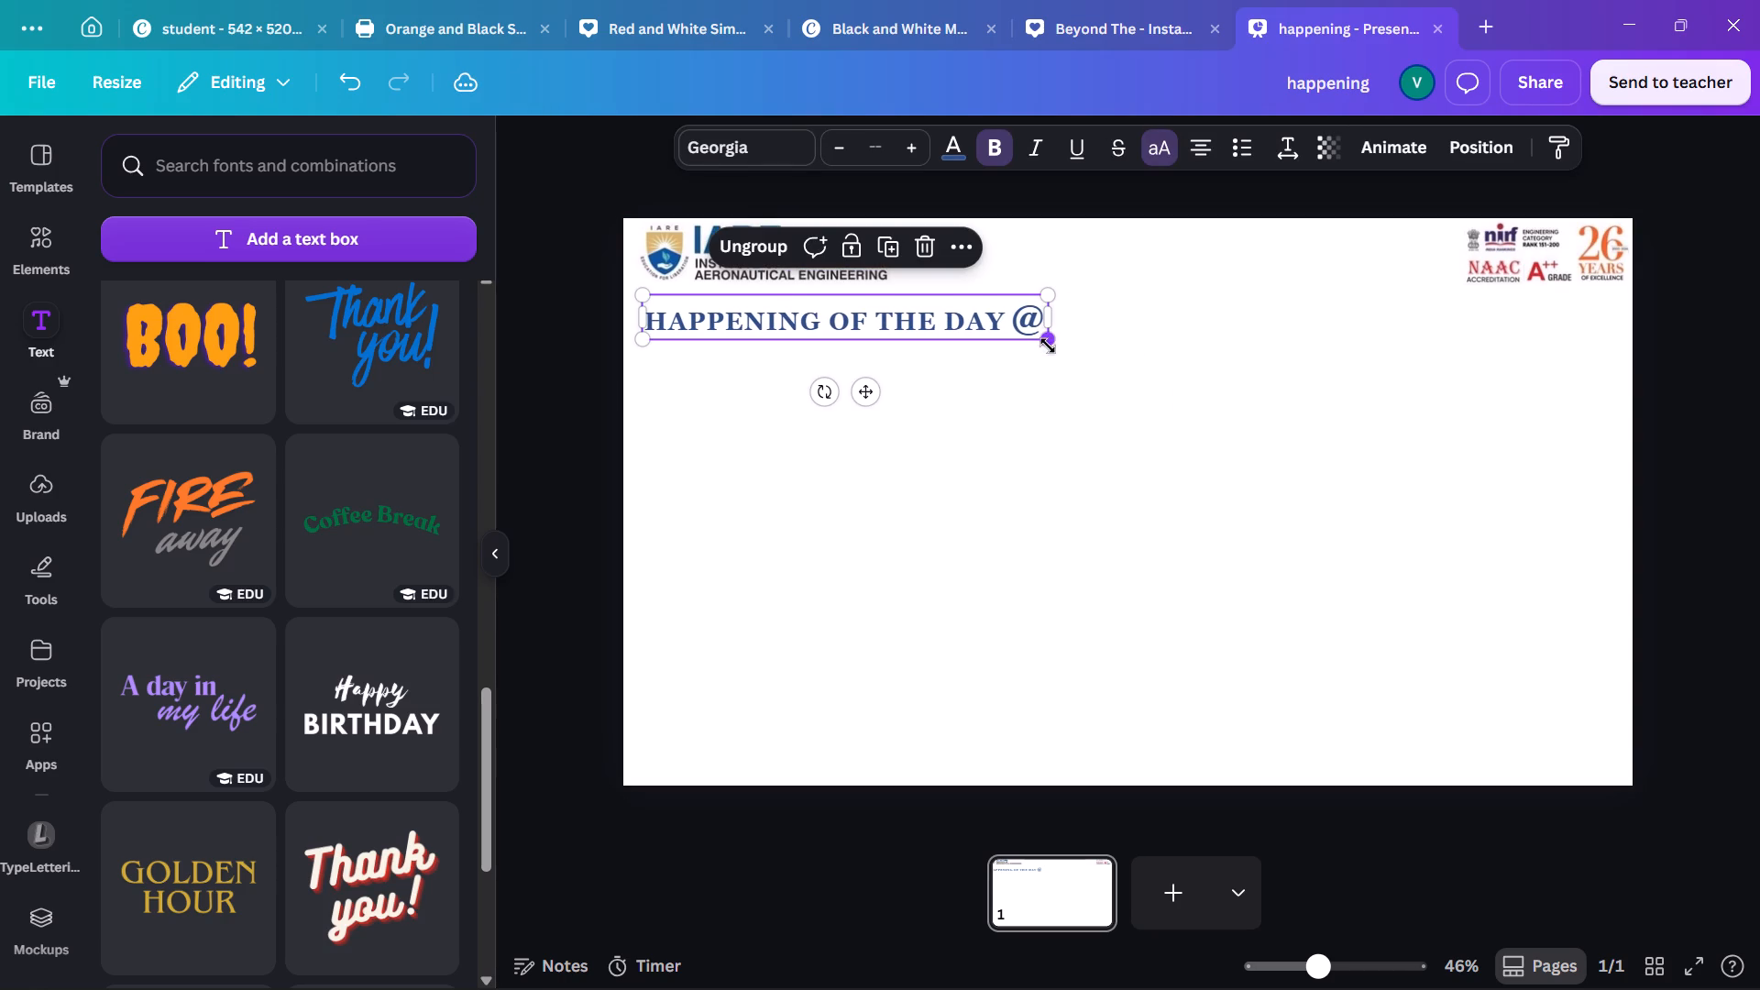
{"action": "left_click_drag", "start_coordinate": [1007, 321], "coordinate": [1009, 329]}
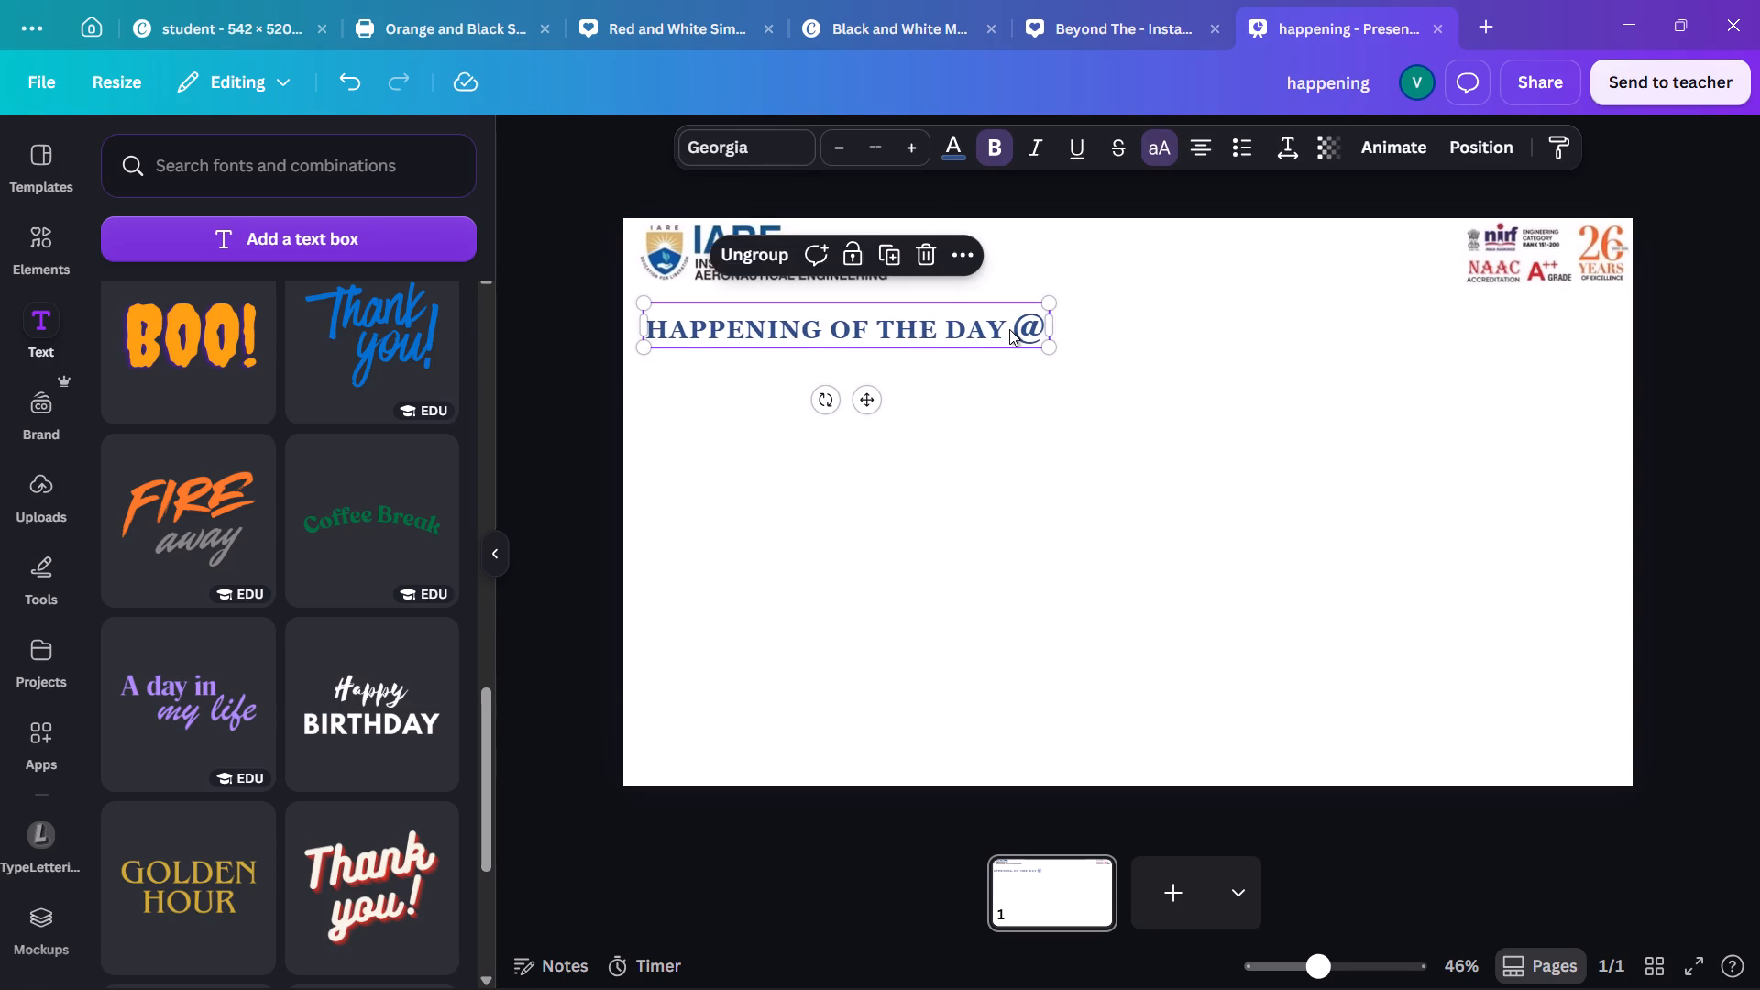
Move the grouped heading with the "@" slightly inward to the page margin and scale it down, checking against the Telegram reference poster.
{"action": "key", "text": "alt+Tab"}
{"action": "key", "text": "alt+Tab"}
{"action": "left_click_drag", "start_coordinate": [878, 319], "coordinate": [909, 311]}
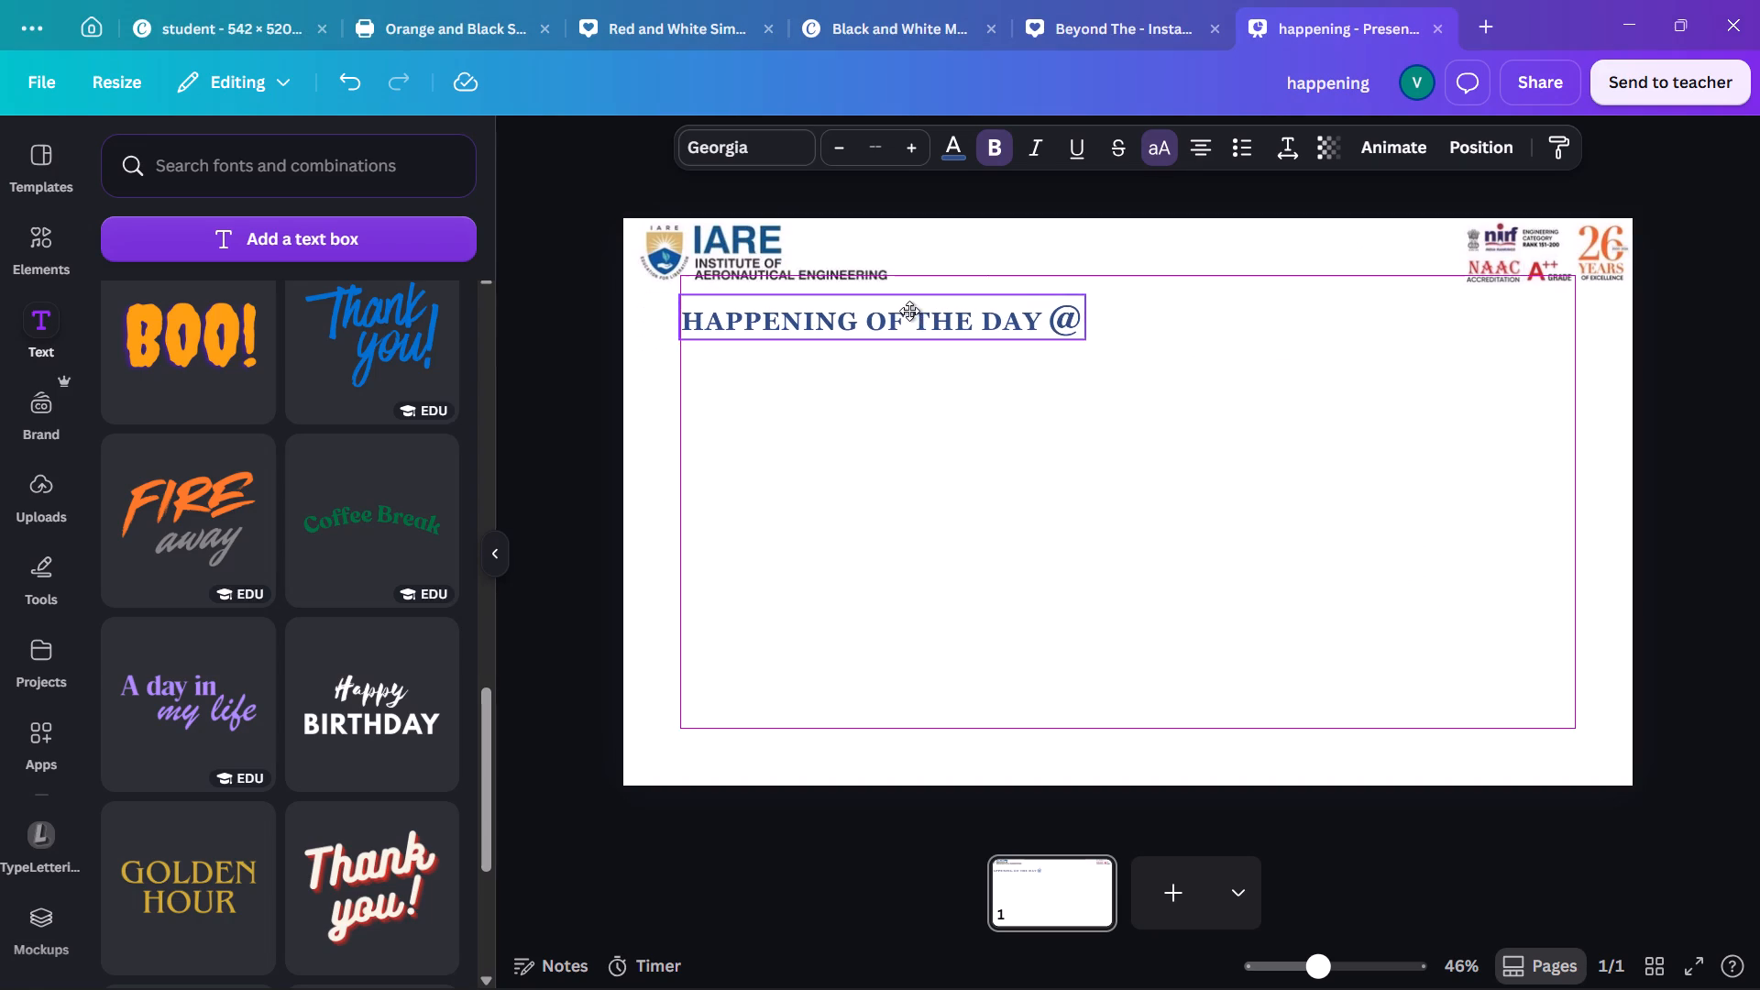
{"action": "left_click_drag", "start_coordinate": [909, 311], "coordinate": [909, 310]}
{"action": "left_click_drag", "start_coordinate": [1081, 293], "coordinate": [1026, 308]}
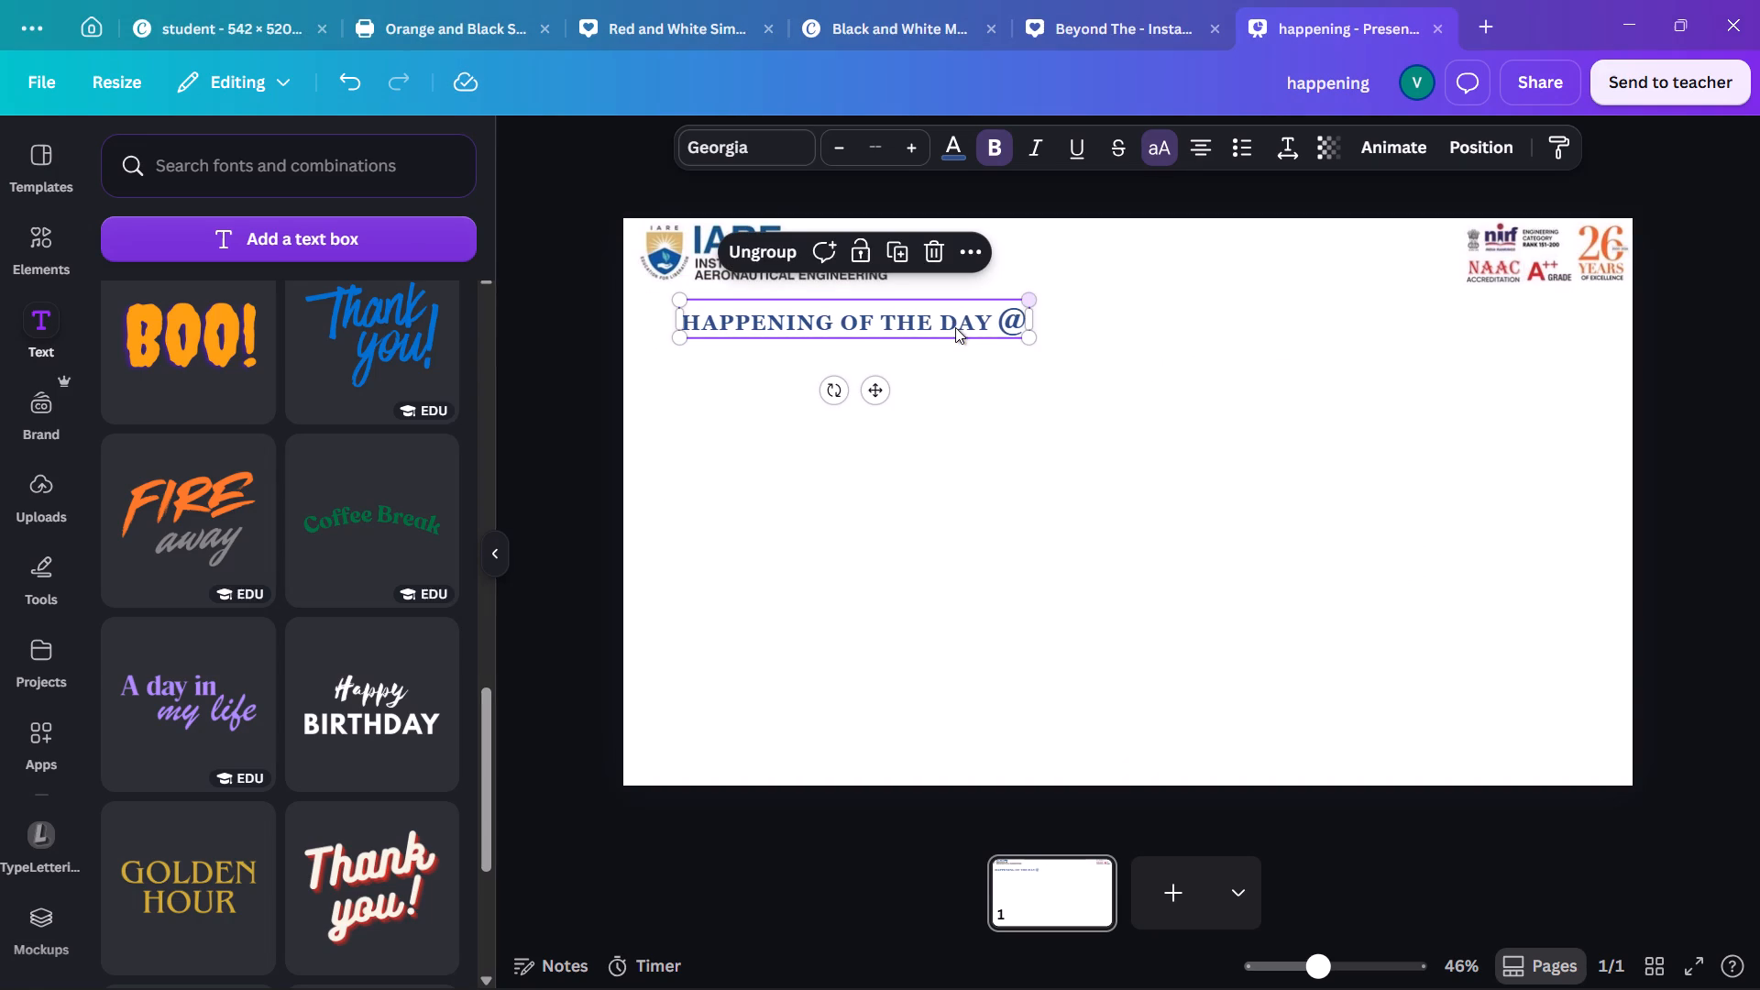
{"action": "key", "text": "alt+Tab"}
{"action": "key", "text": "alt+Tab"}
{"action": "key", "text": "alt+Tab"}
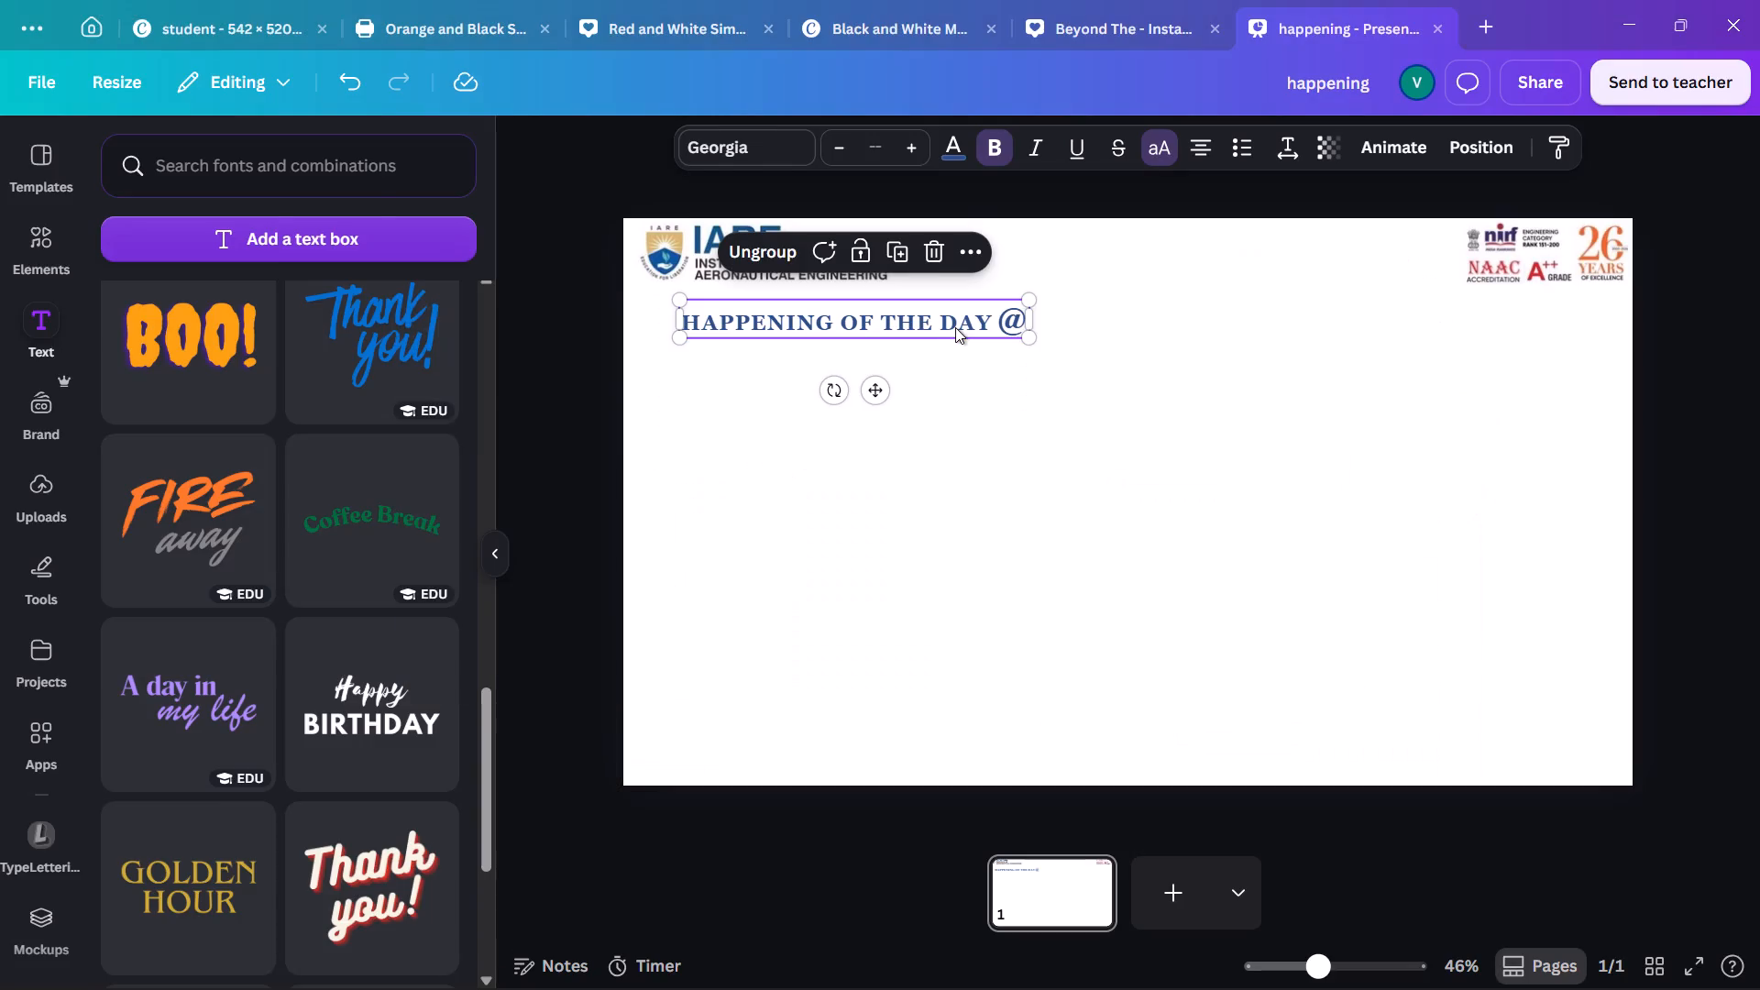
{"action": "key", "text": "alt+Tab"}
{"action": "left_click", "coordinate": [1055, 407]}
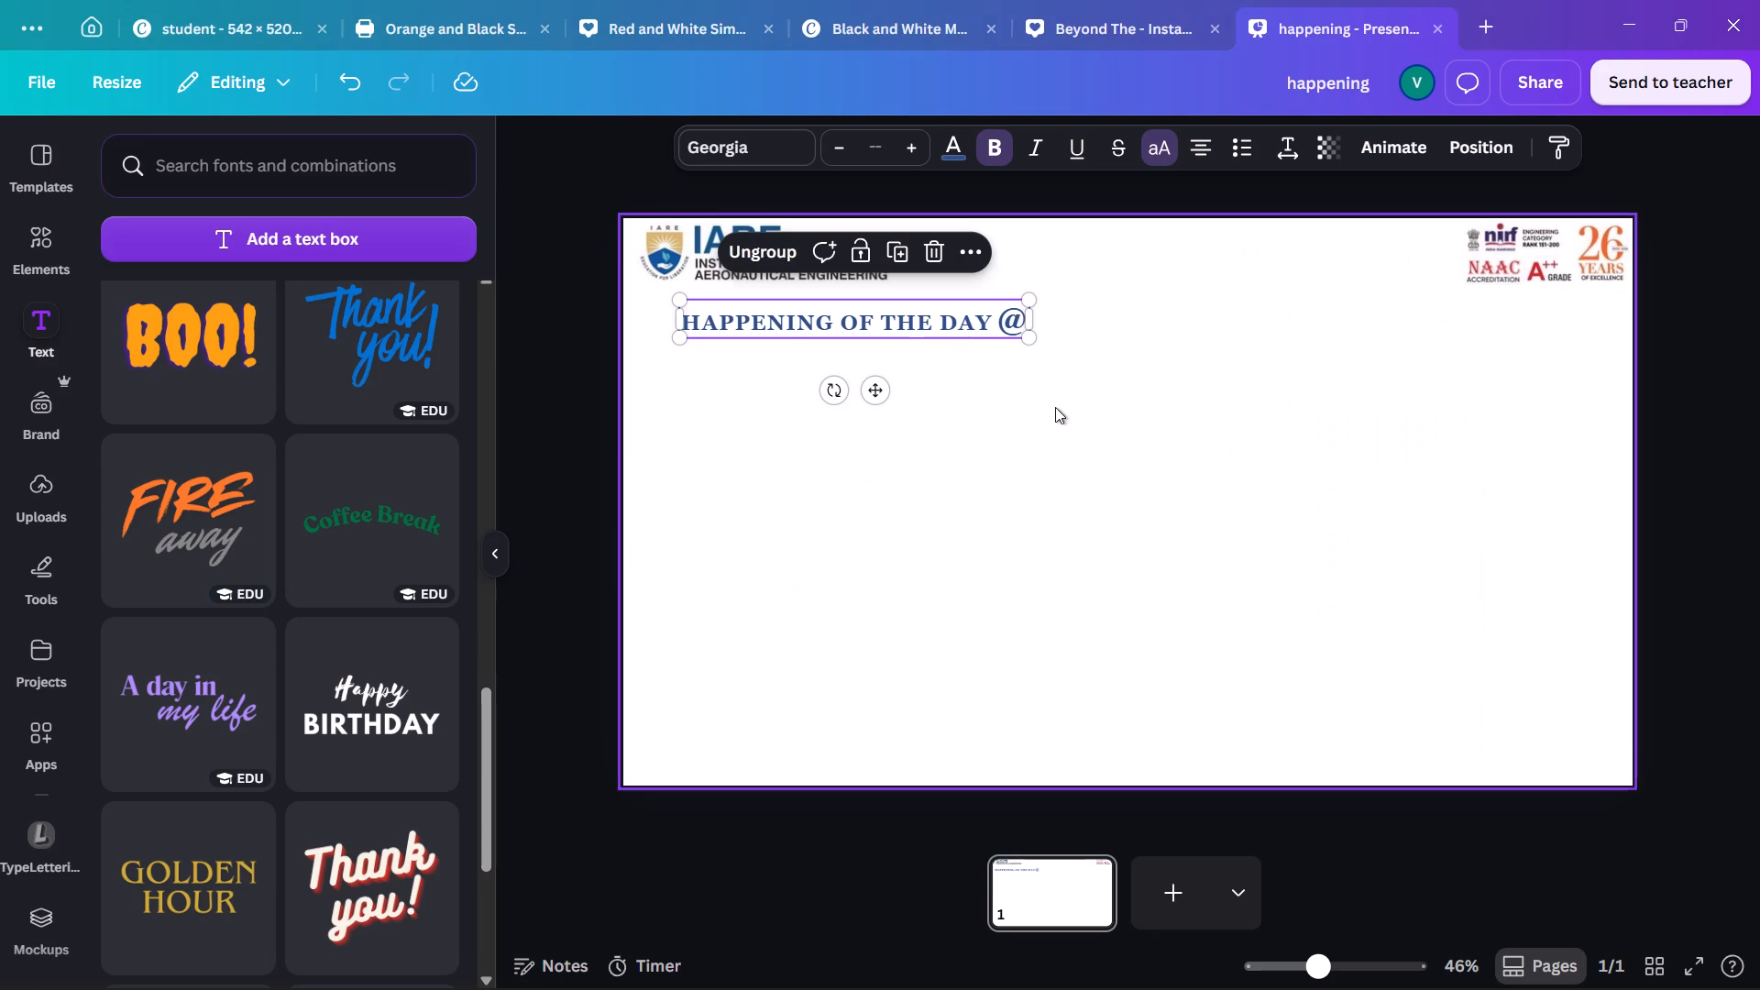
Duplicate the grouped heading and place the copy on the same line, just after the original "@".
{"action": "key", "text": "alt+Tab"}
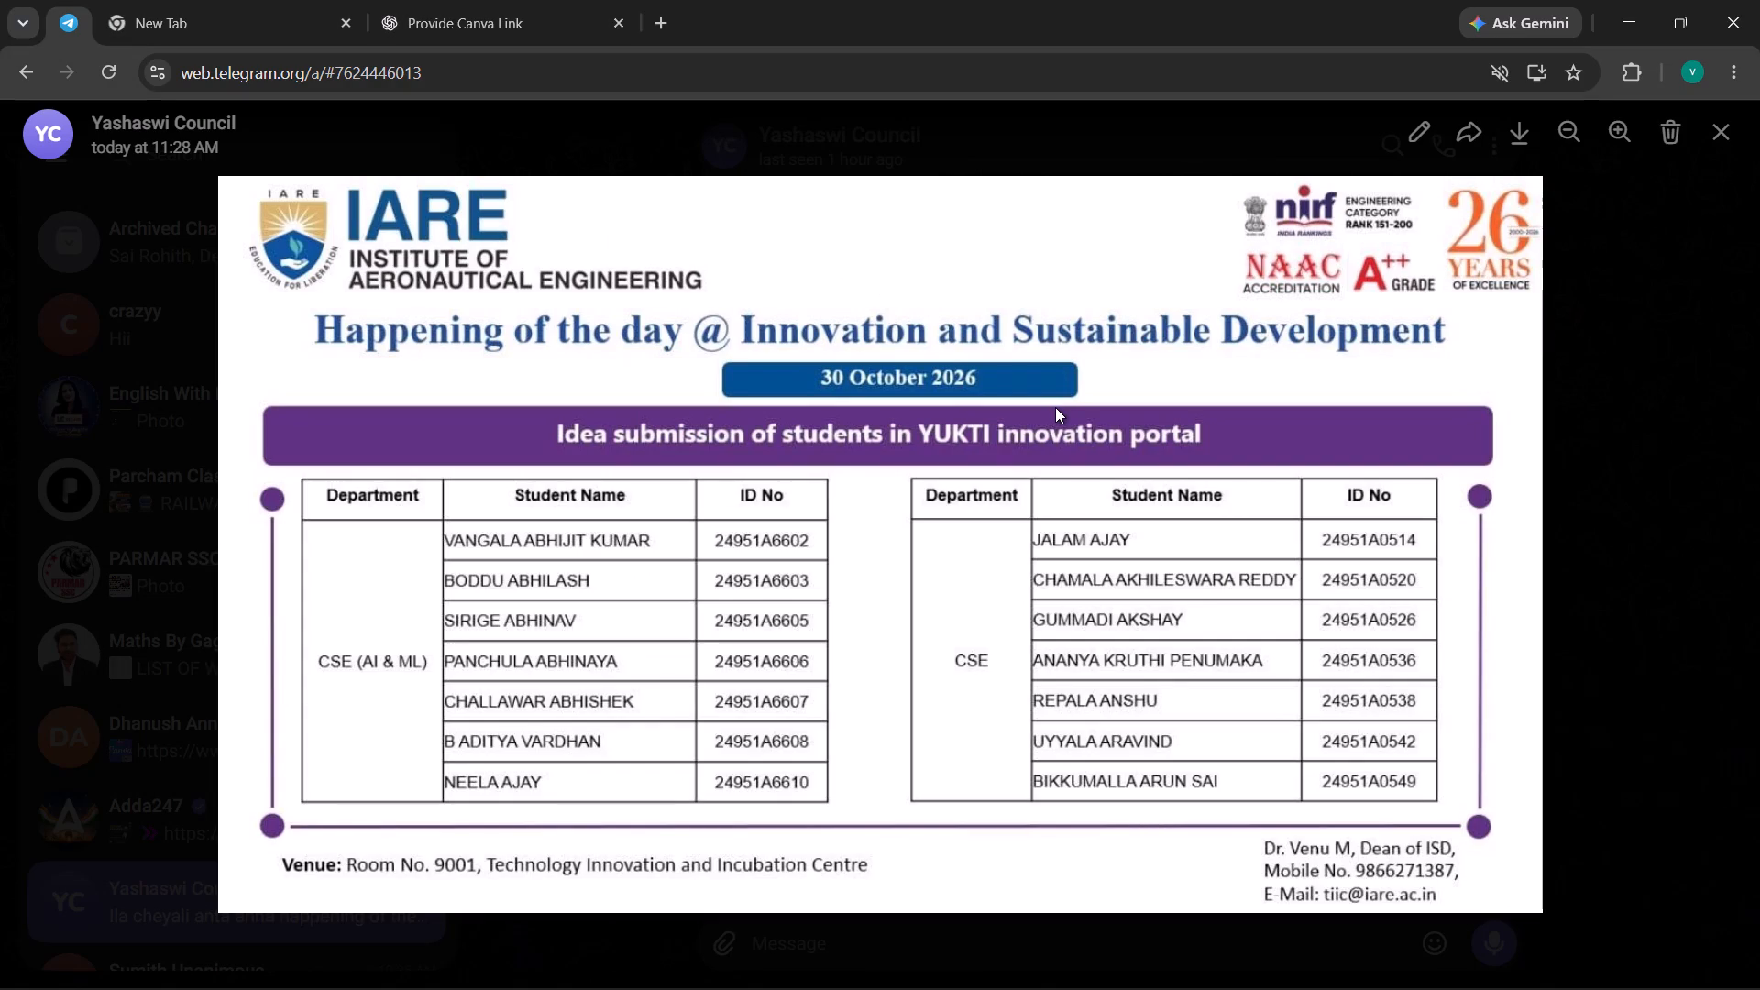
{"action": "key", "text": "alt+Tab"}
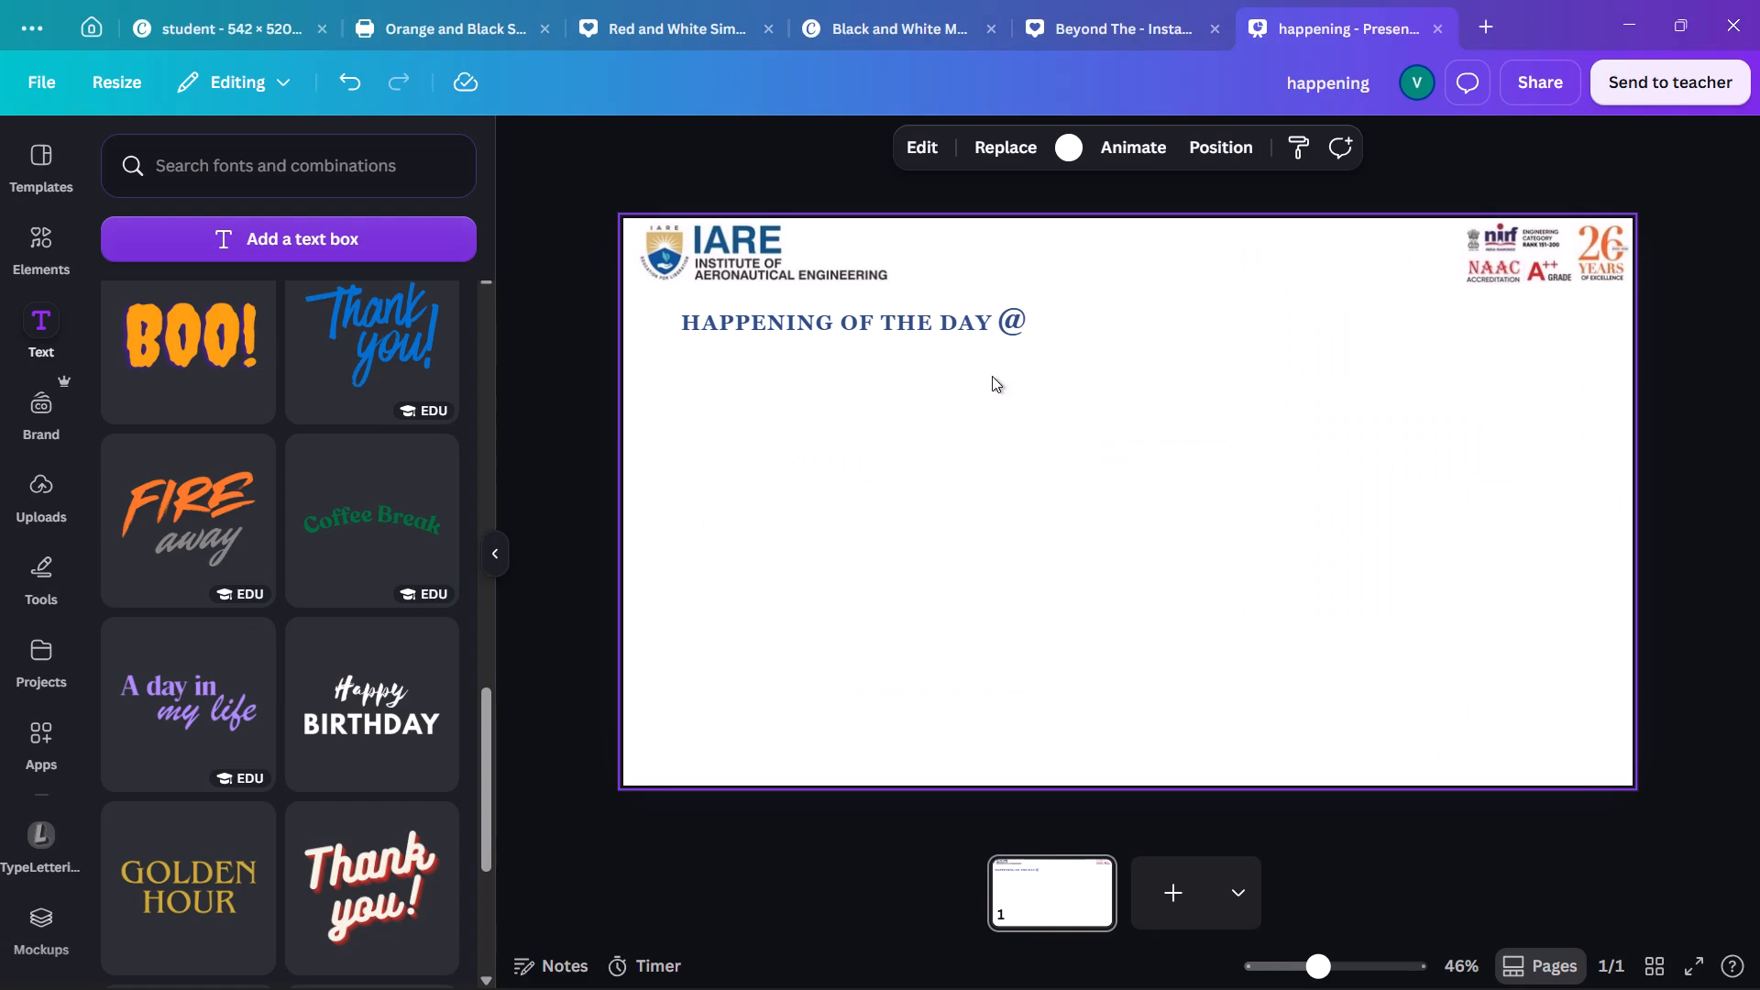
{"action": "left_click", "coordinate": [912, 334]}
{"action": "left_click", "coordinate": [898, 244]}
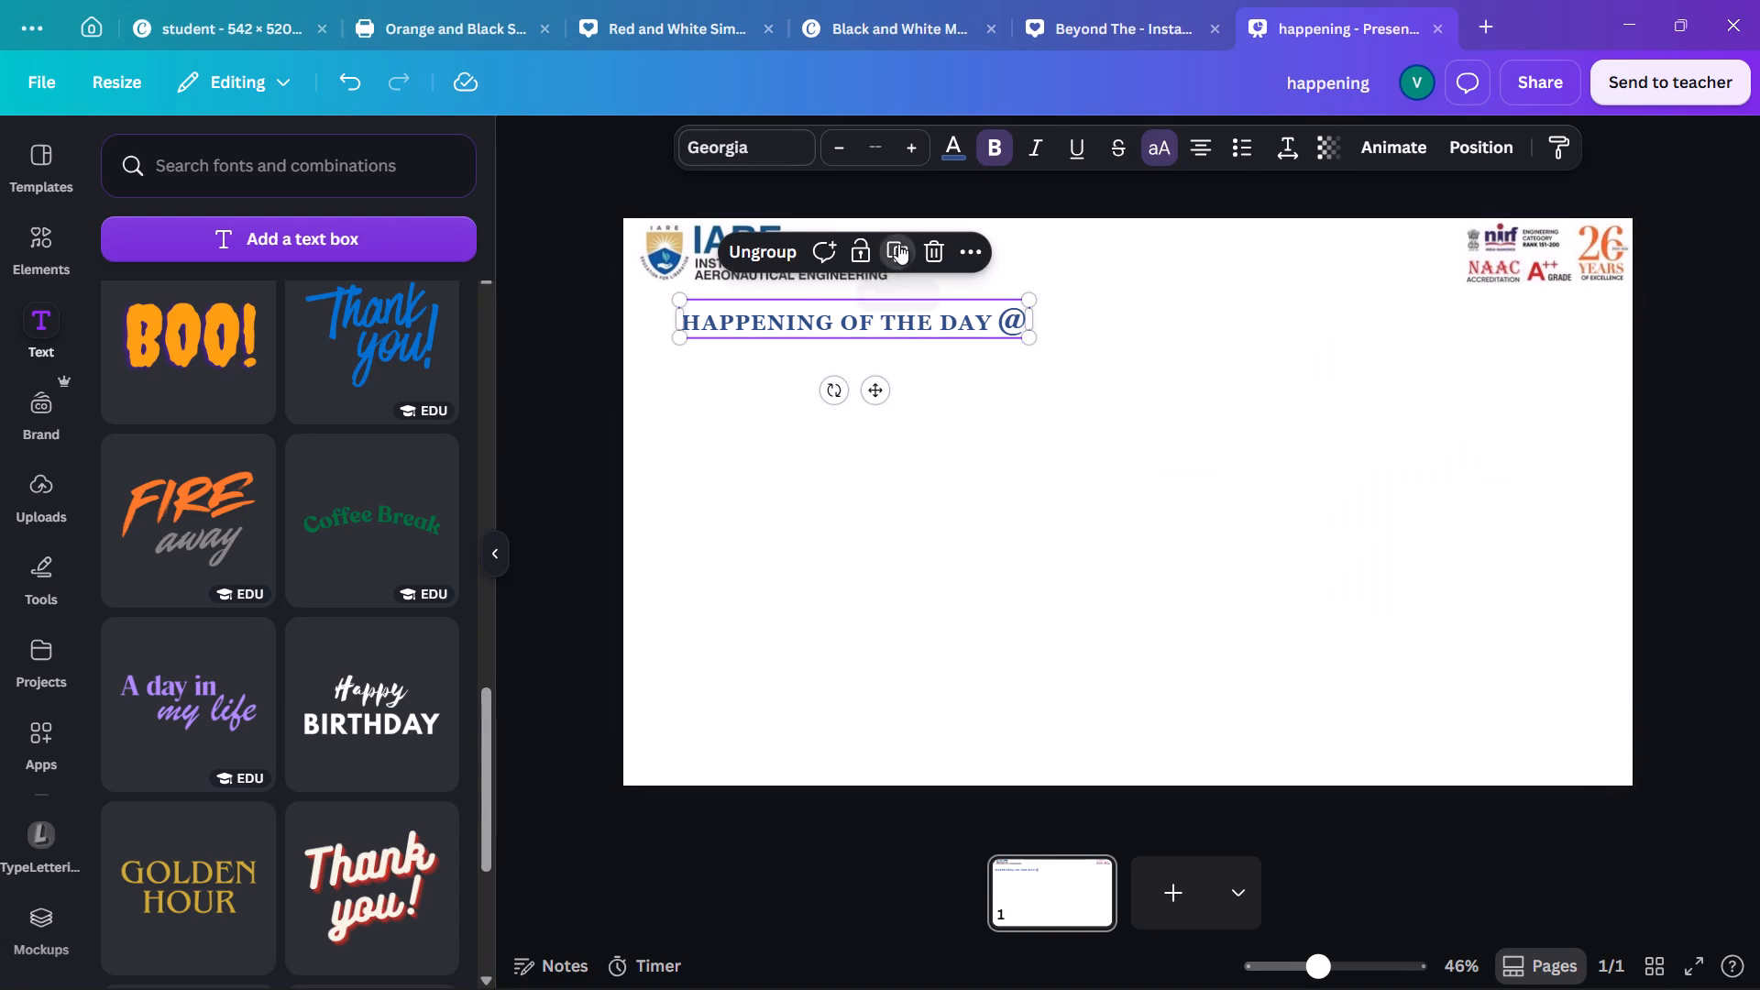
{"action": "left_click_drag", "start_coordinate": [920, 324], "coordinate": [1312, 319]}
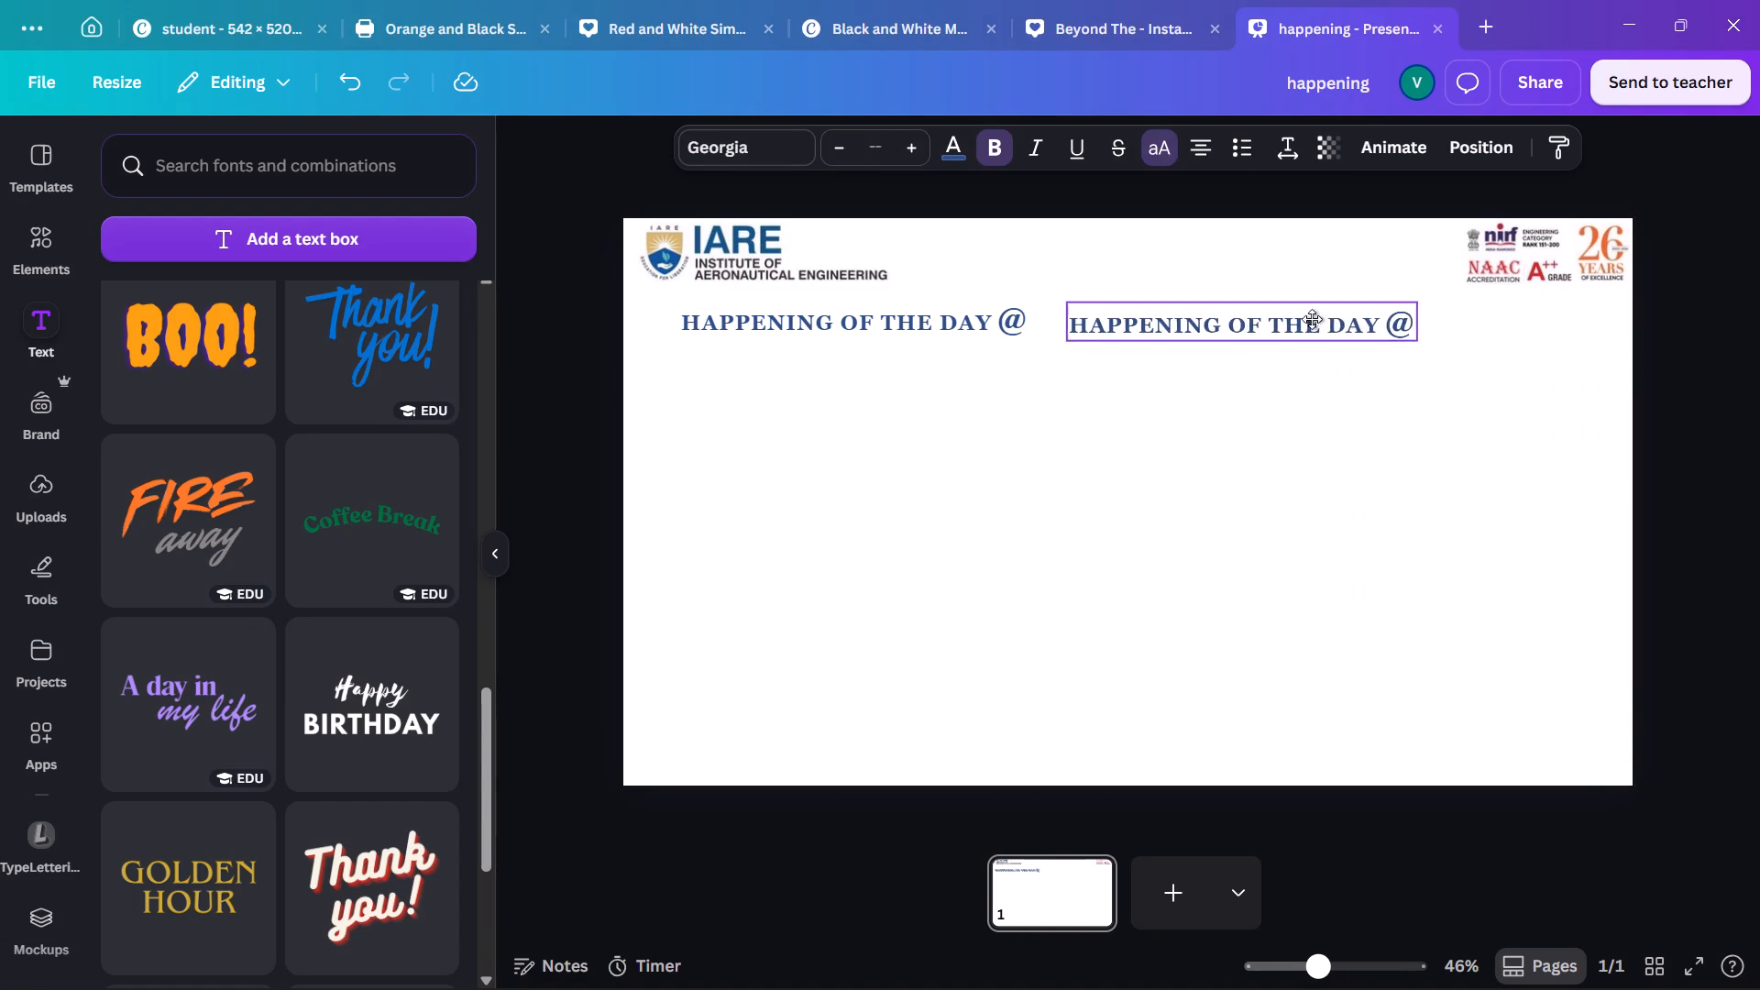
{"action": "left_click_drag", "start_coordinate": [1312, 319], "coordinate": [1297, 323]}
Ungroup the copied heading and delete its "@".
{"action": "left_click", "coordinate": [1297, 323]}
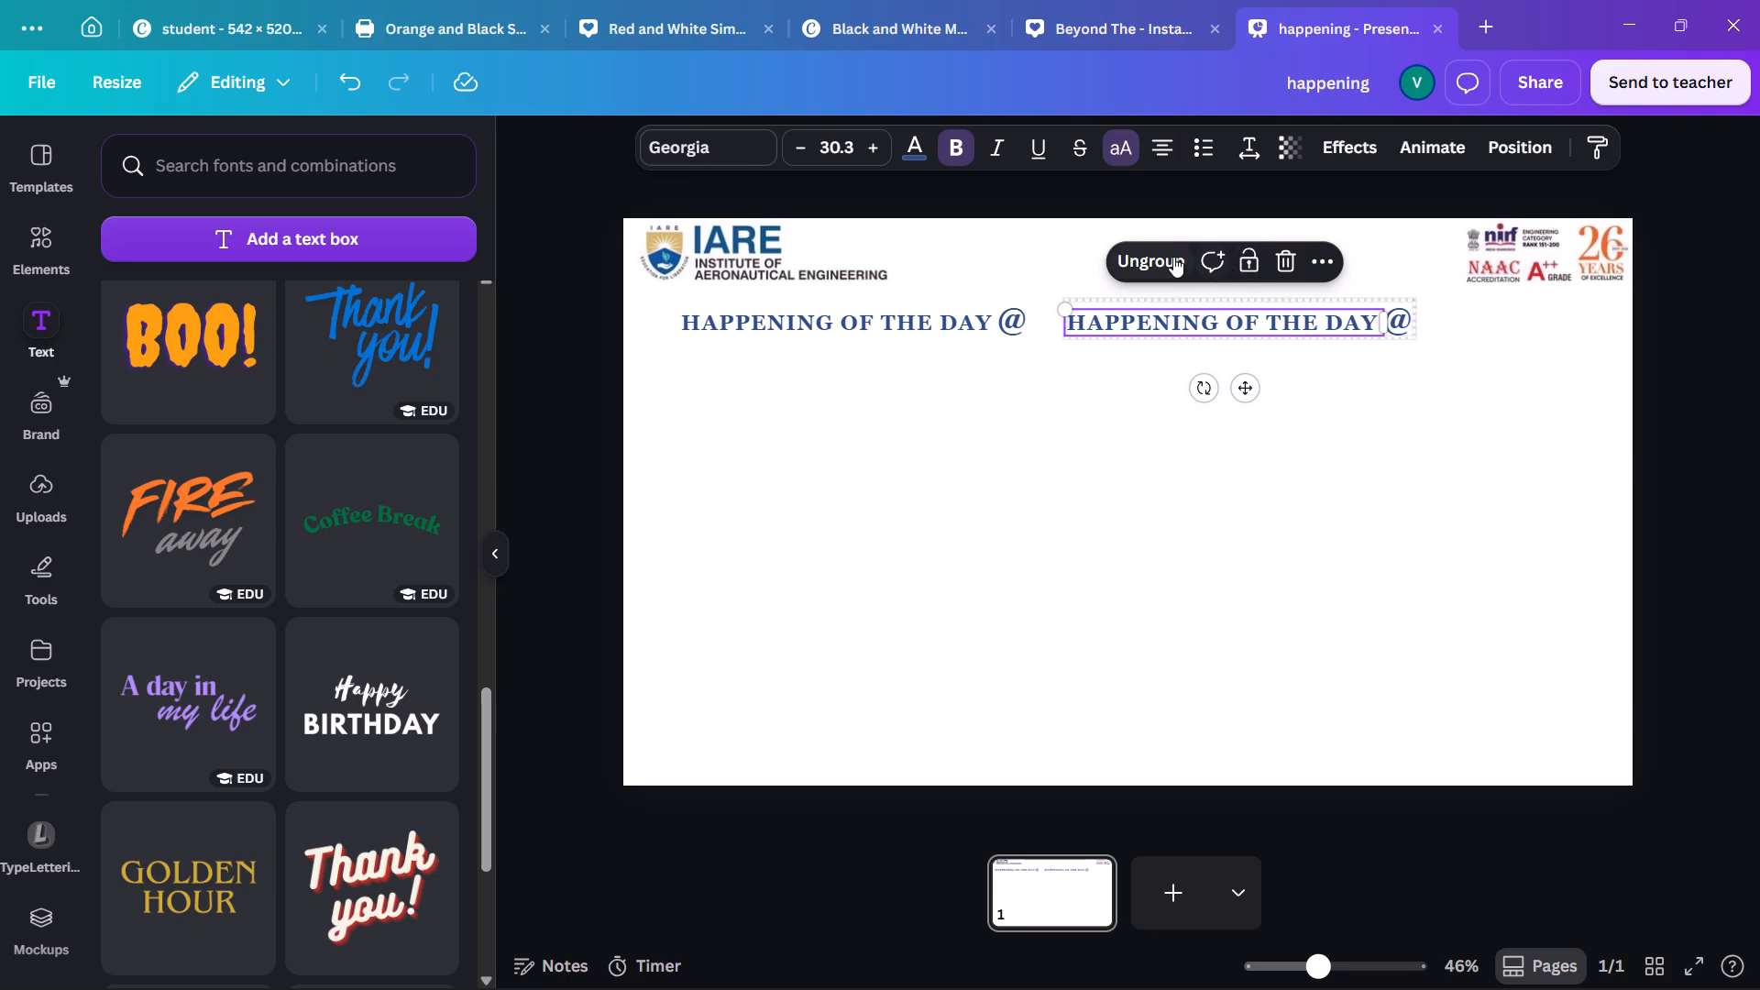
{"action": "left_click", "coordinate": [1173, 257]}
{"action": "left_click", "coordinate": [1270, 354]}
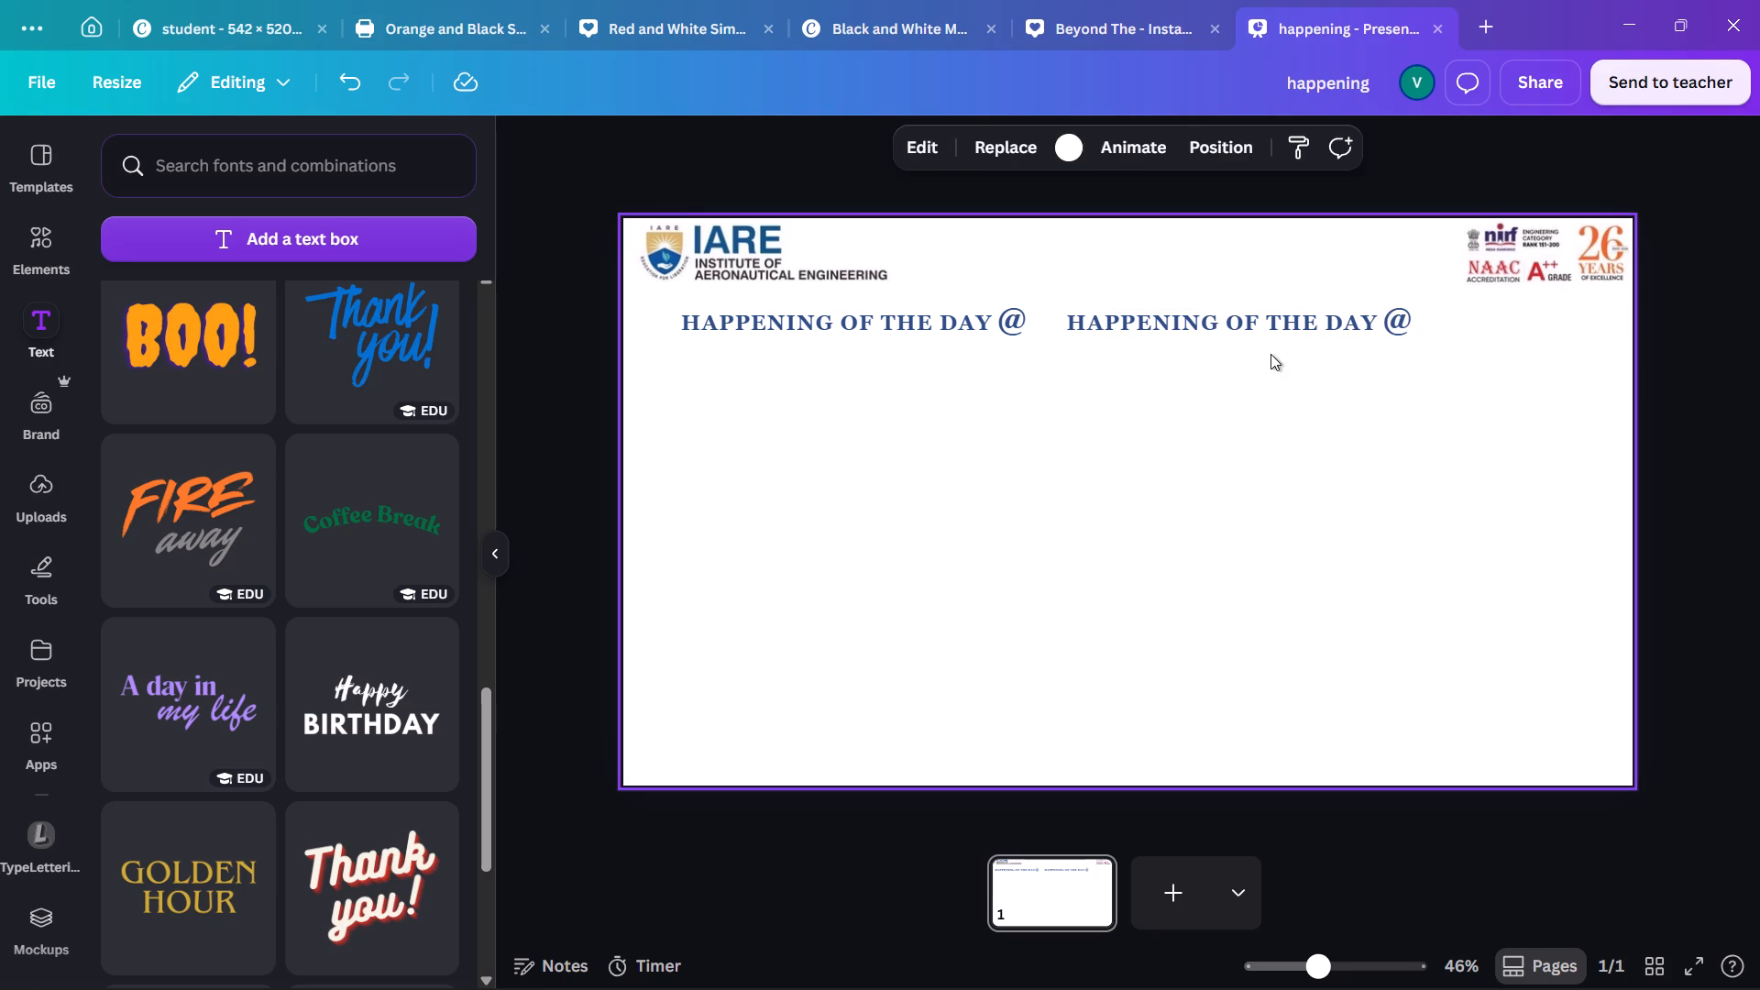
{"action": "left_click", "coordinate": [1399, 329]}
{"action": "left_click", "coordinate": [1430, 258]}
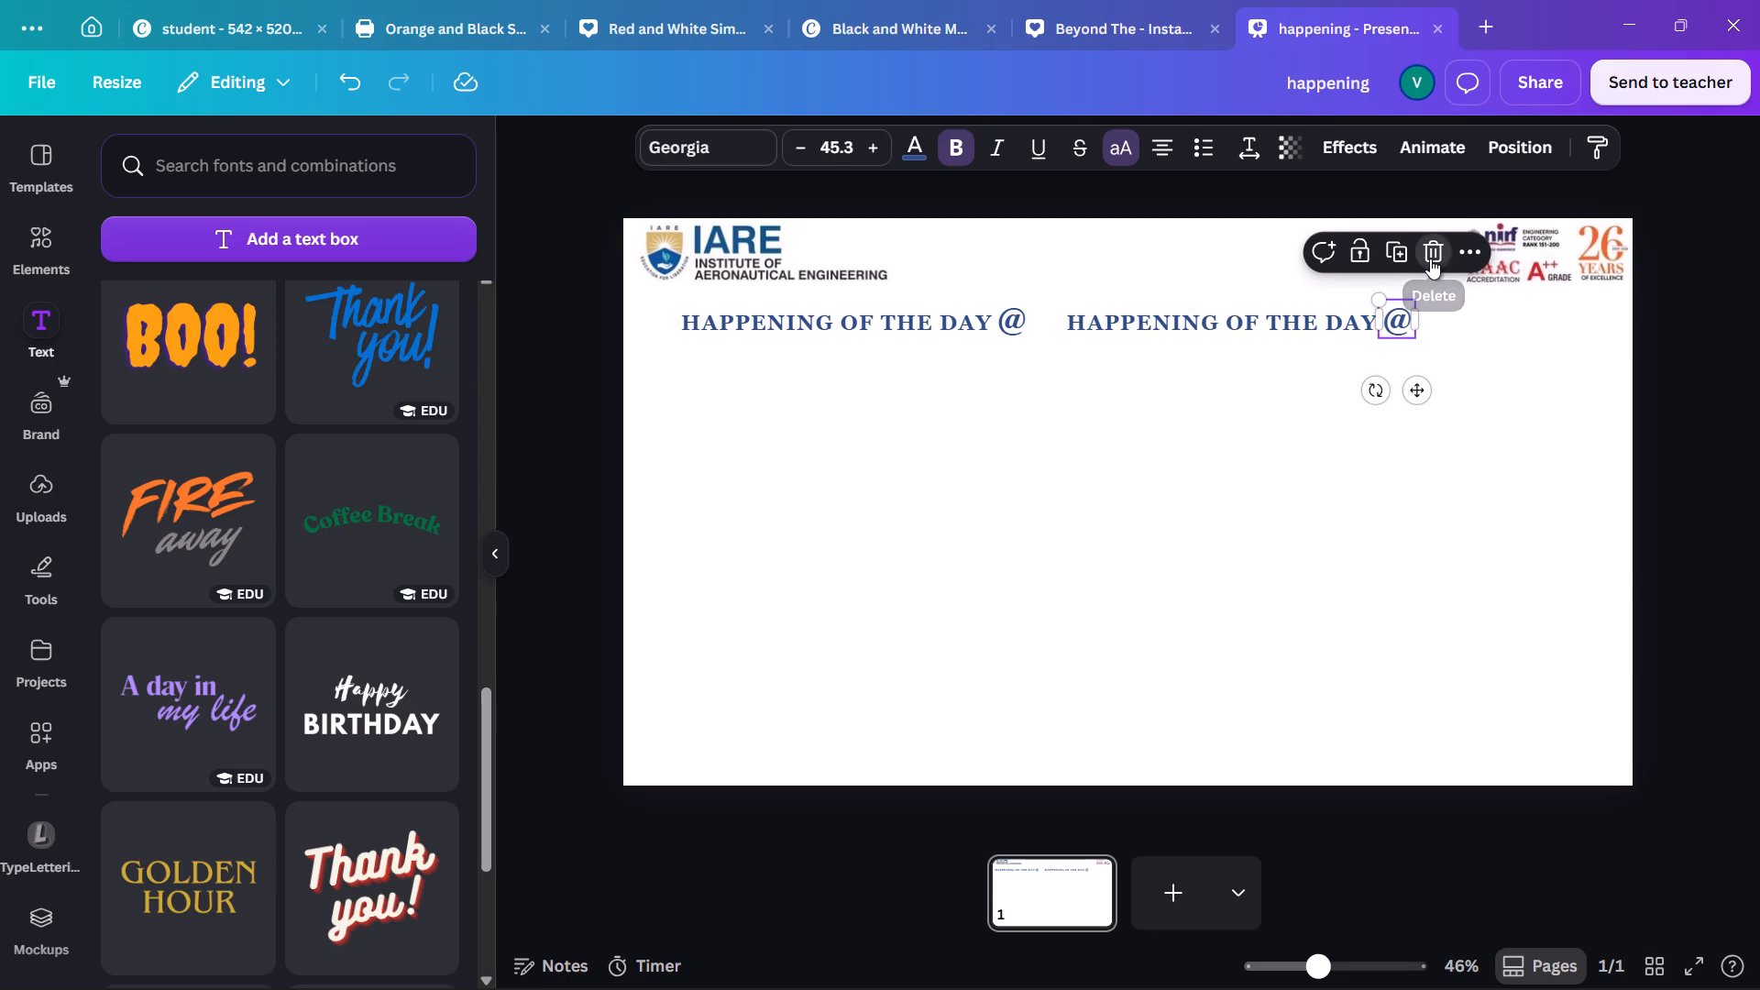
Replace the copied HAPPENING OF THE DAY text with "student activities and clubs".
{"action": "left_click", "coordinate": [1299, 316]}
{"action": "left_click", "coordinate": [1299, 316]}
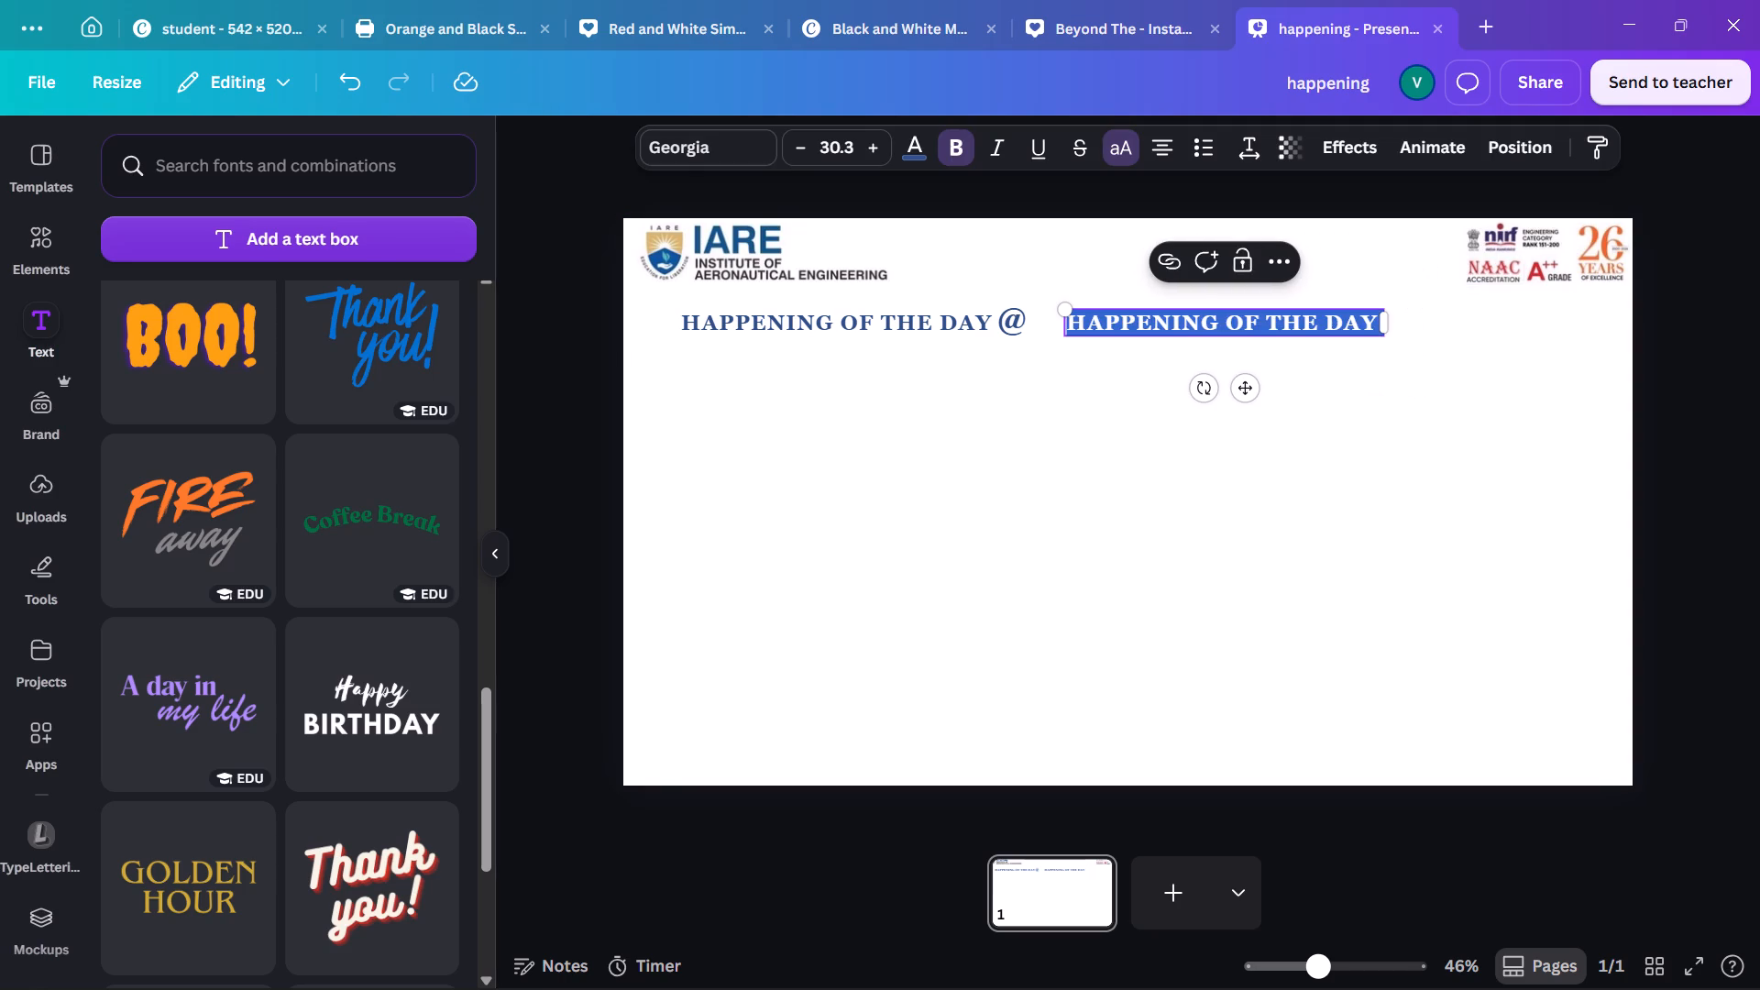
{"action": "key", "text": "alt+Tab"}
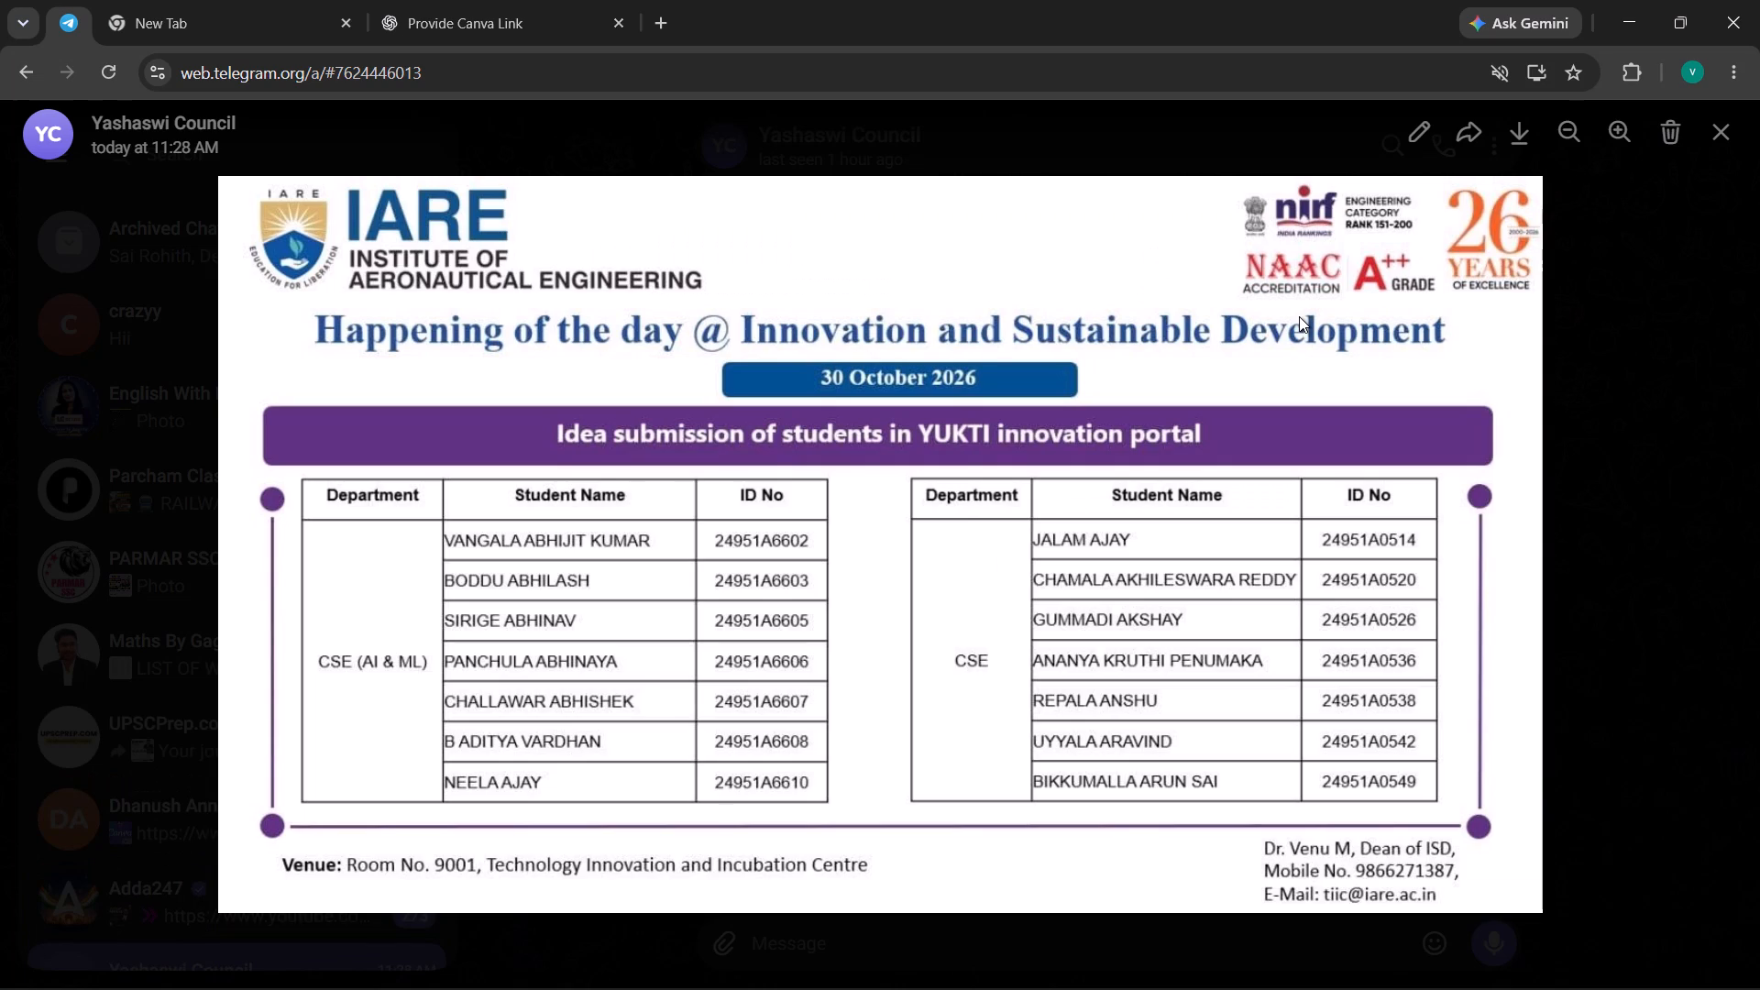
{"action": "key", "text": "alt+Tab"}
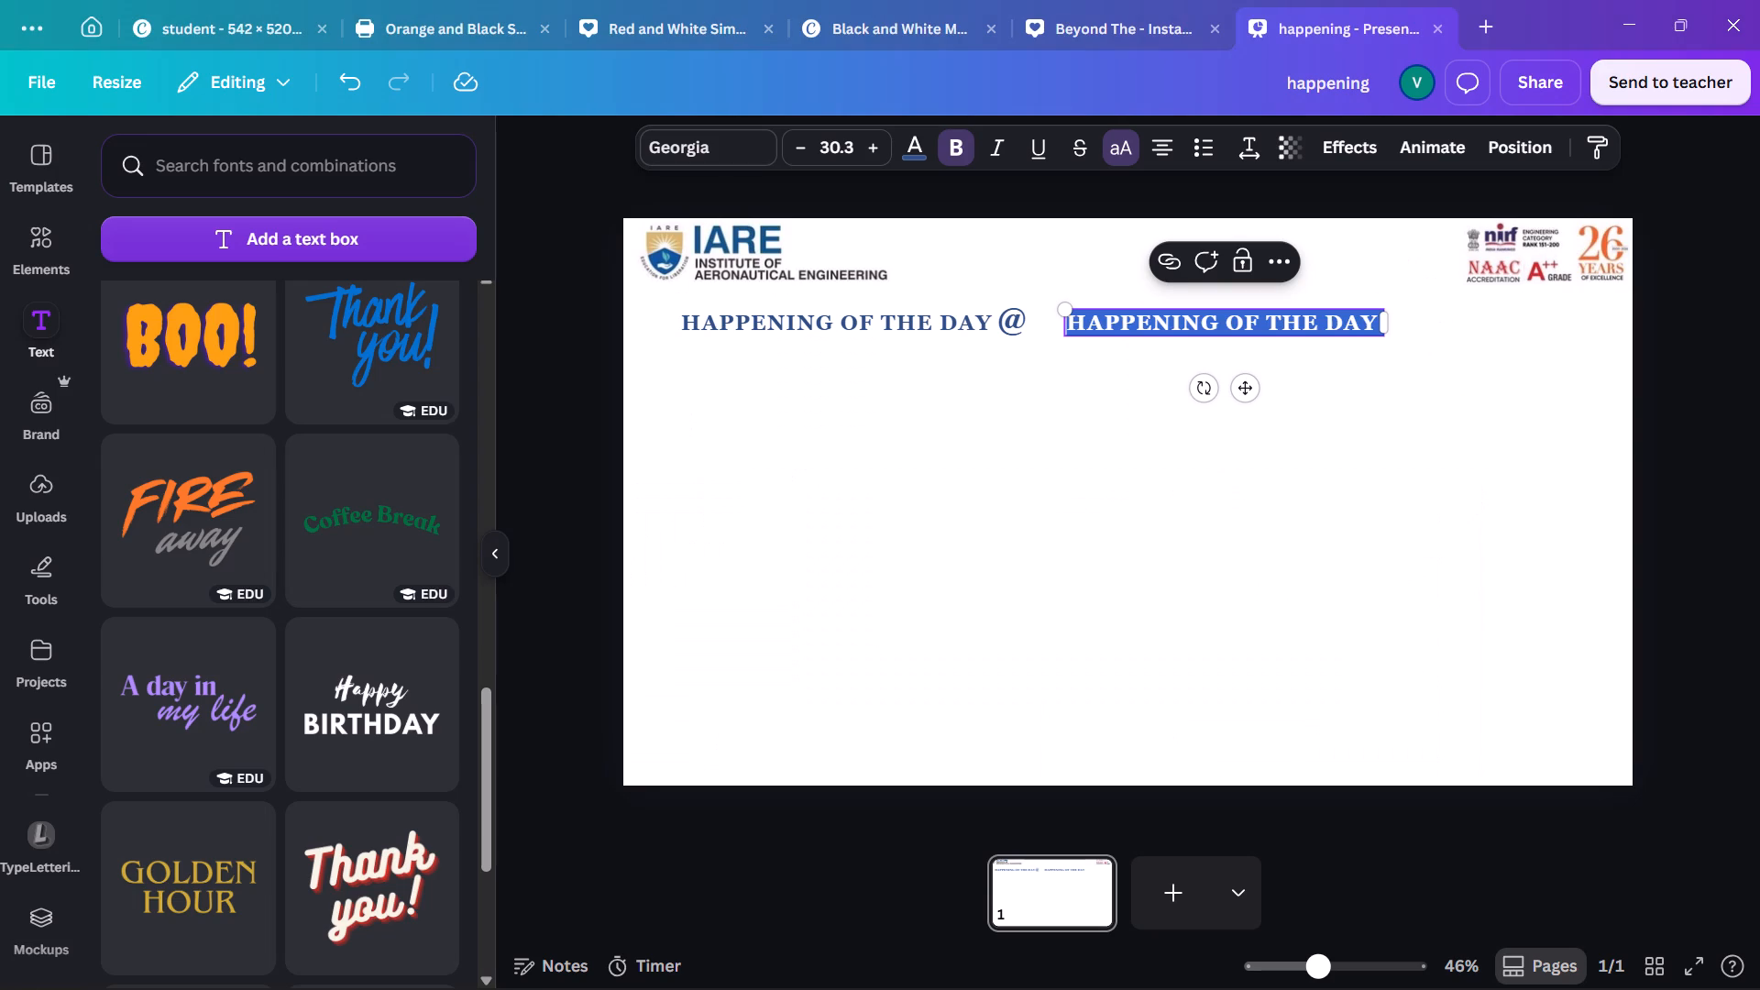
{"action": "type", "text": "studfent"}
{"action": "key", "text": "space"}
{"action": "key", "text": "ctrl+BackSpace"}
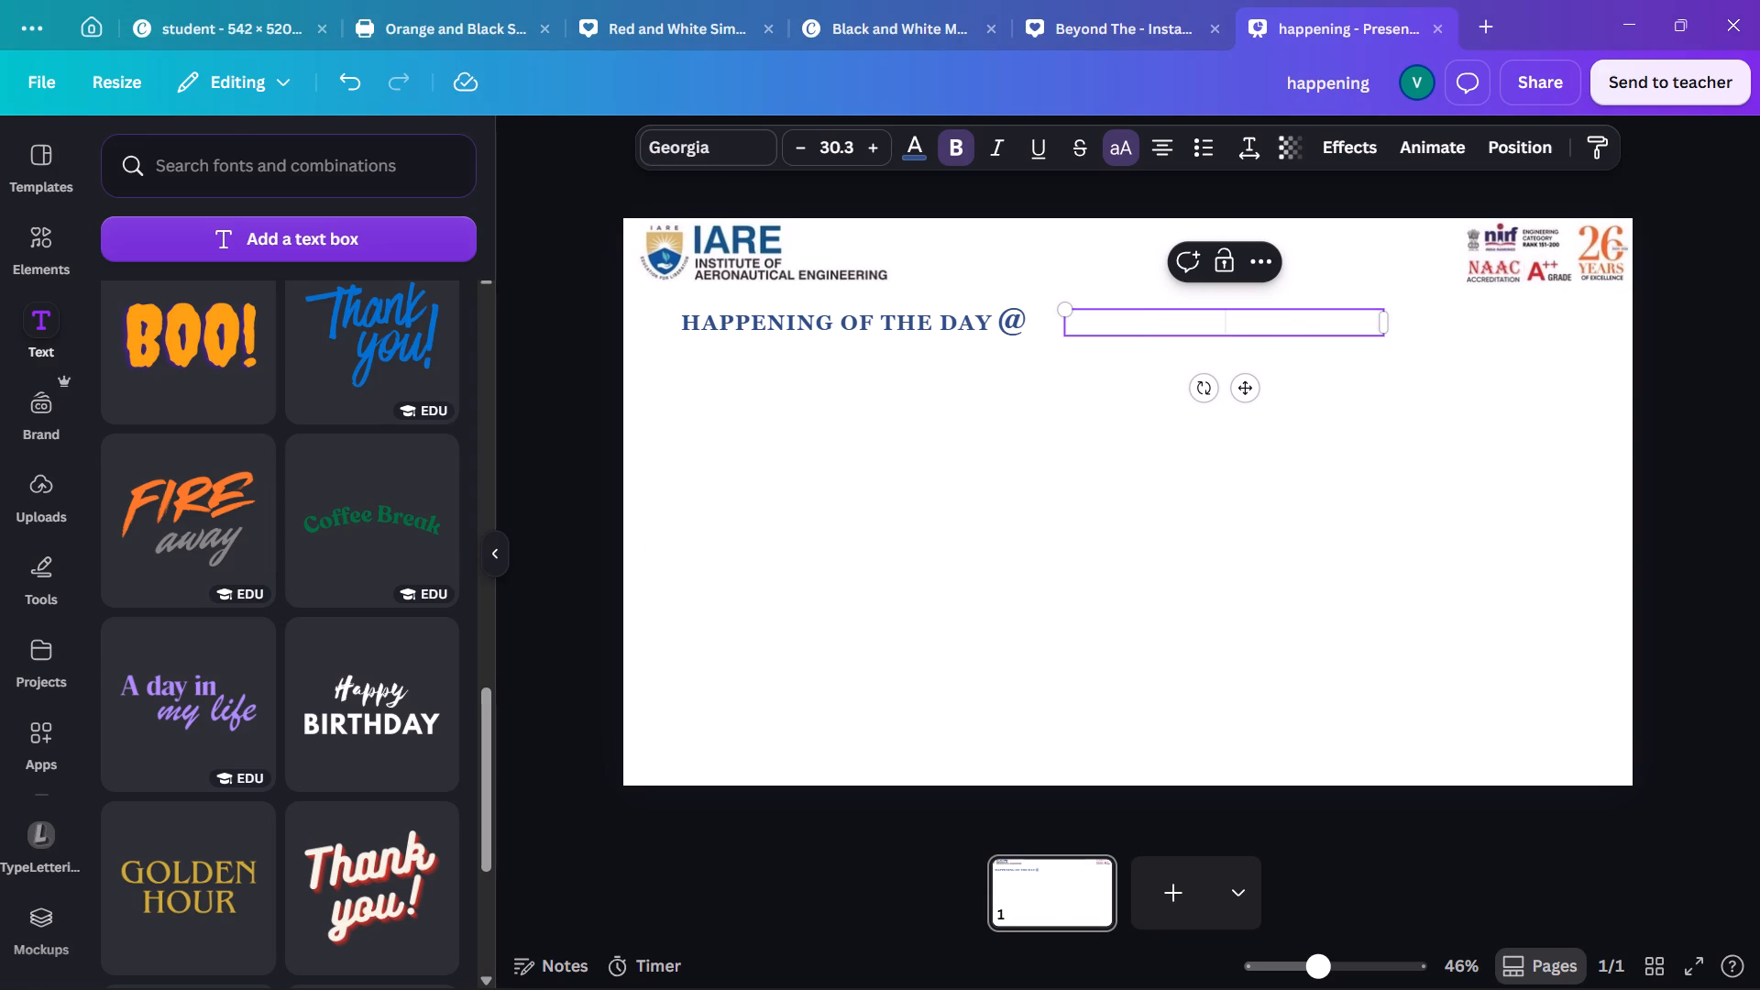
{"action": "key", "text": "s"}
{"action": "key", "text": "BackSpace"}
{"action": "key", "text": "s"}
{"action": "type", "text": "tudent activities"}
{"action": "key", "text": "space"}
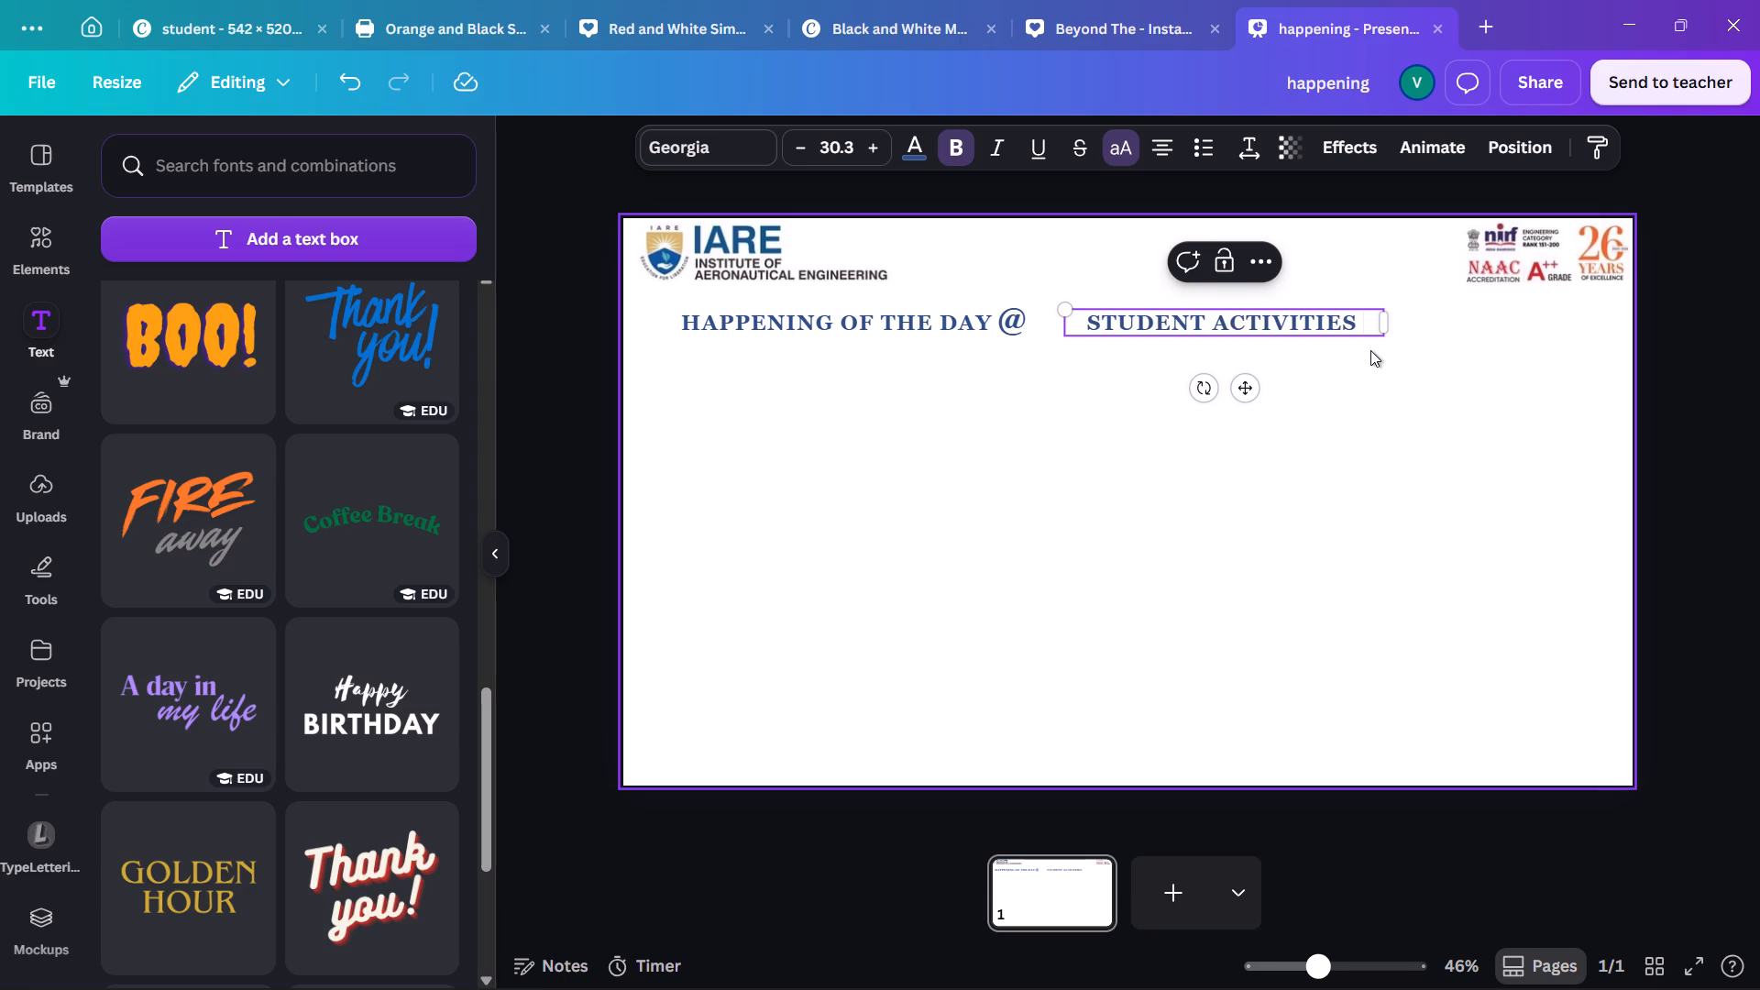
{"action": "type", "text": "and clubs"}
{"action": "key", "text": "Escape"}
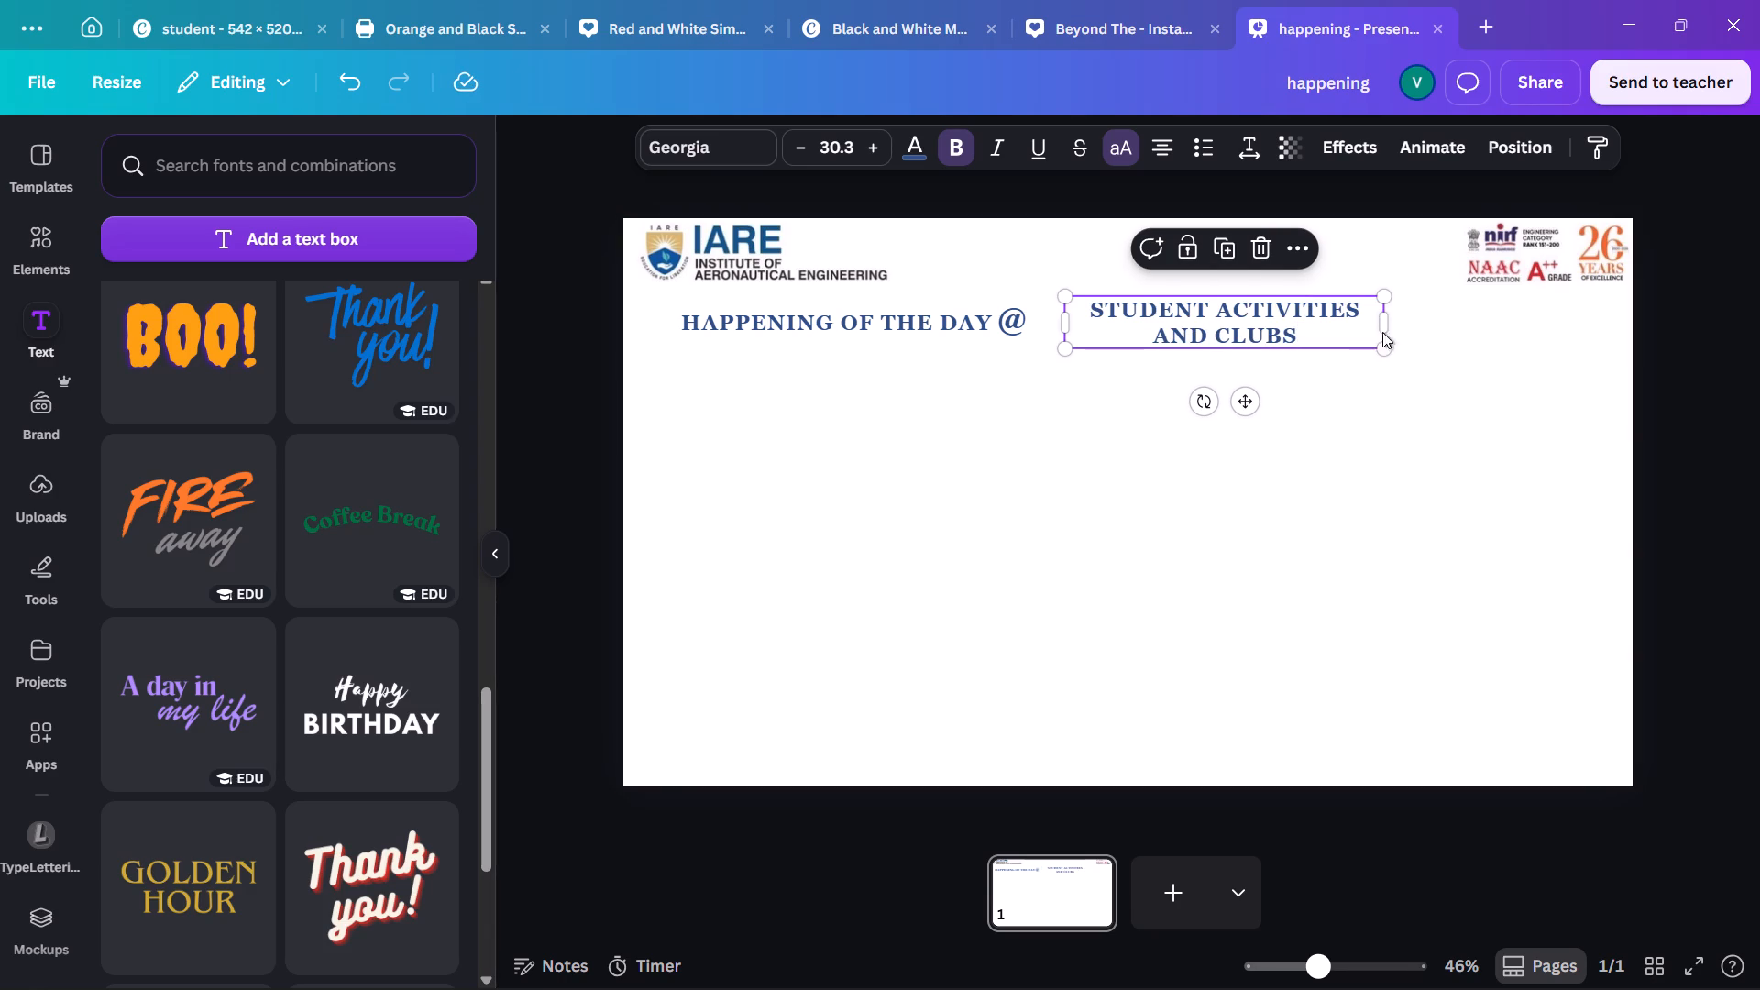
Widen the STUDENT ACTIVITIES AND CLUBS text box to fit on one line and align it directly after the "@".
{"action": "left_click_drag", "start_coordinate": [1388, 333], "coordinate": [1507, 336]}
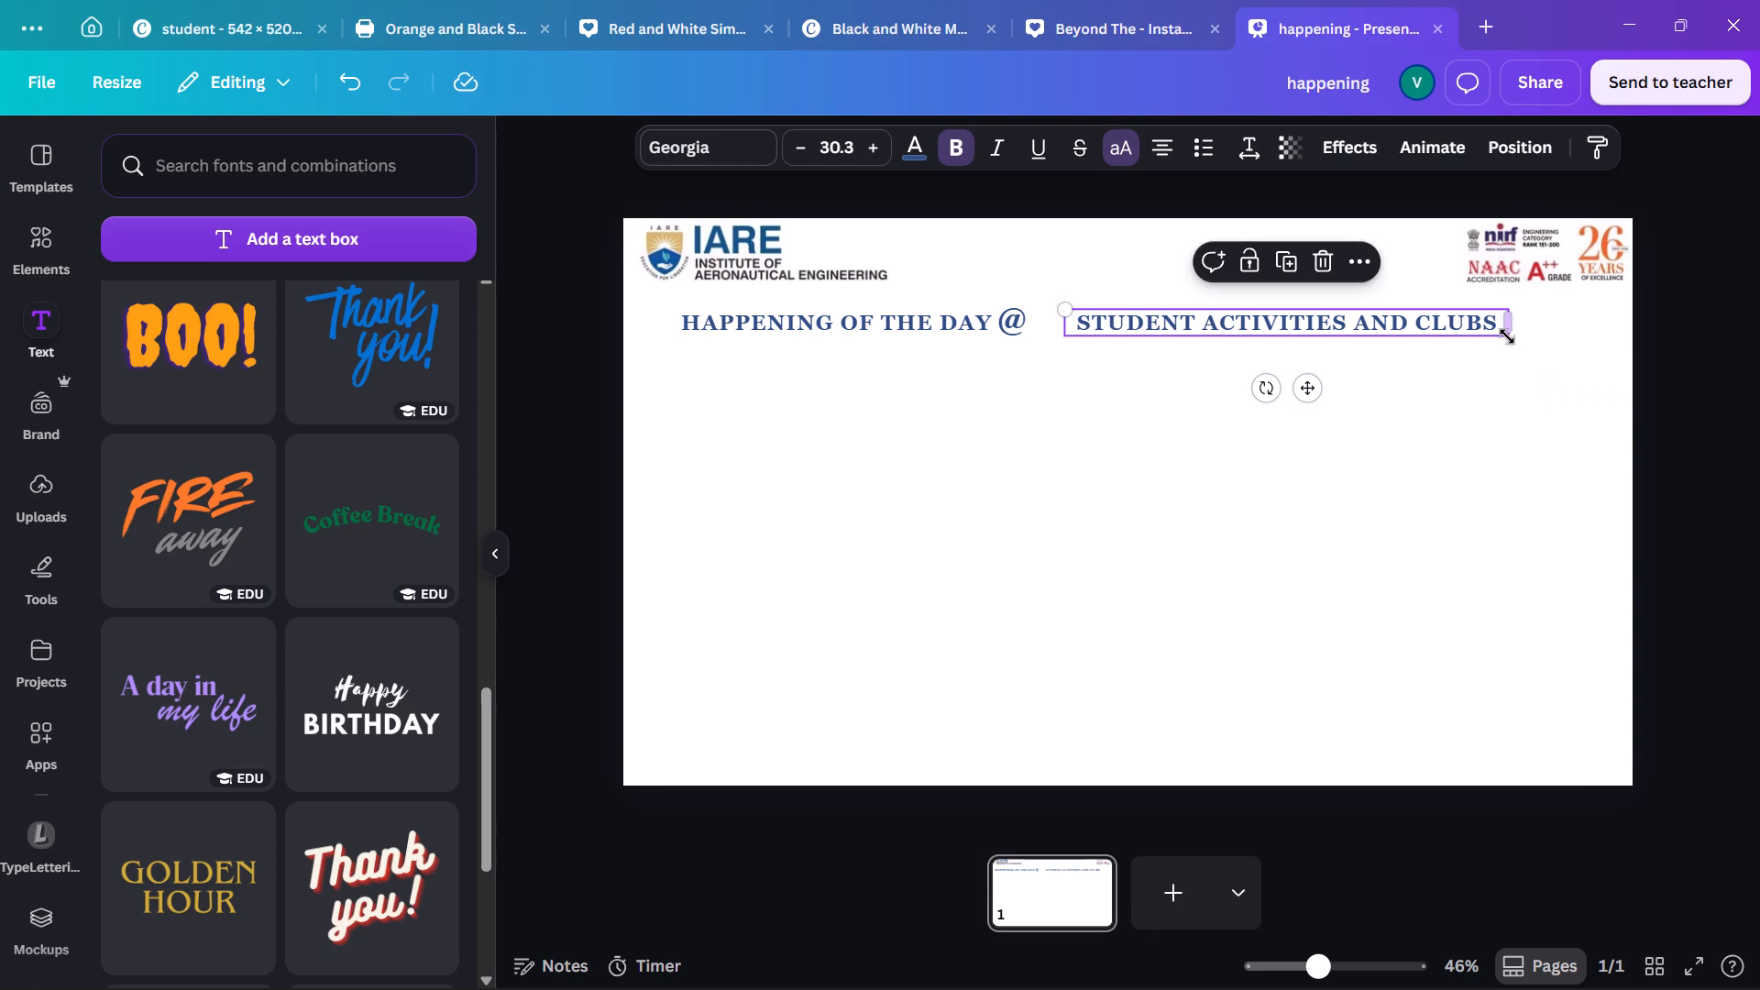
{"action": "left_click_drag", "start_coordinate": [1452, 326], "coordinate": [1421, 327]}
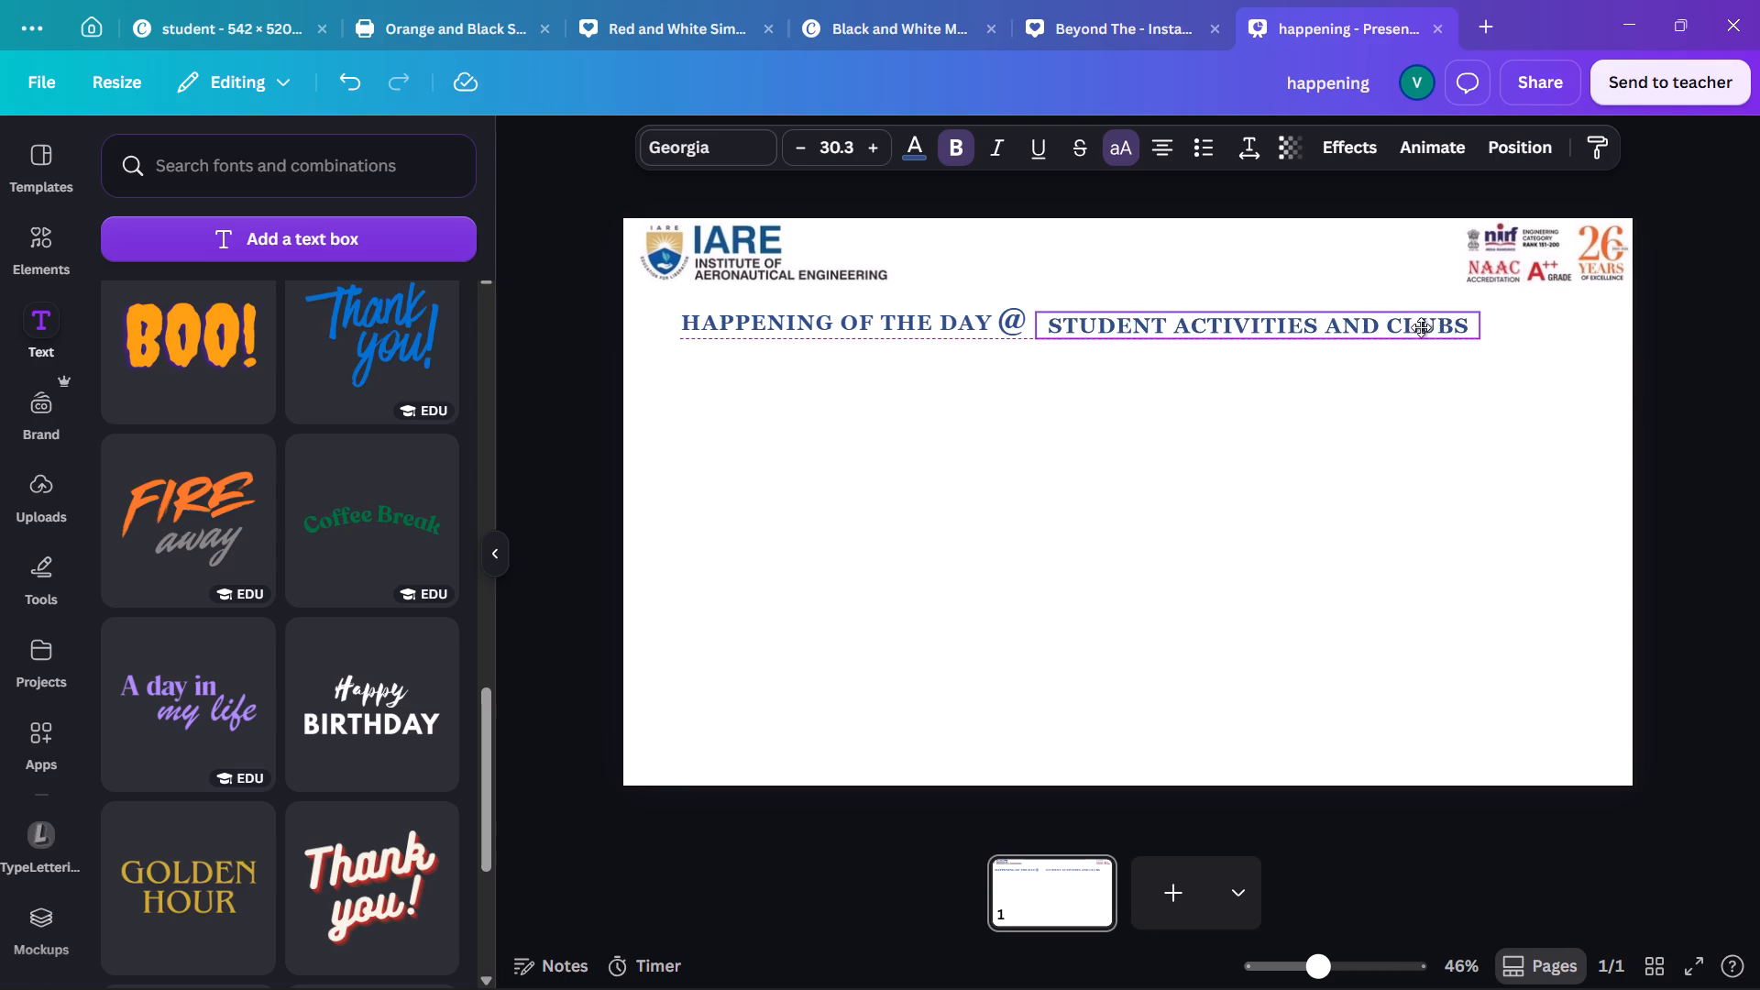
{"action": "left_click_drag", "start_coordinate": [1421, 327], "coordinate": [1412, 322]}
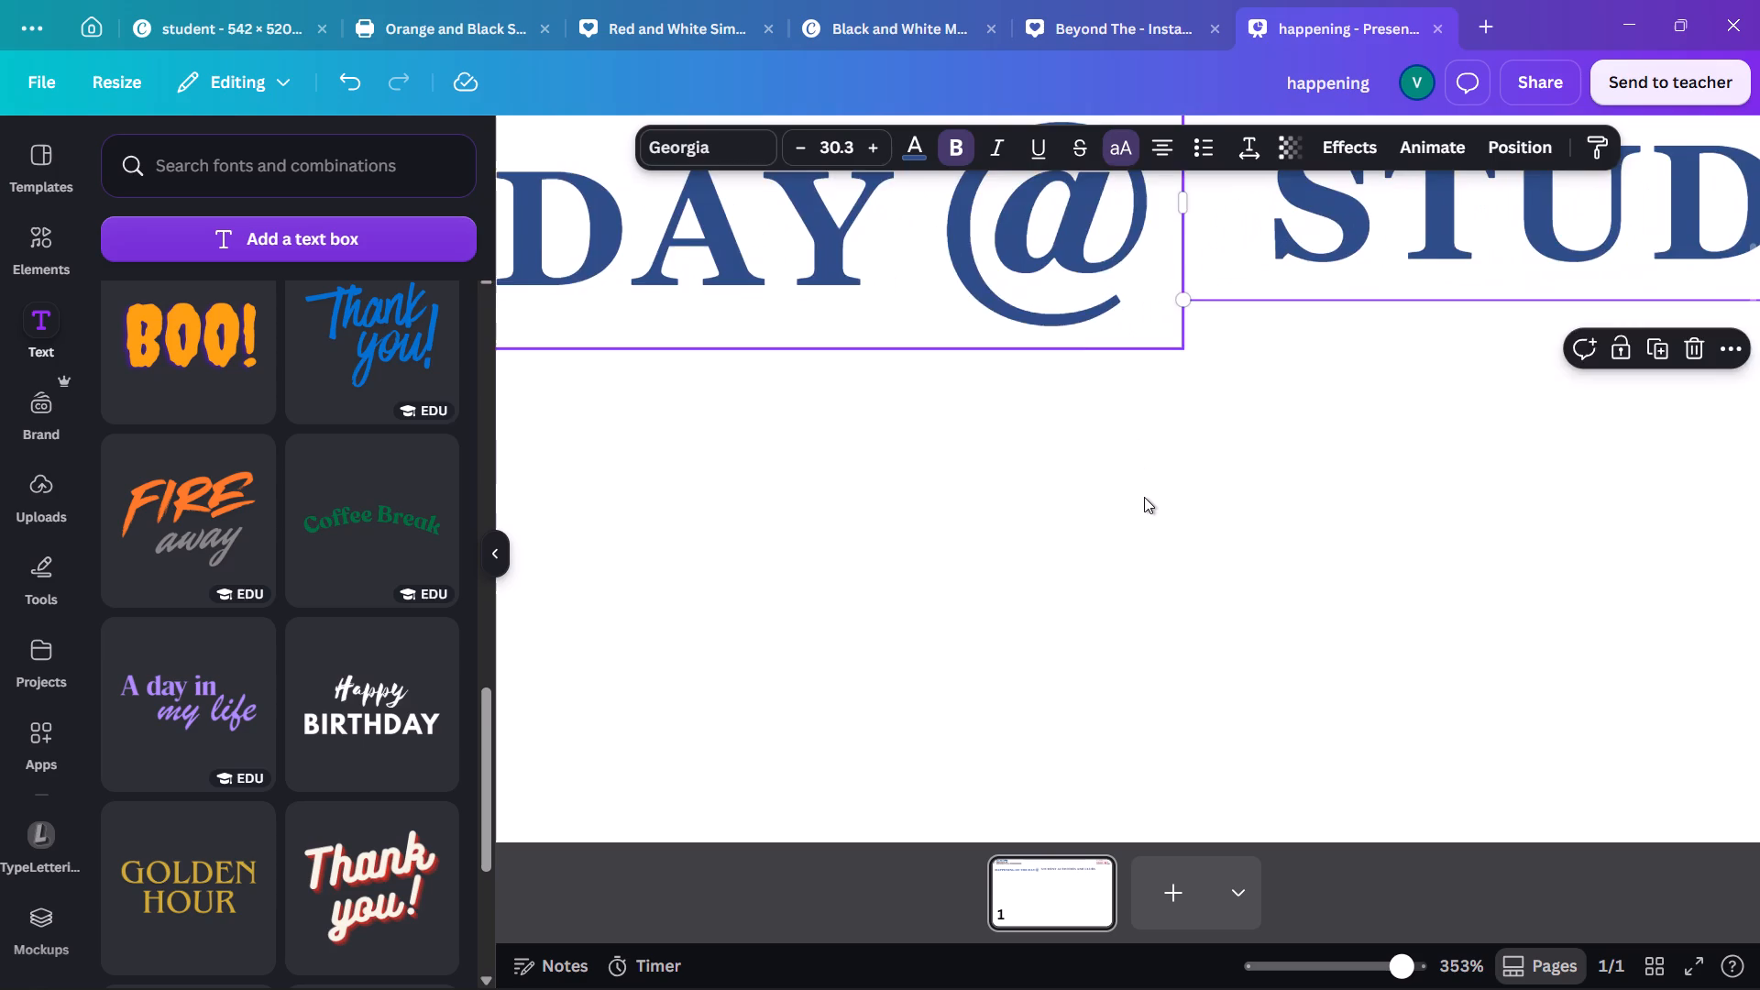
{"action": "scroll", "coordinate": [1144, 497], "scroll_direction": "up", "scroll_amount": 1}
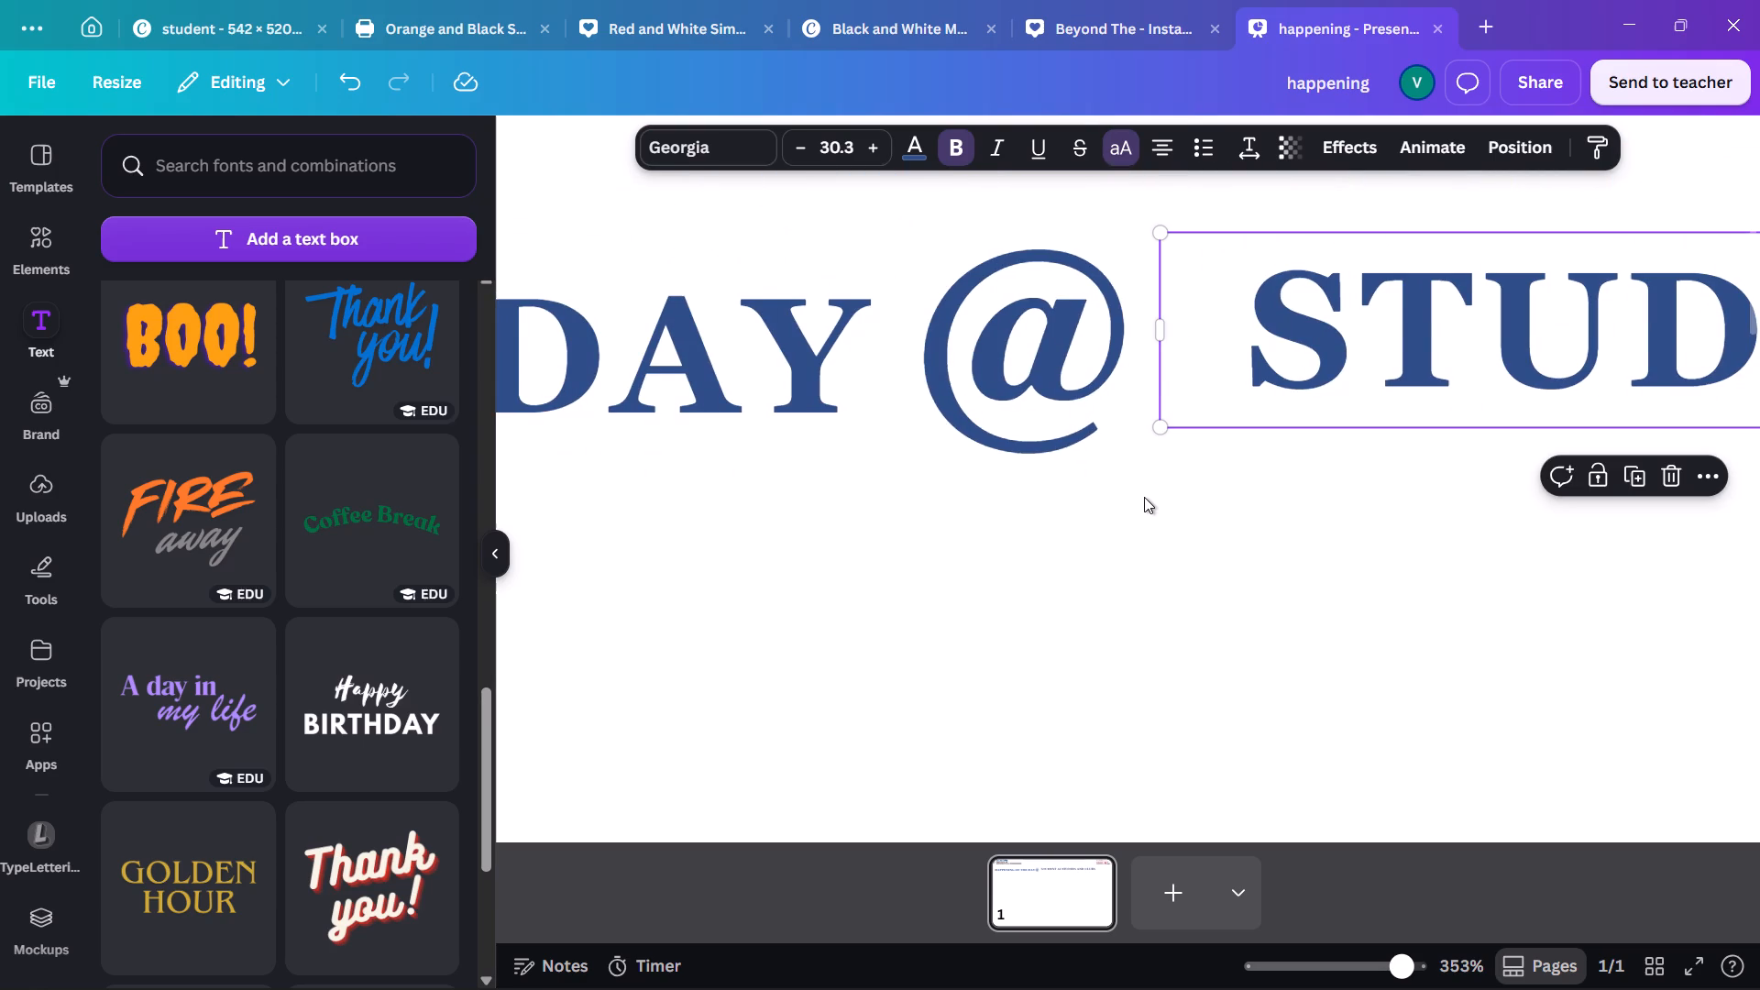
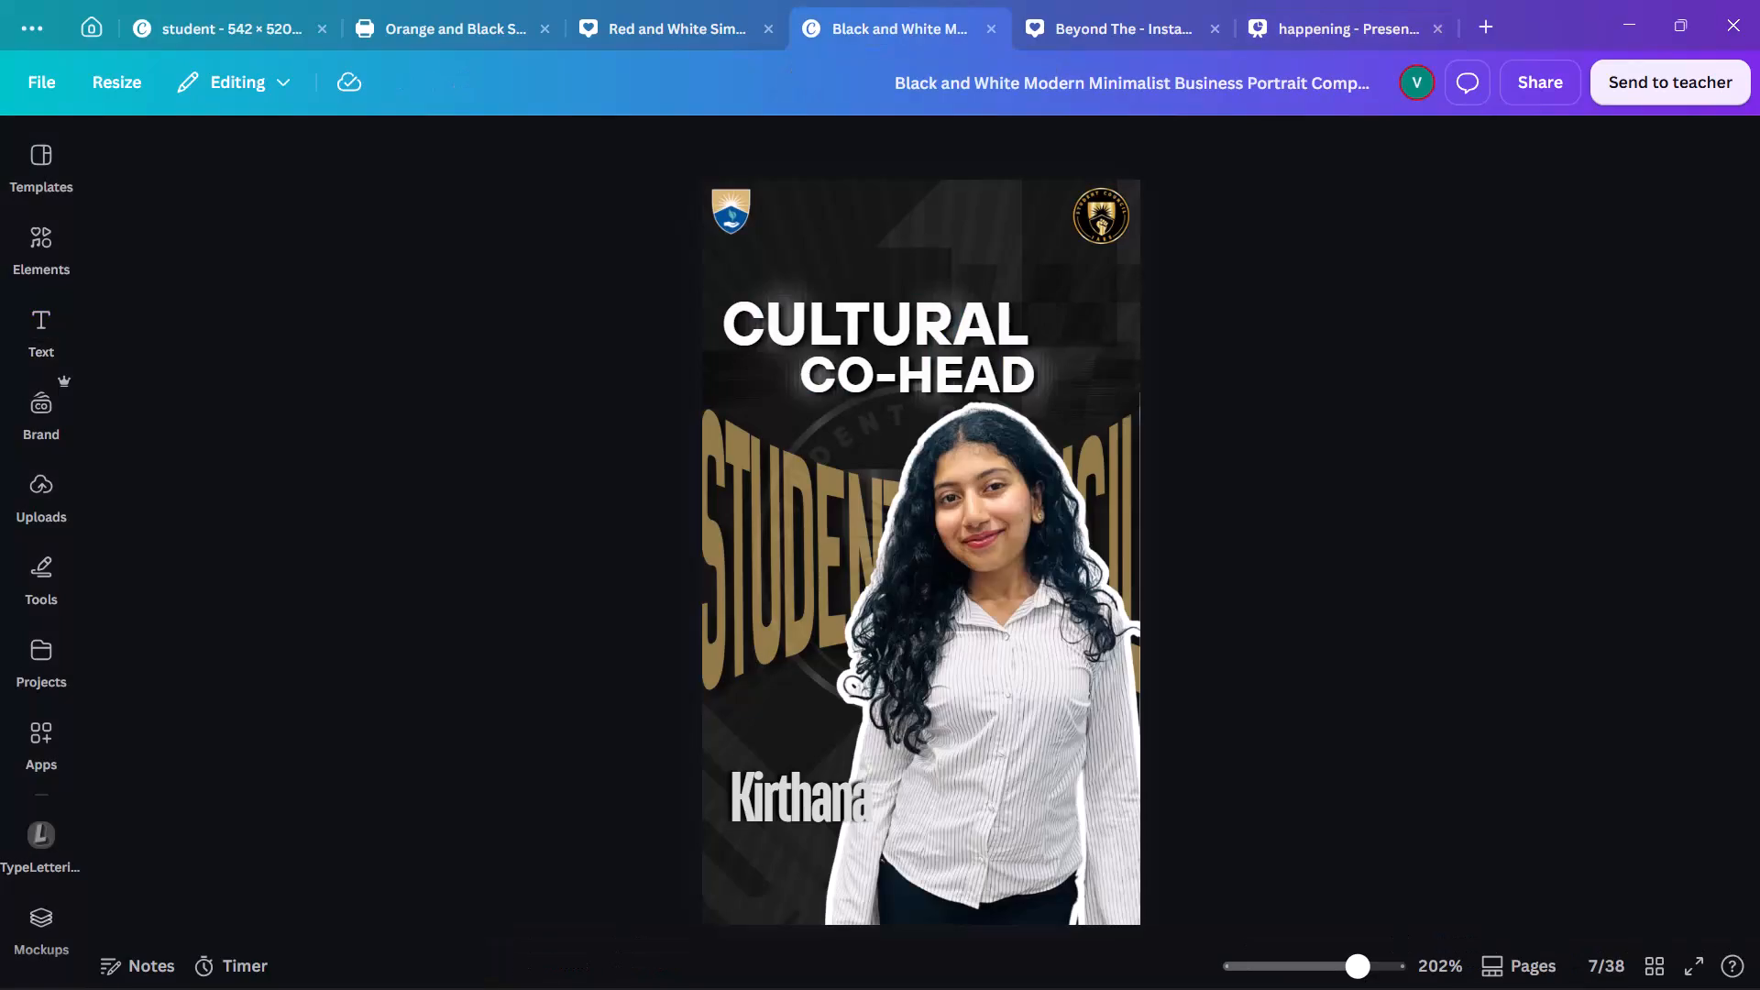
On the CONTENT CO-HEAD page, page 11, delete the existing portrait and paste the copied replacement photo.
{"action": "scroll", "coordinate": [978, 377], "scroll_direction": "down", "scroll_amount": 8}
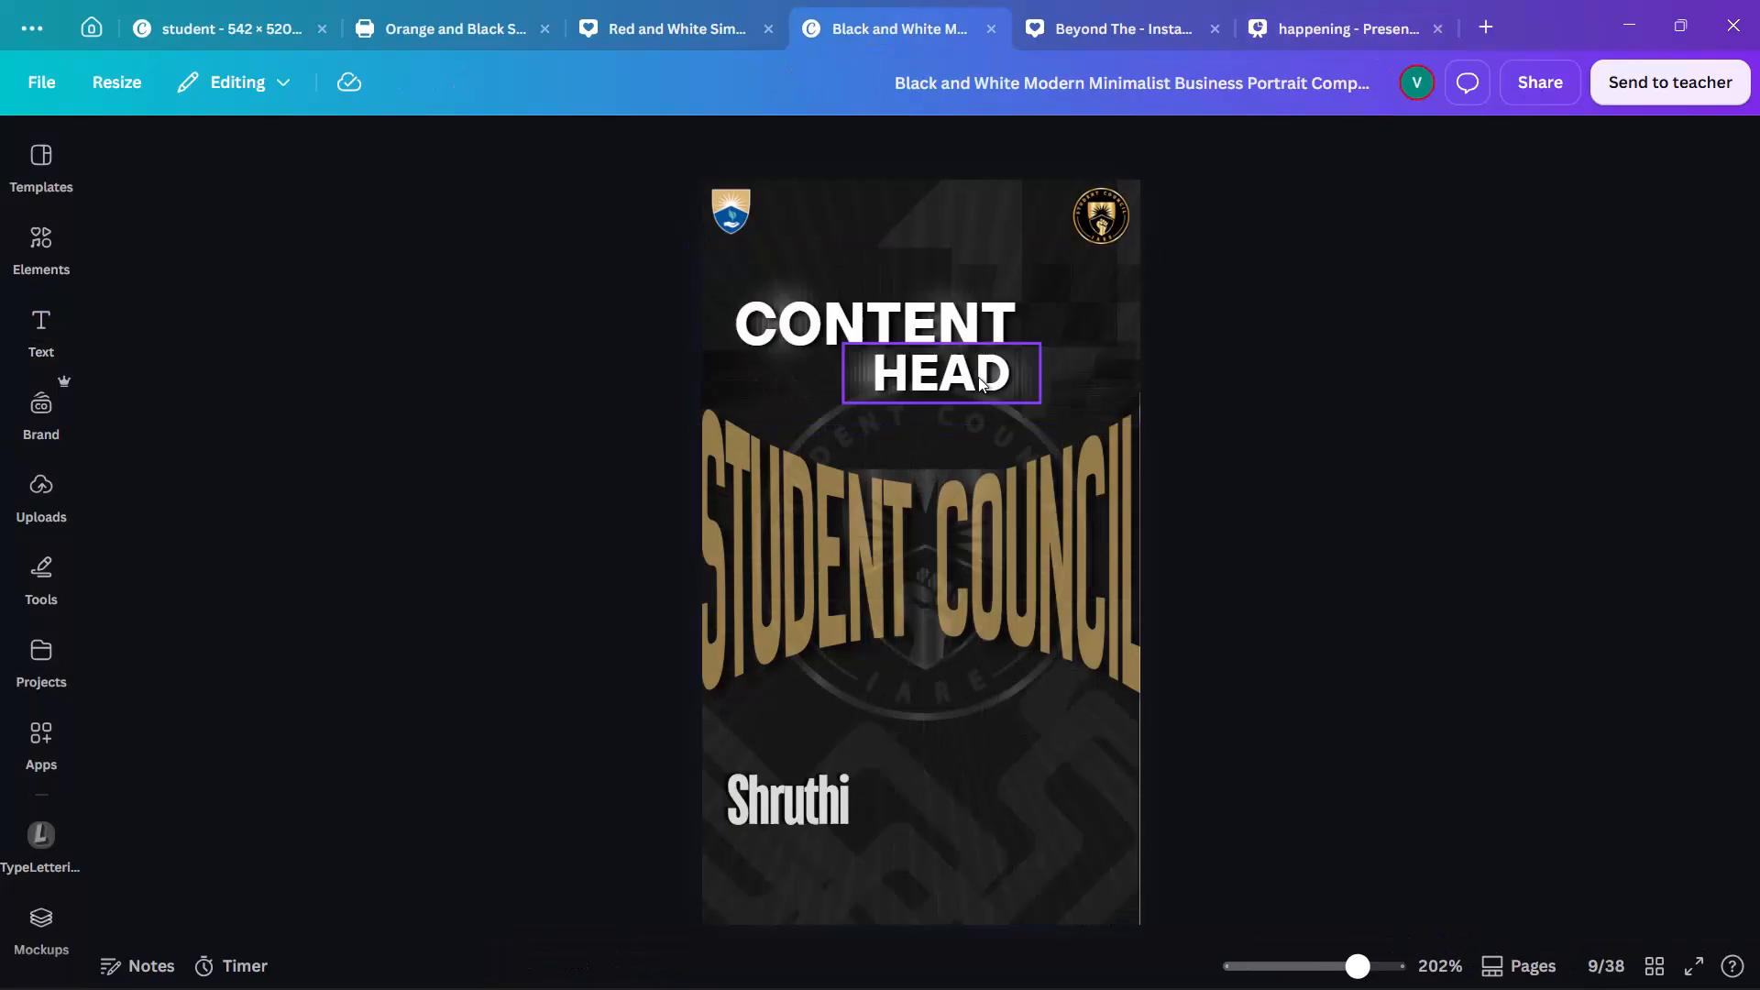
{"action": "scroll", "coordinate": [978, 377], "scroll_direction": "down", "scroll_amount": 4}
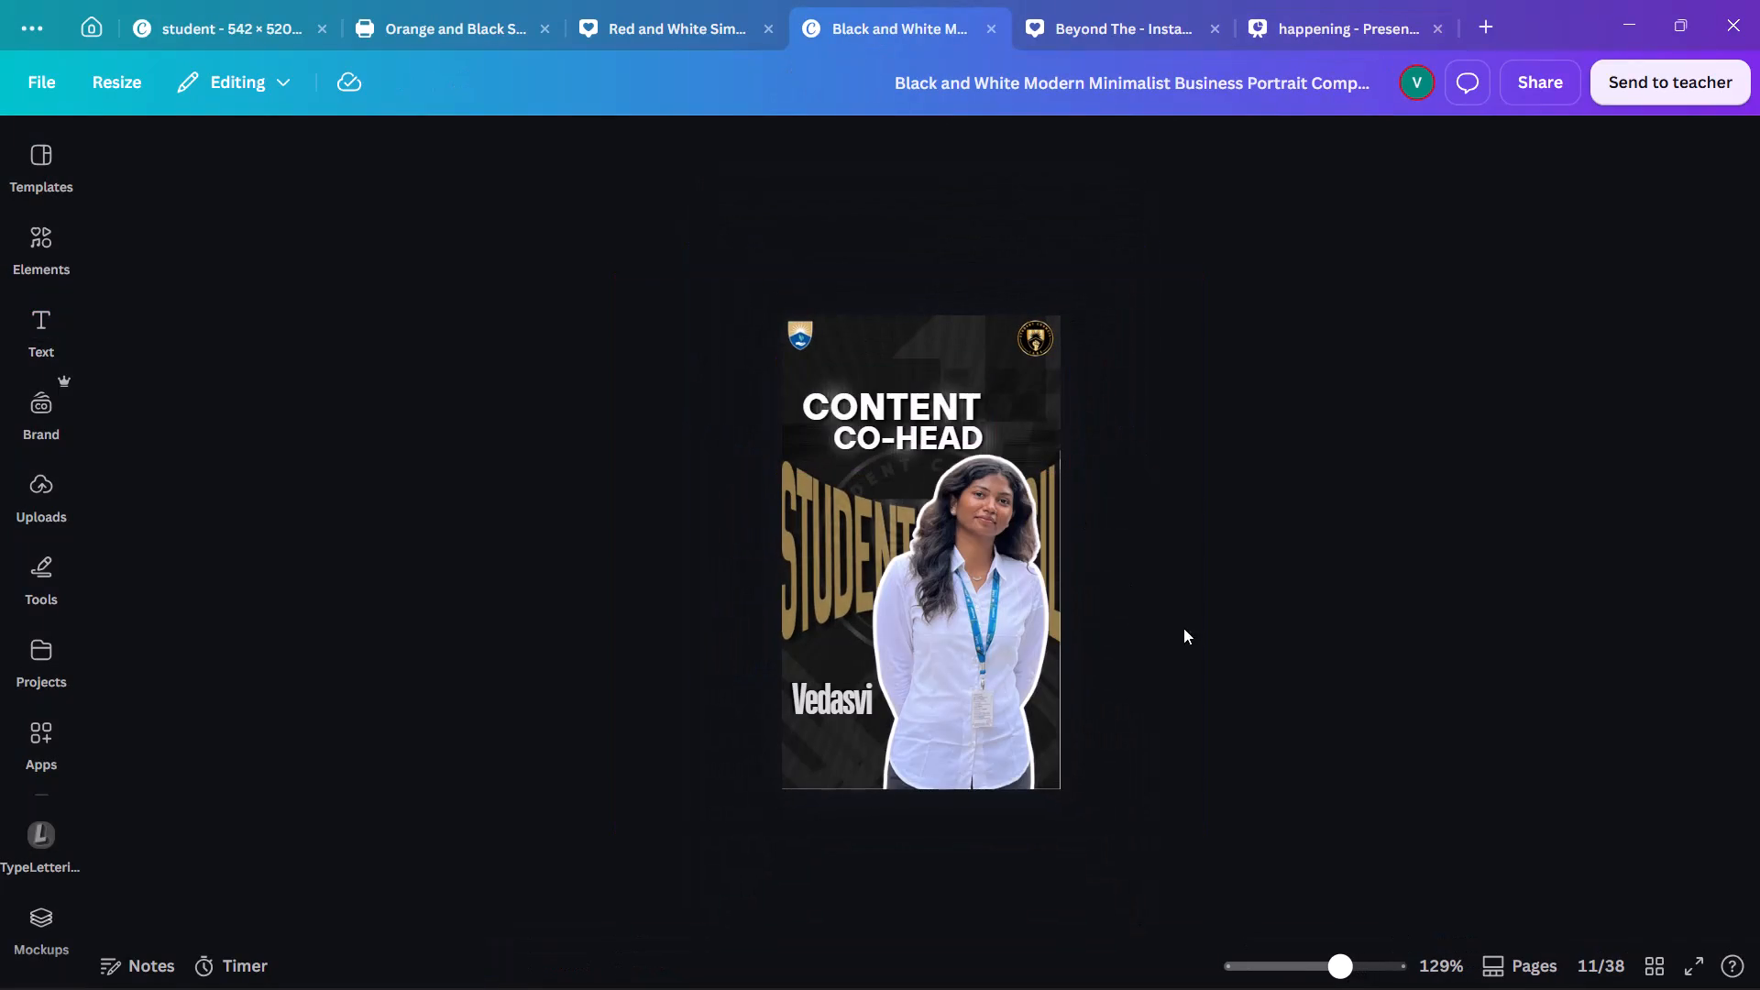
{"action": "left_click", "coordinate": [1490, 958]}
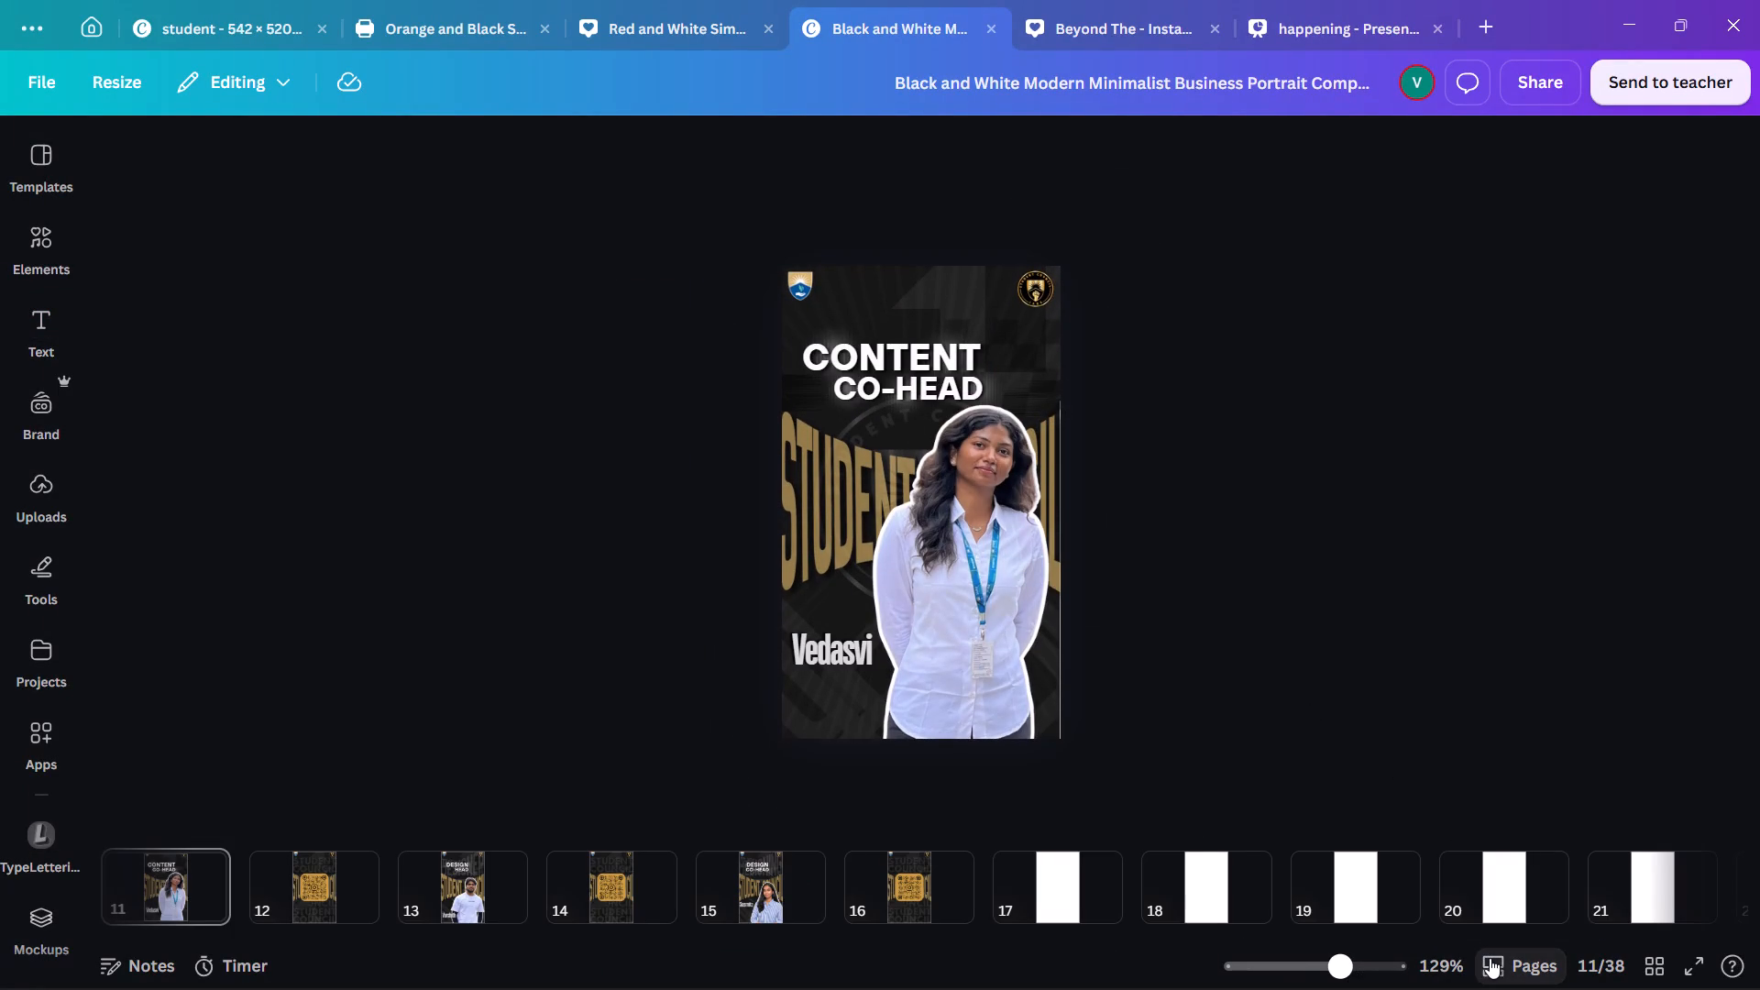
{"action": "left_click", "coordinate": [1000, 594]}
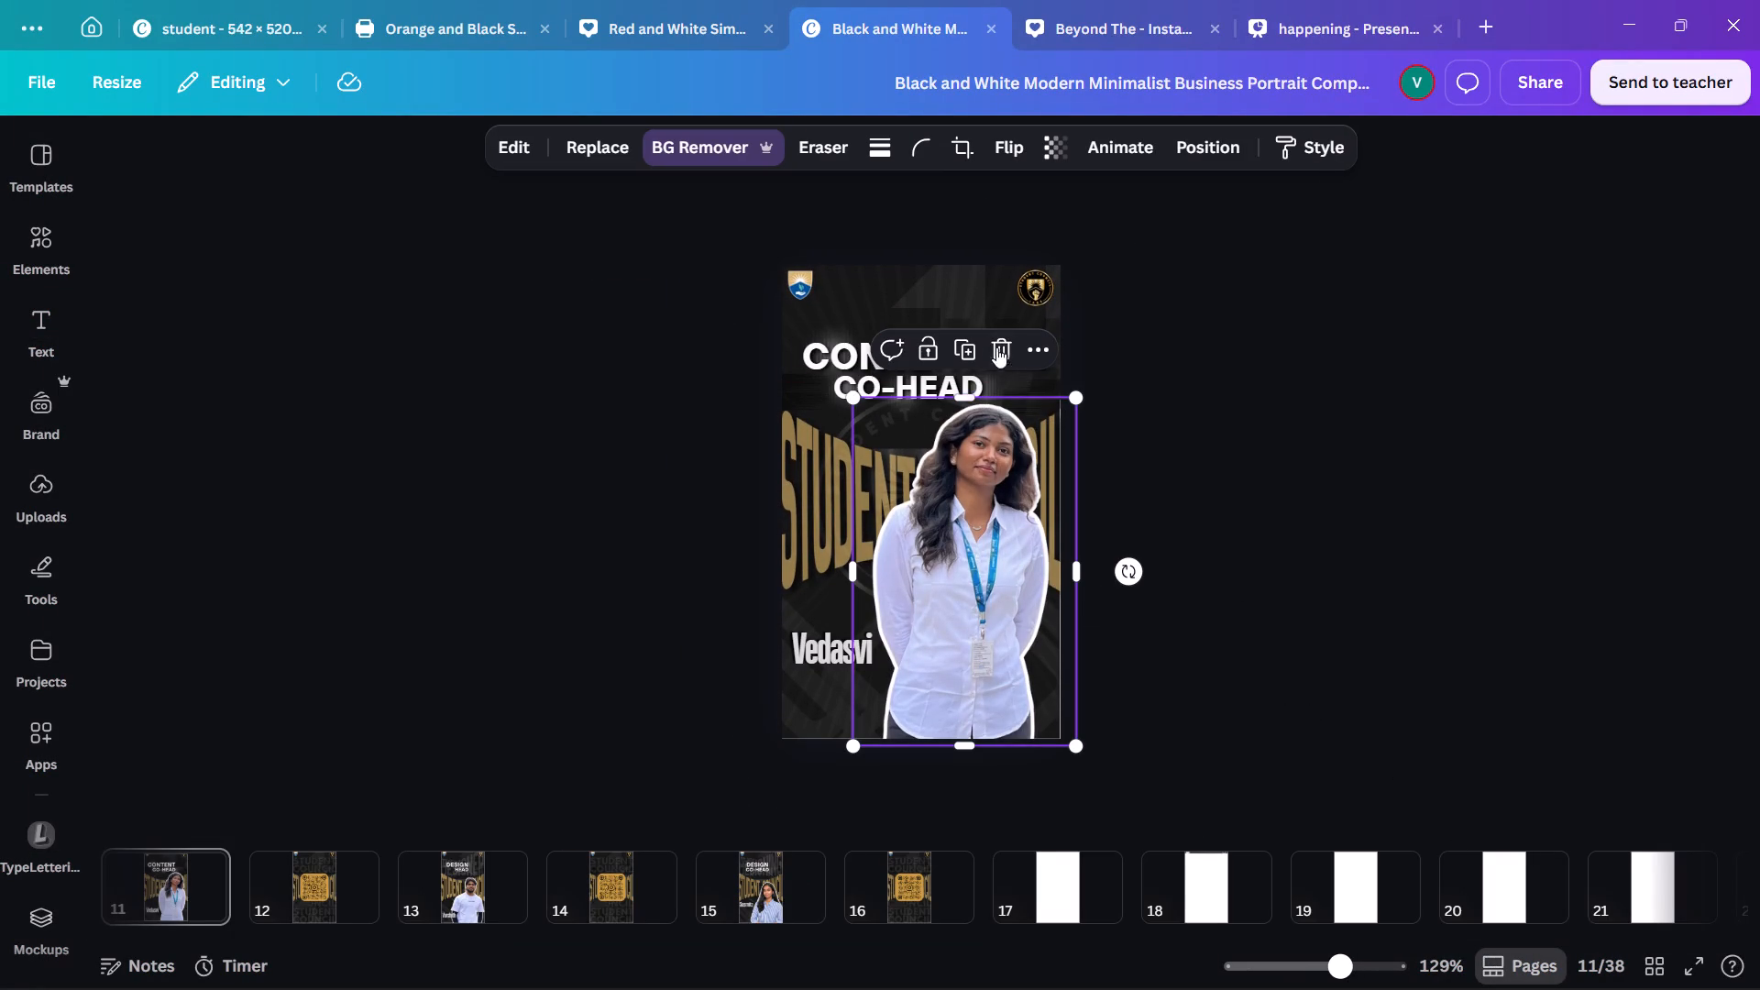
{"action": "left_click", "coordinate": [998, 341]}
{"action": "key", "text": "ctrl+v"}
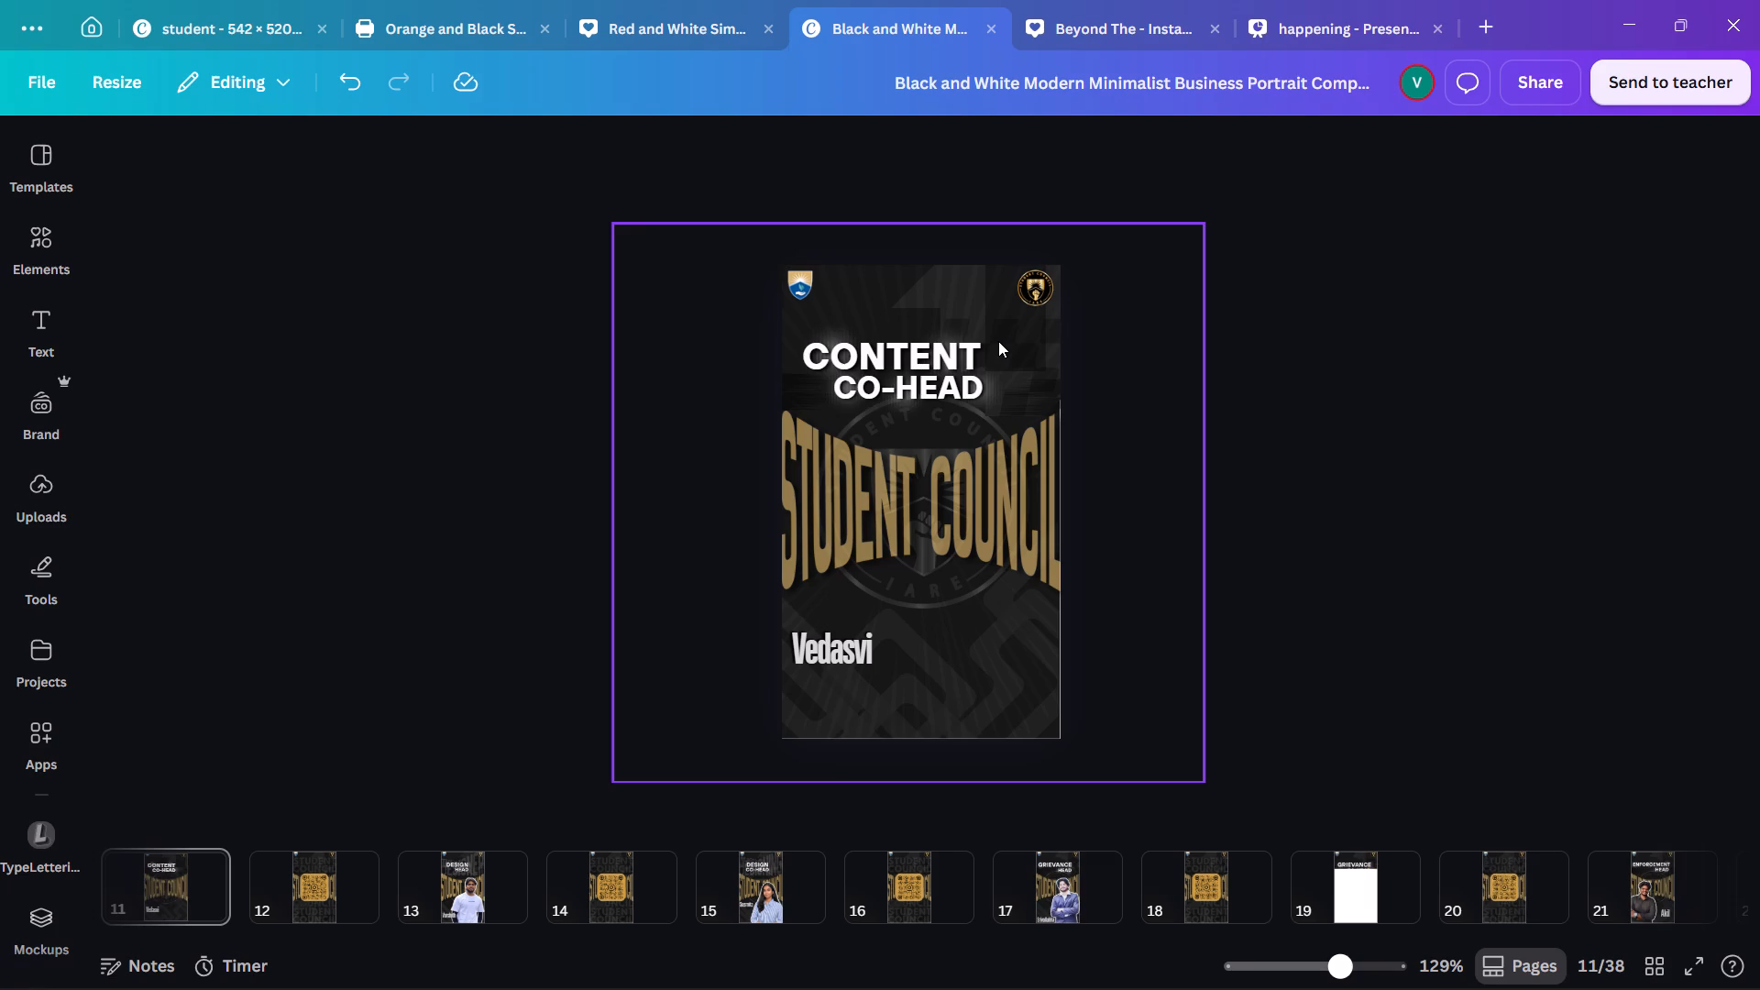
Remove the background from the pasted photo on the CONTENT CO-HEAD page.
{"action": "left_click", "coordinate": [685, 145]}
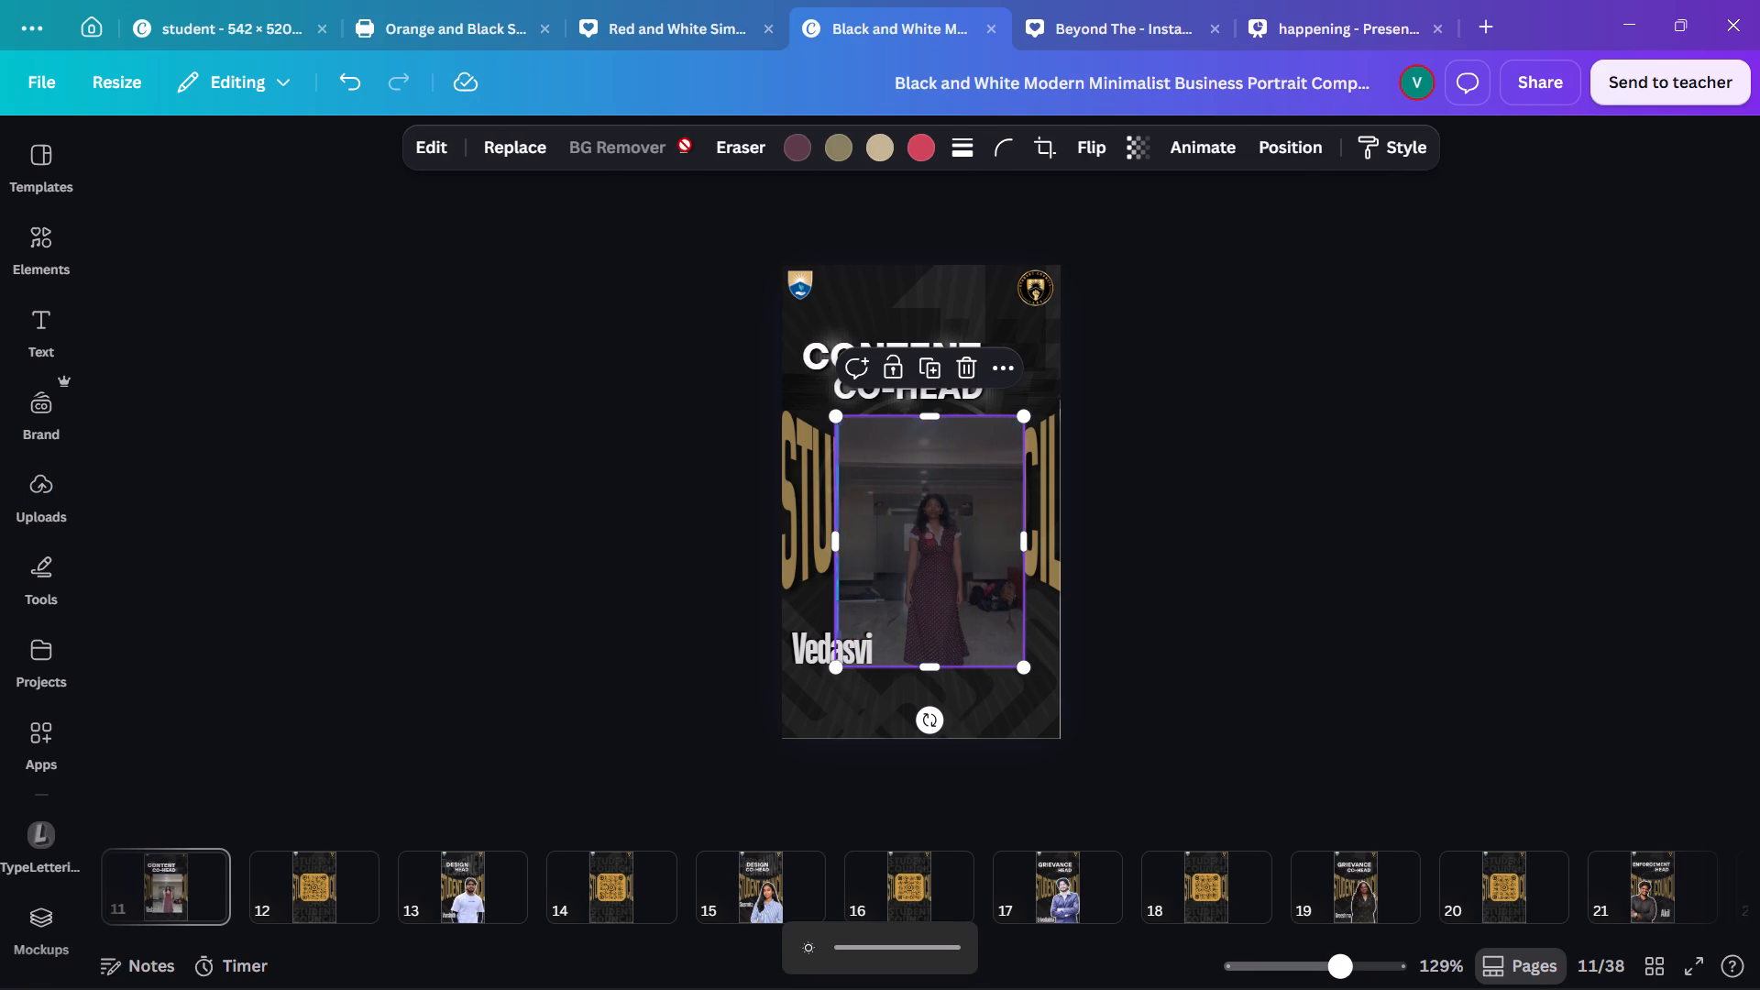
{"action": "key", "text": "super+a"}
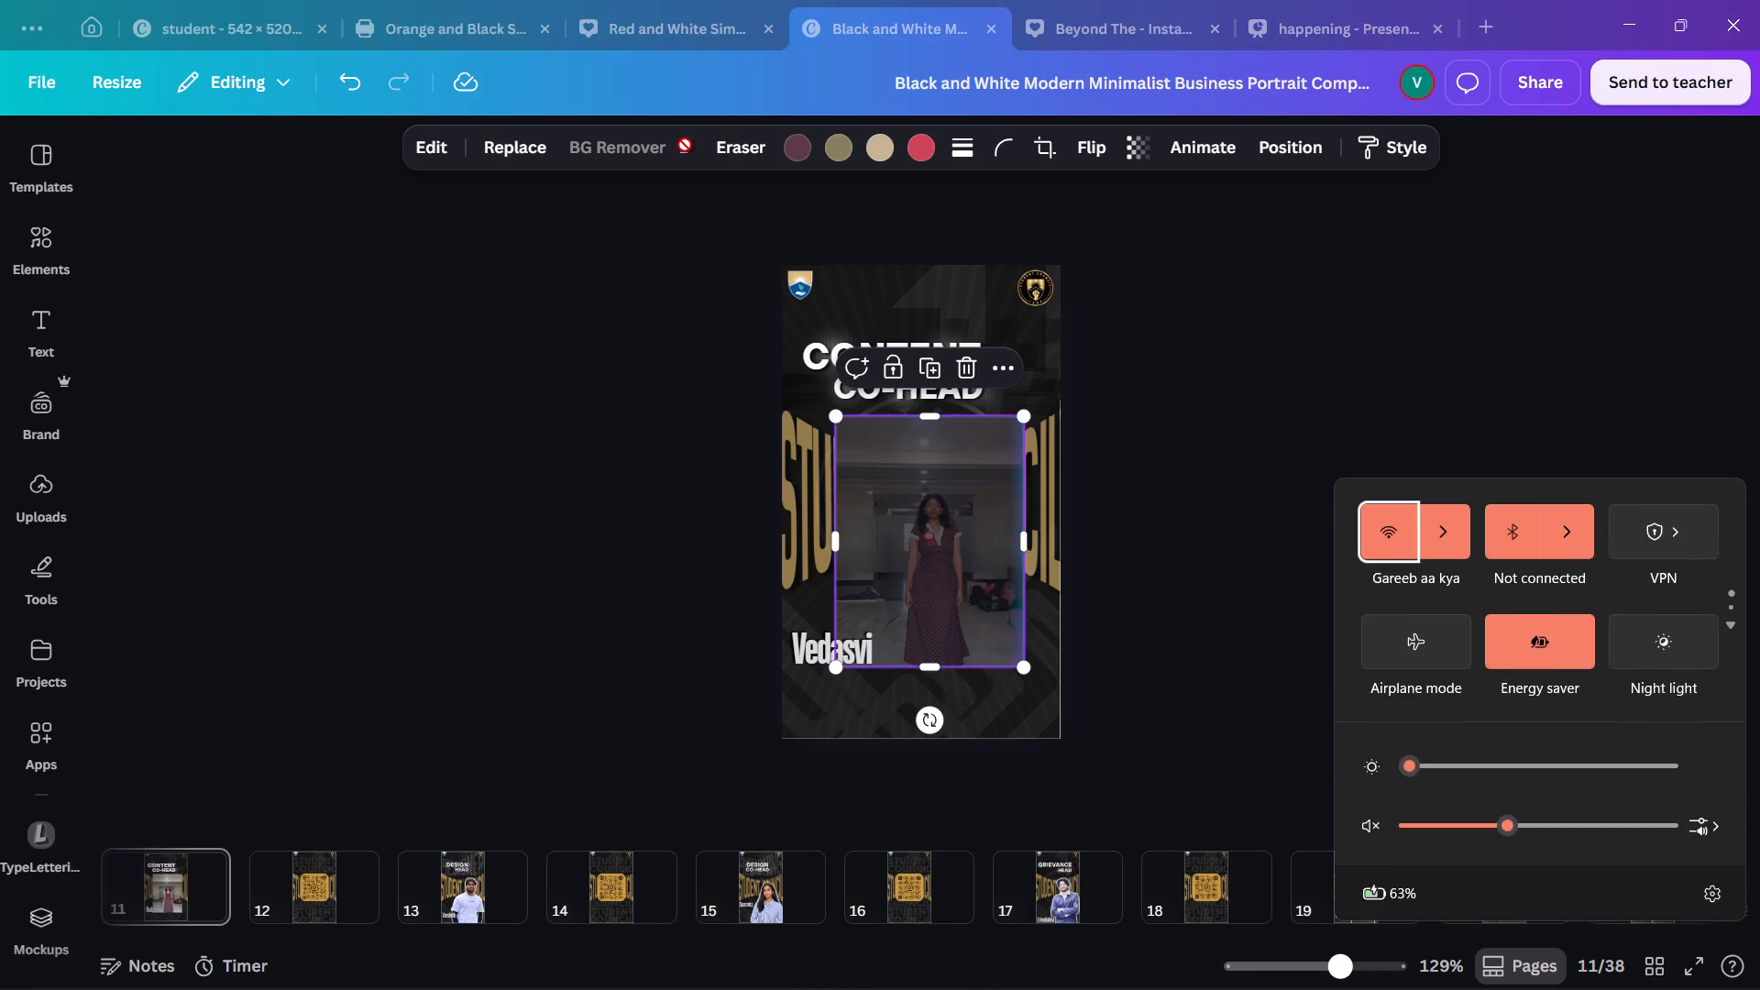
{"action": "key", "text": "super+a"}
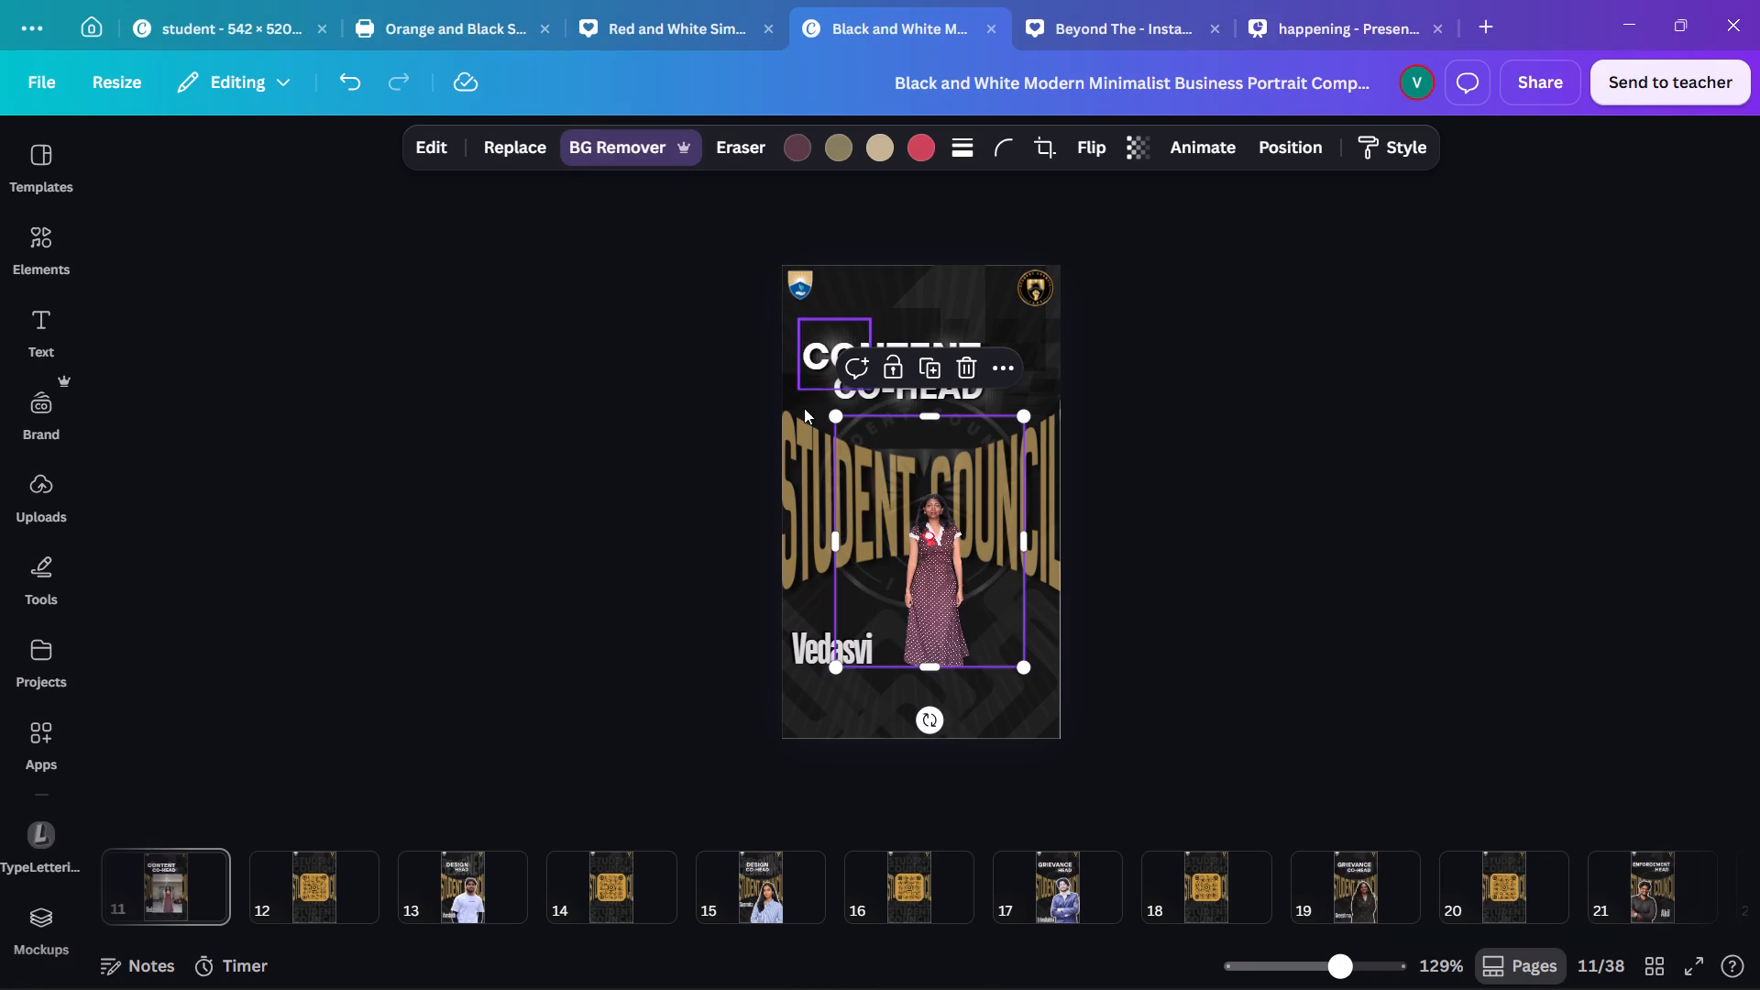
Crop the empty area beside and above the cut-out woman in the pasted photo.
{"action": "left_click_drag", "start_coordinate": [1026, 539], "coordinate": [989, 544]}
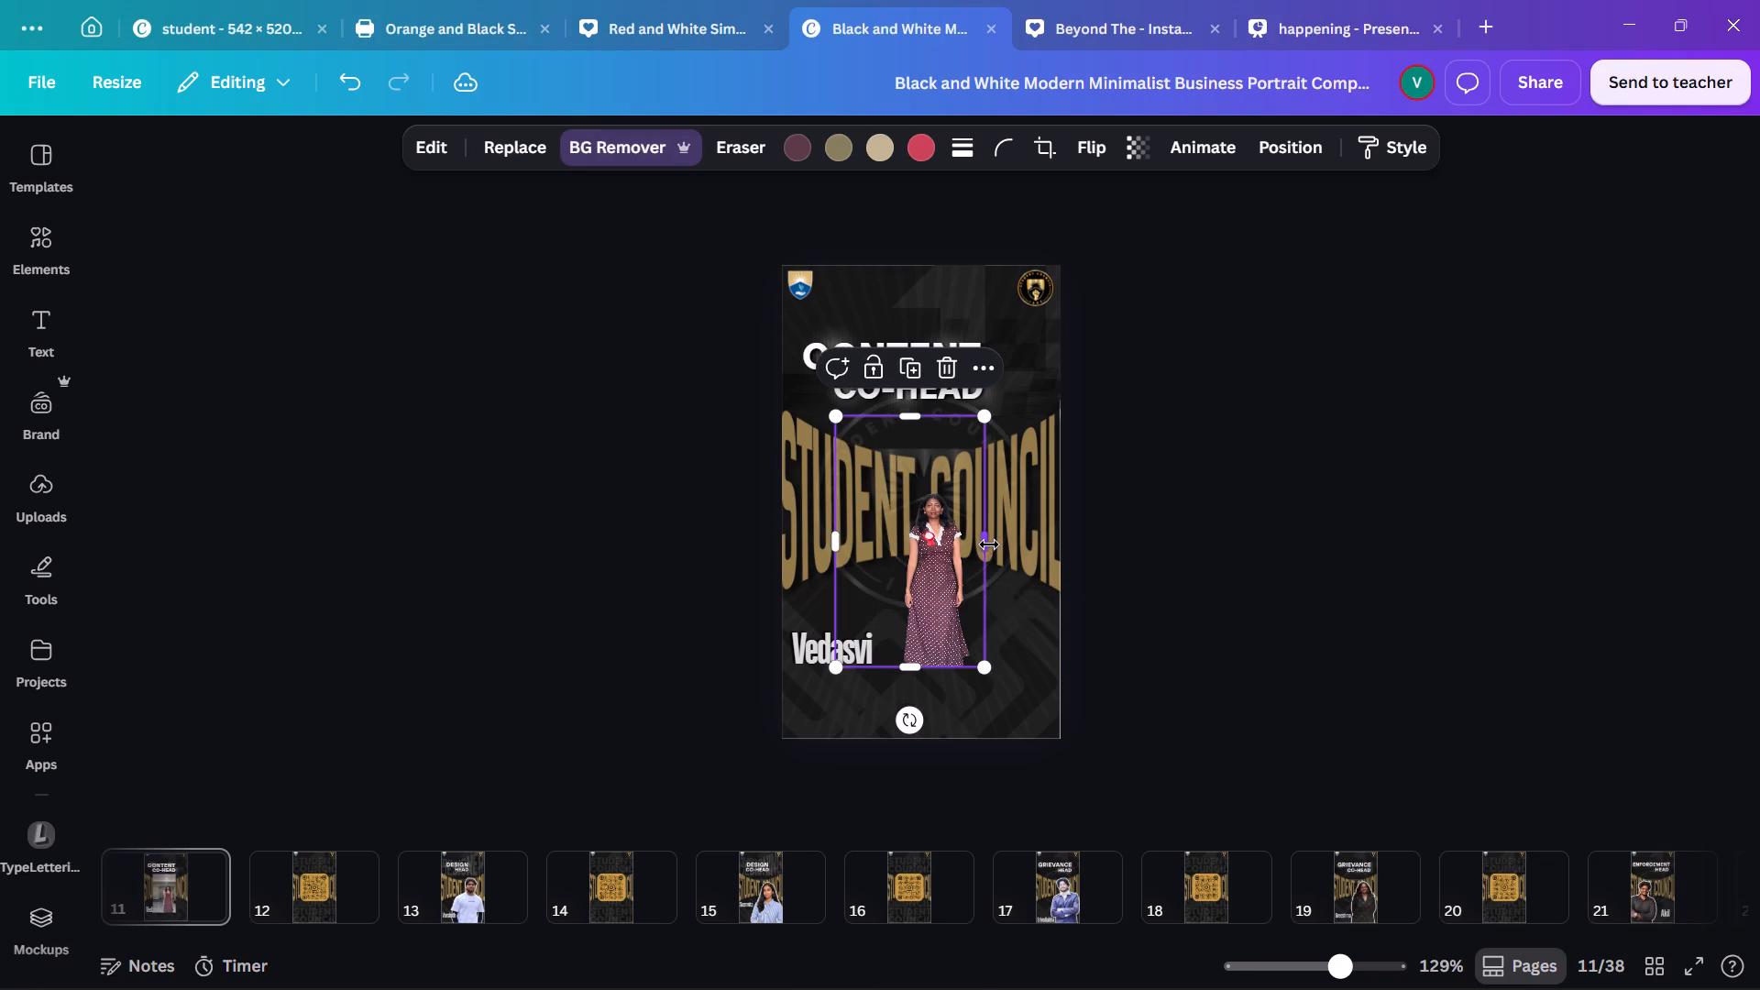
{"action": "left_click_drag", "start_coordinate": [984, 539], "coordinate": [993, 539]}
{"action": "left_click_drag", "start_coordinate": [993, 539], "coordinate": [1003, 539]}
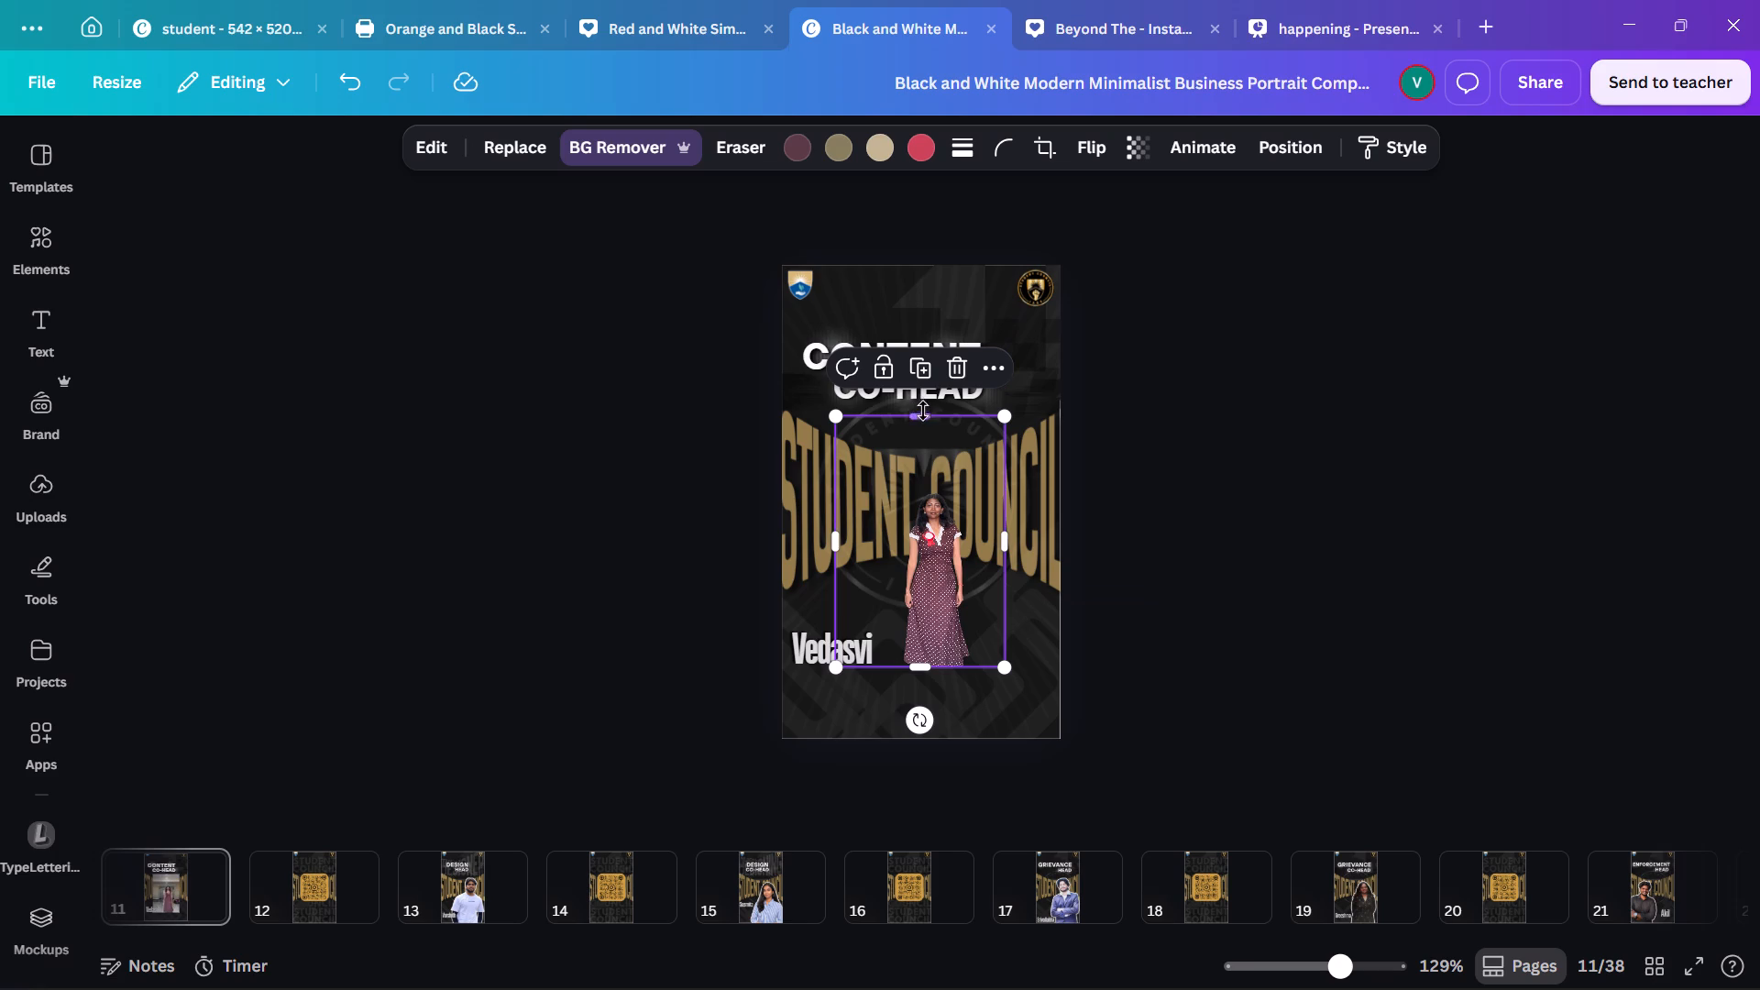
{"action": "left_click_drag", "start_coordinate": [923, 413], "coordinate": [932, 478]}
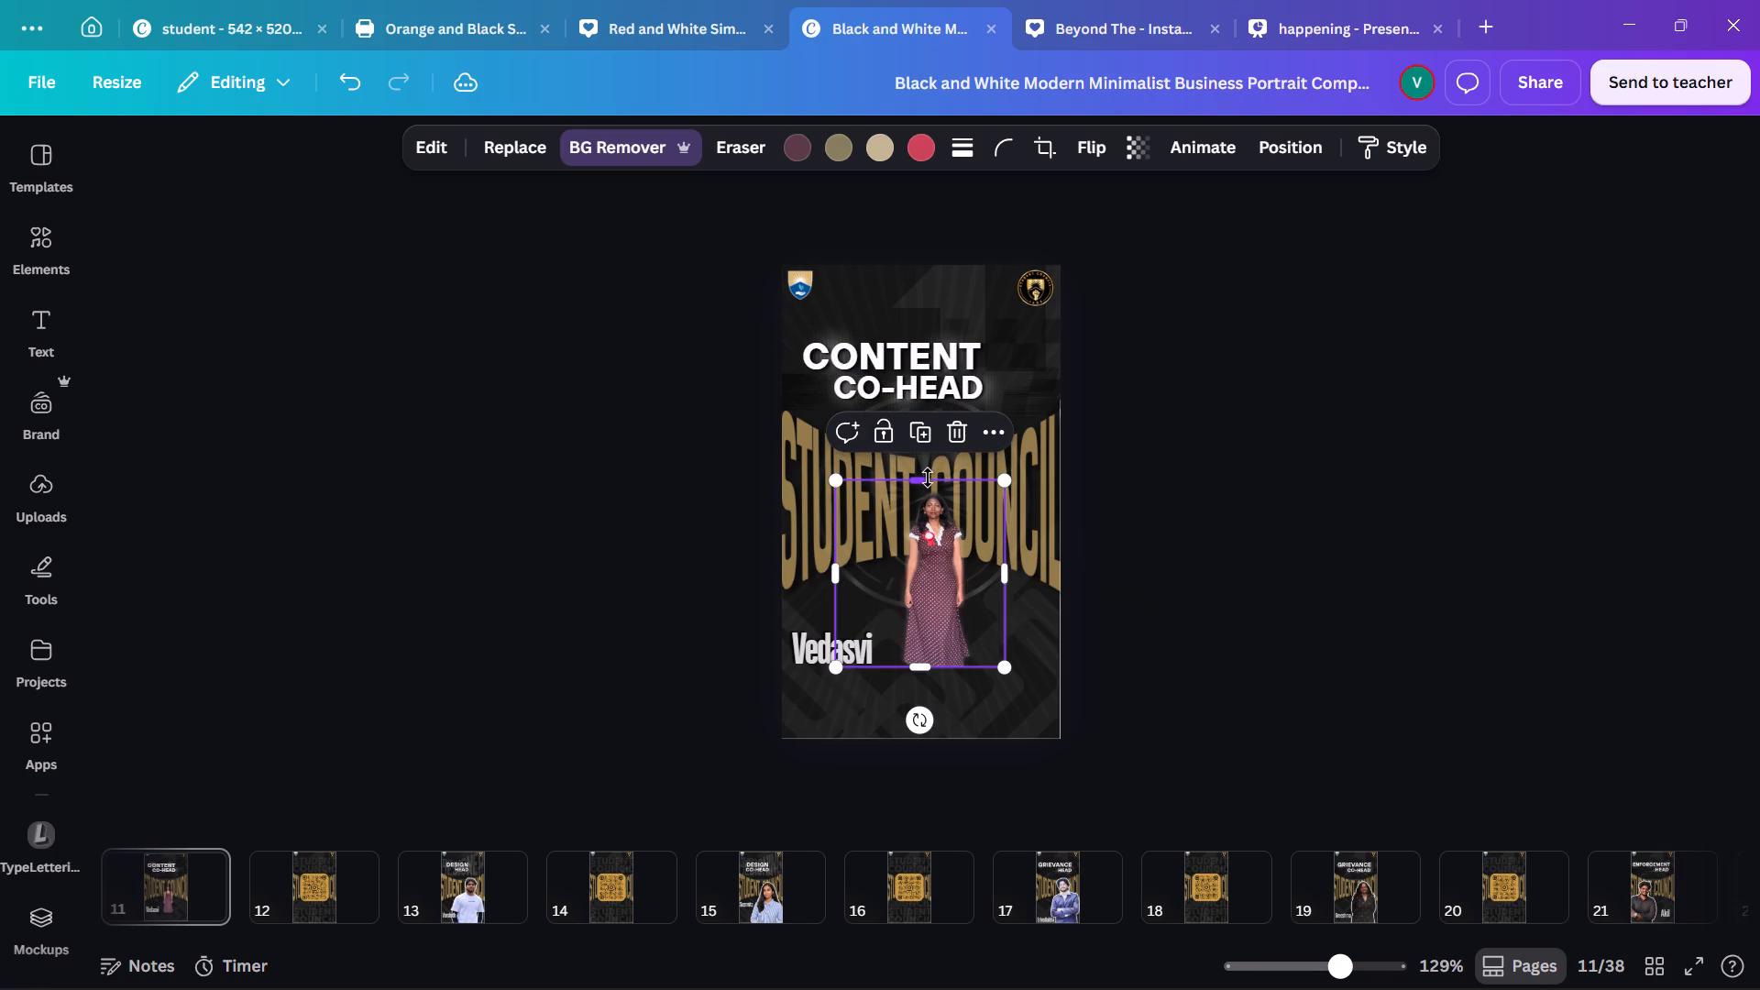
Add an Outline shadow to the cut-out portrait and set its colour to white, #FFFFFF.
{"action": "left_click", "coordinate": [441, 159]}
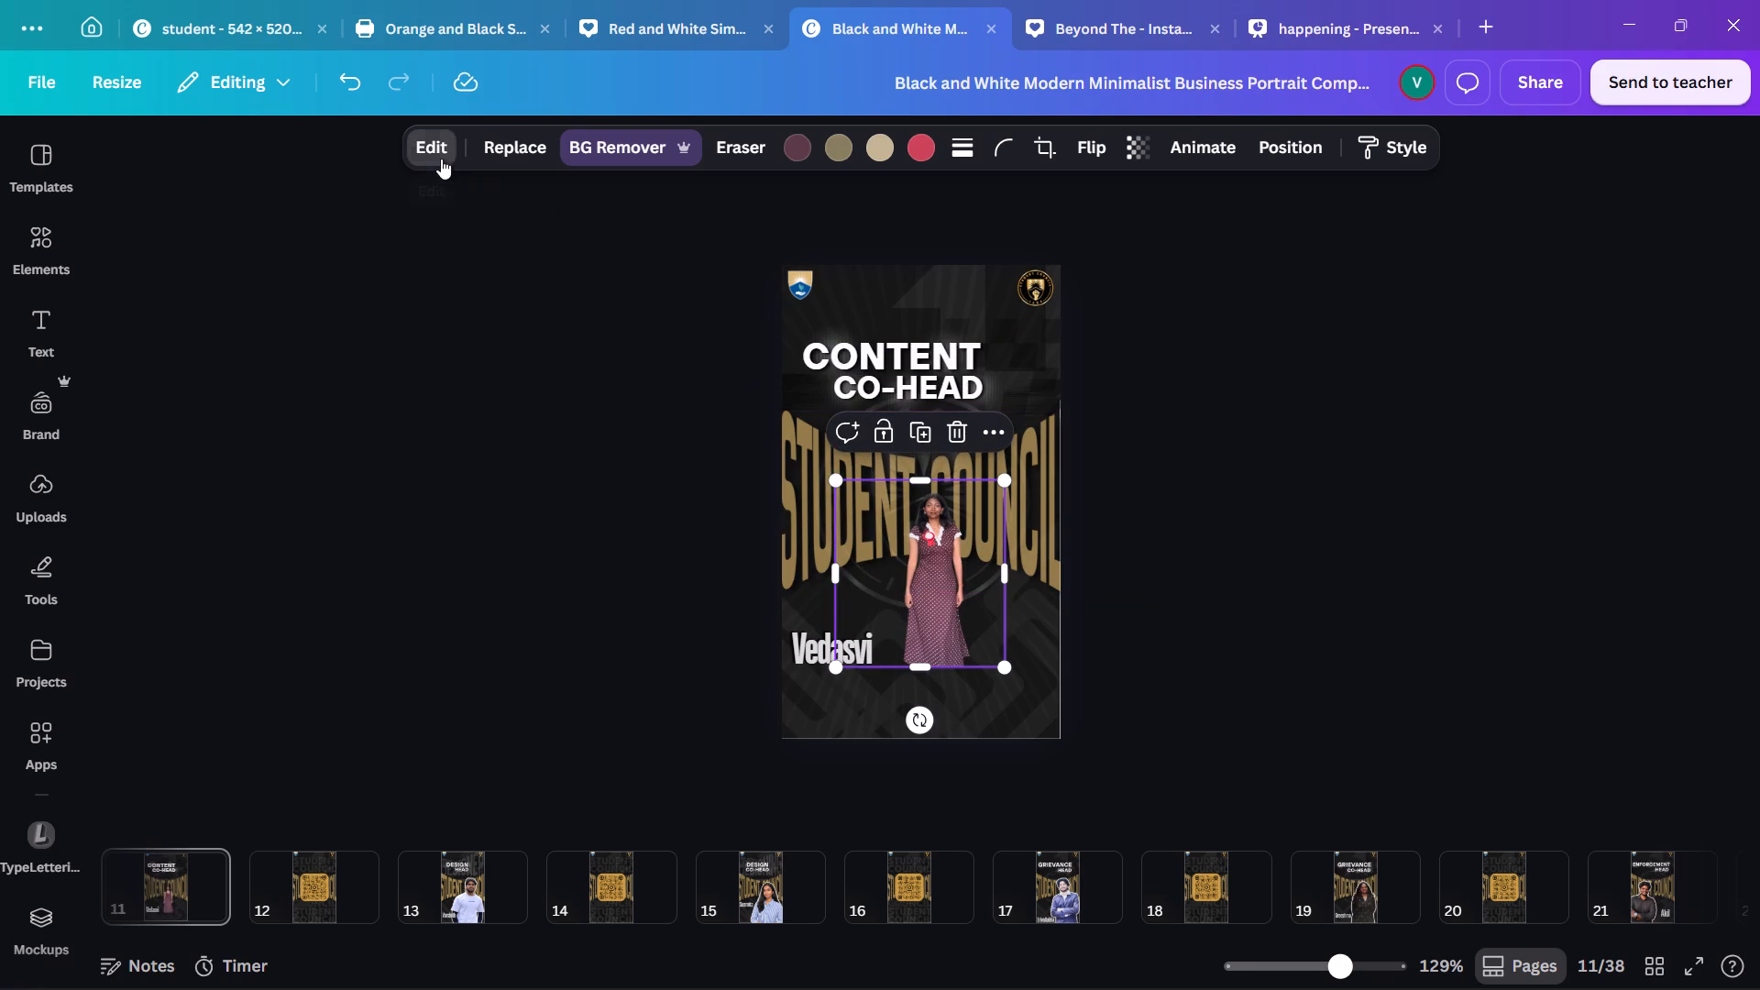
{"action": "scroll", "coordinate": [391, 711], "scroll_direction": "down", "scroll_amount": 4}
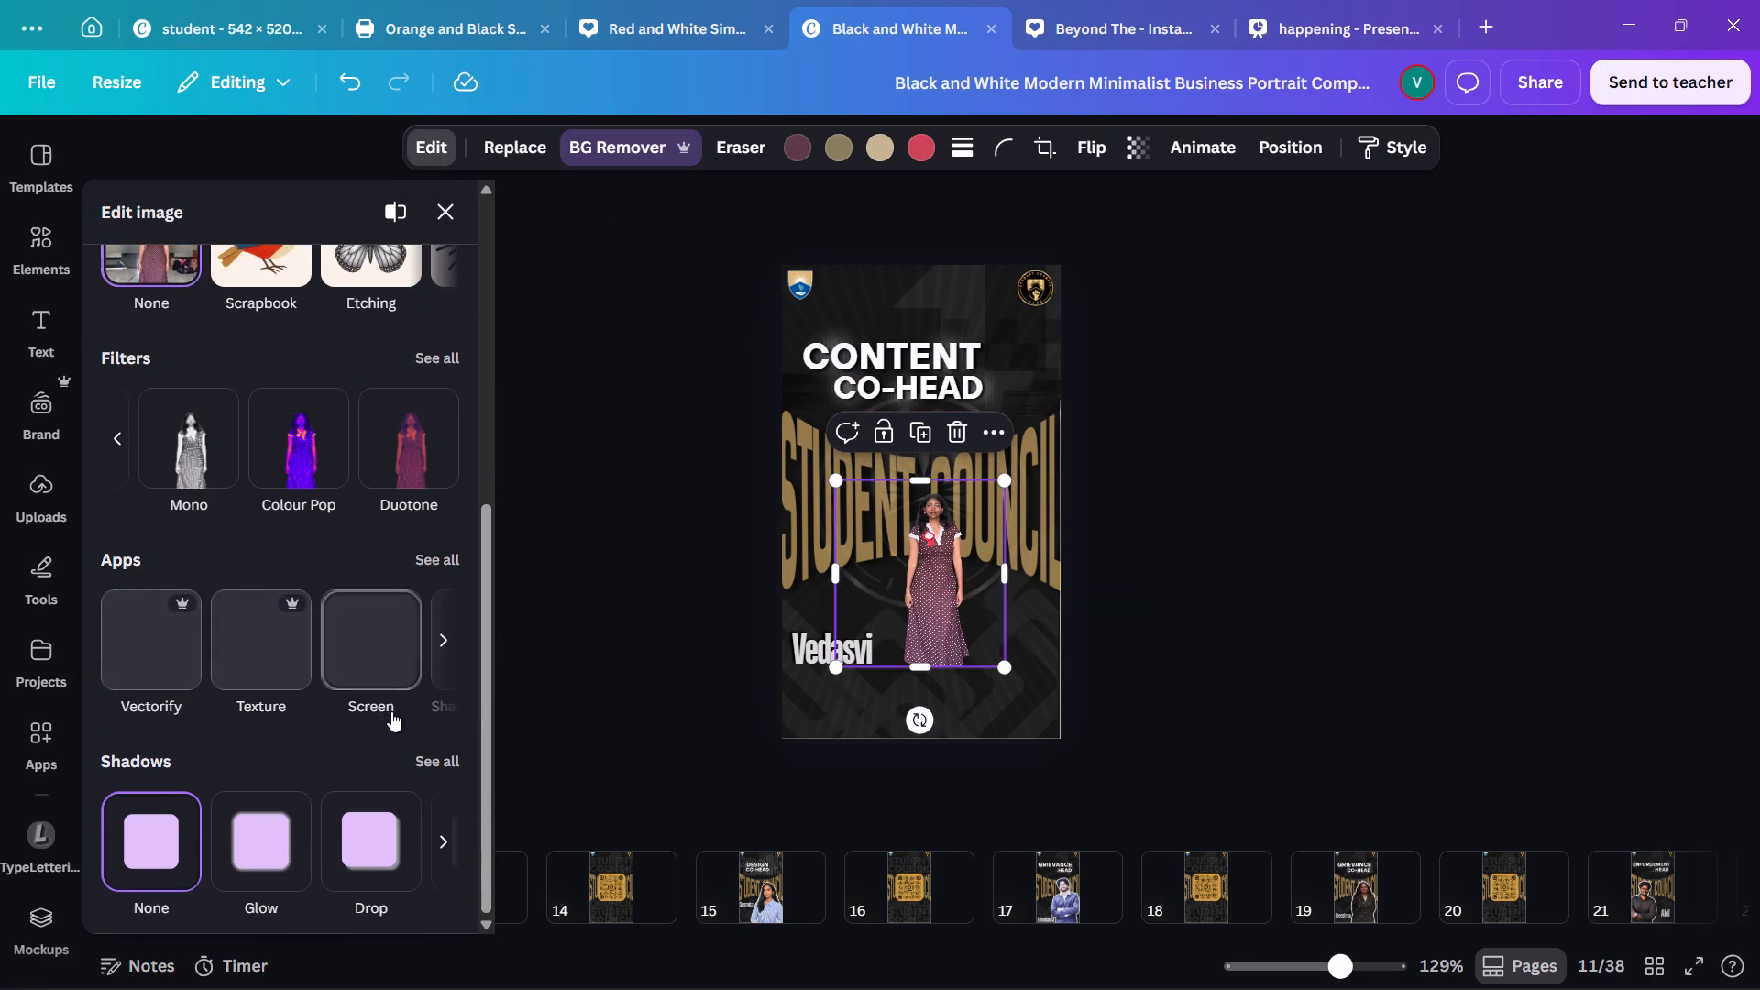
{"action": "scroll", "coordinate": [398, 852], "scroll_direction": "left", "scroll_amount": 1}
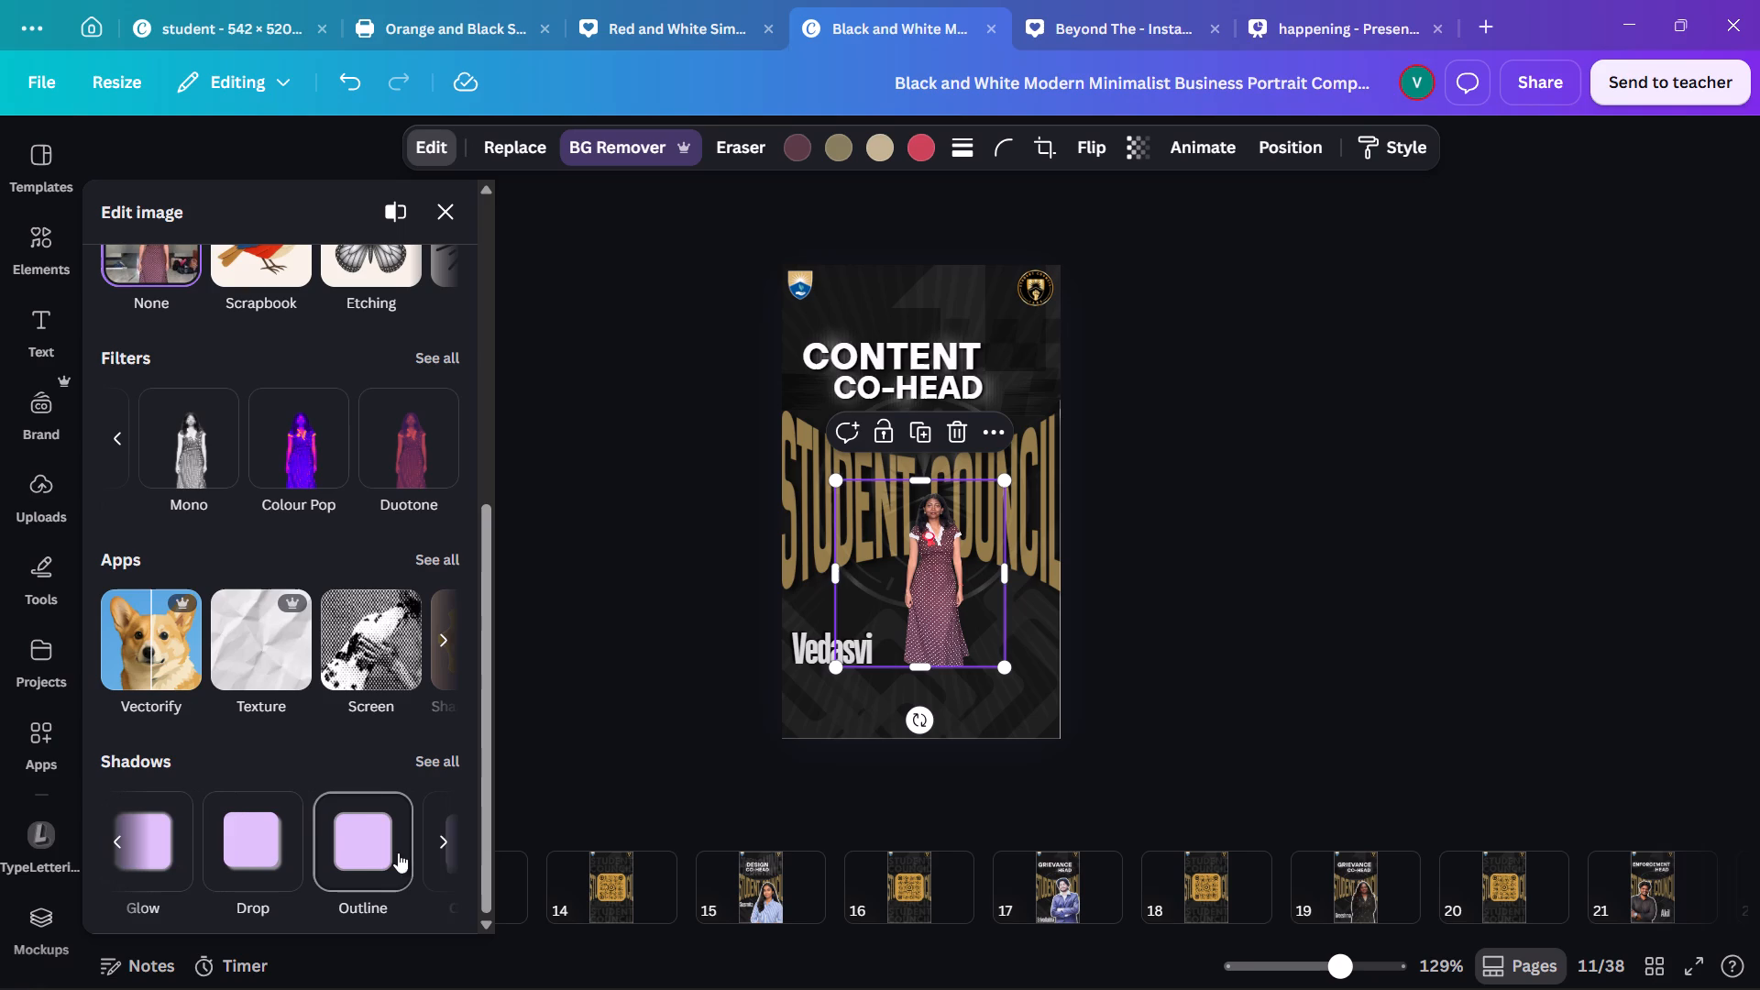
{"action": "left_click", "coordinate": [371, 850]}
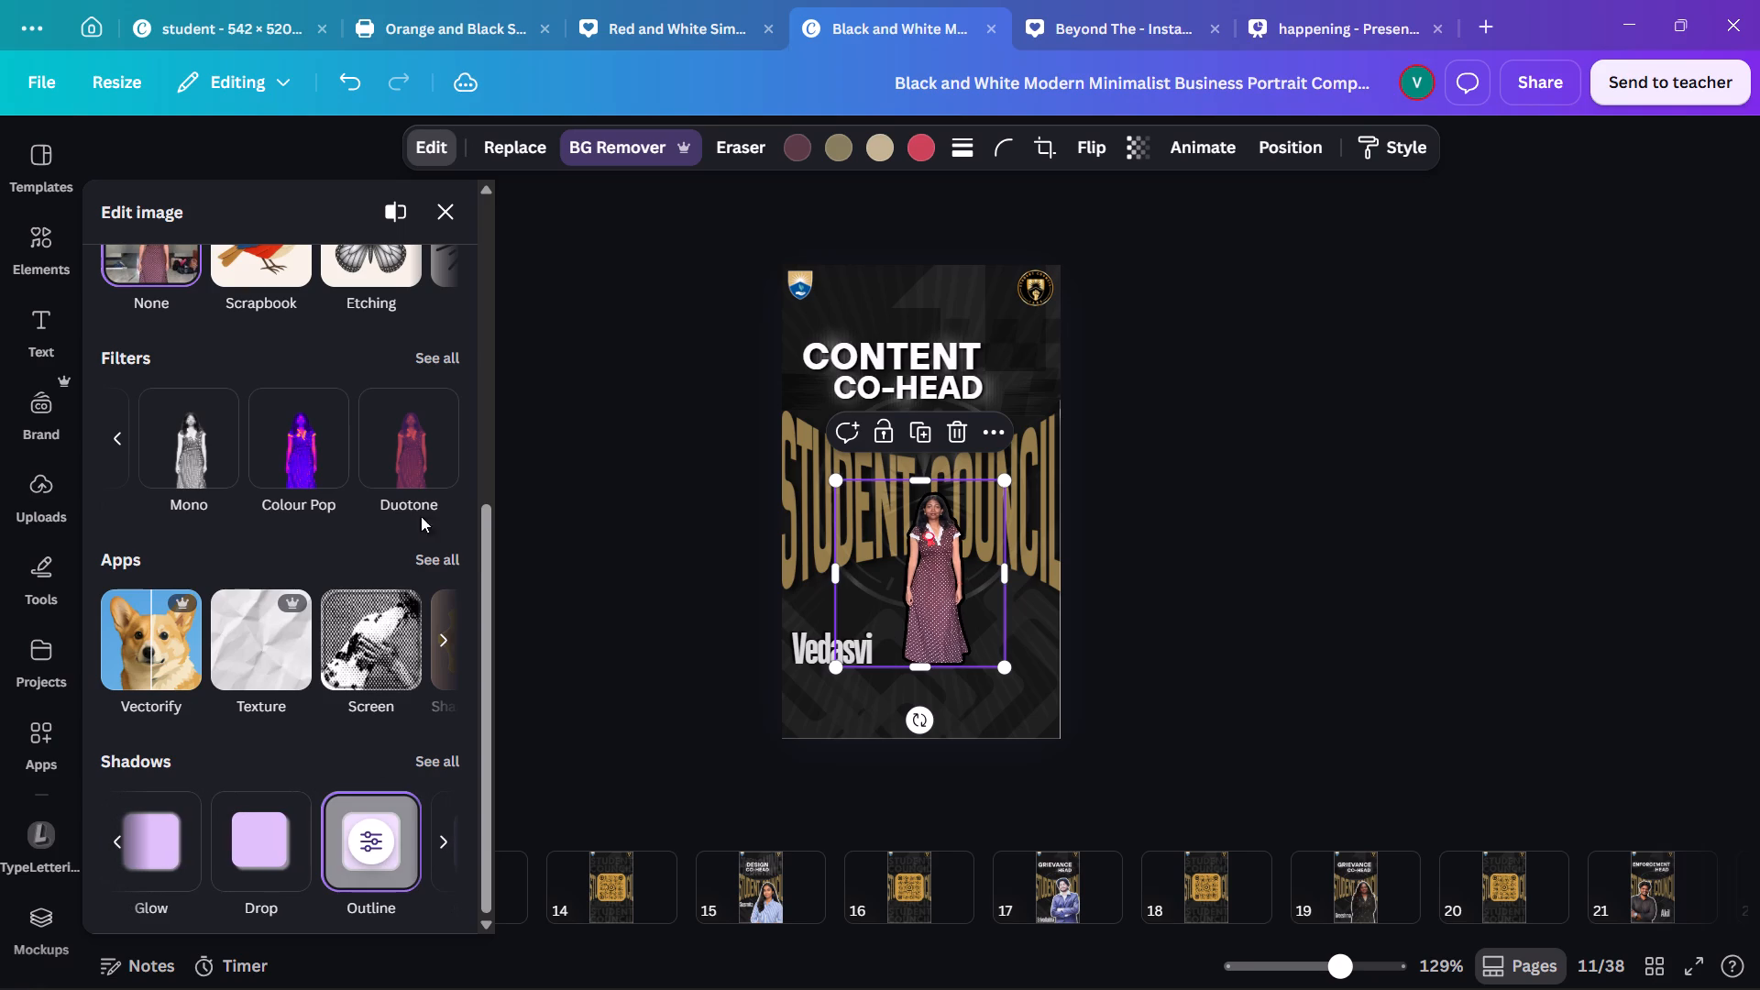
{"action": "left_click", "coordinate": [379, 824]}
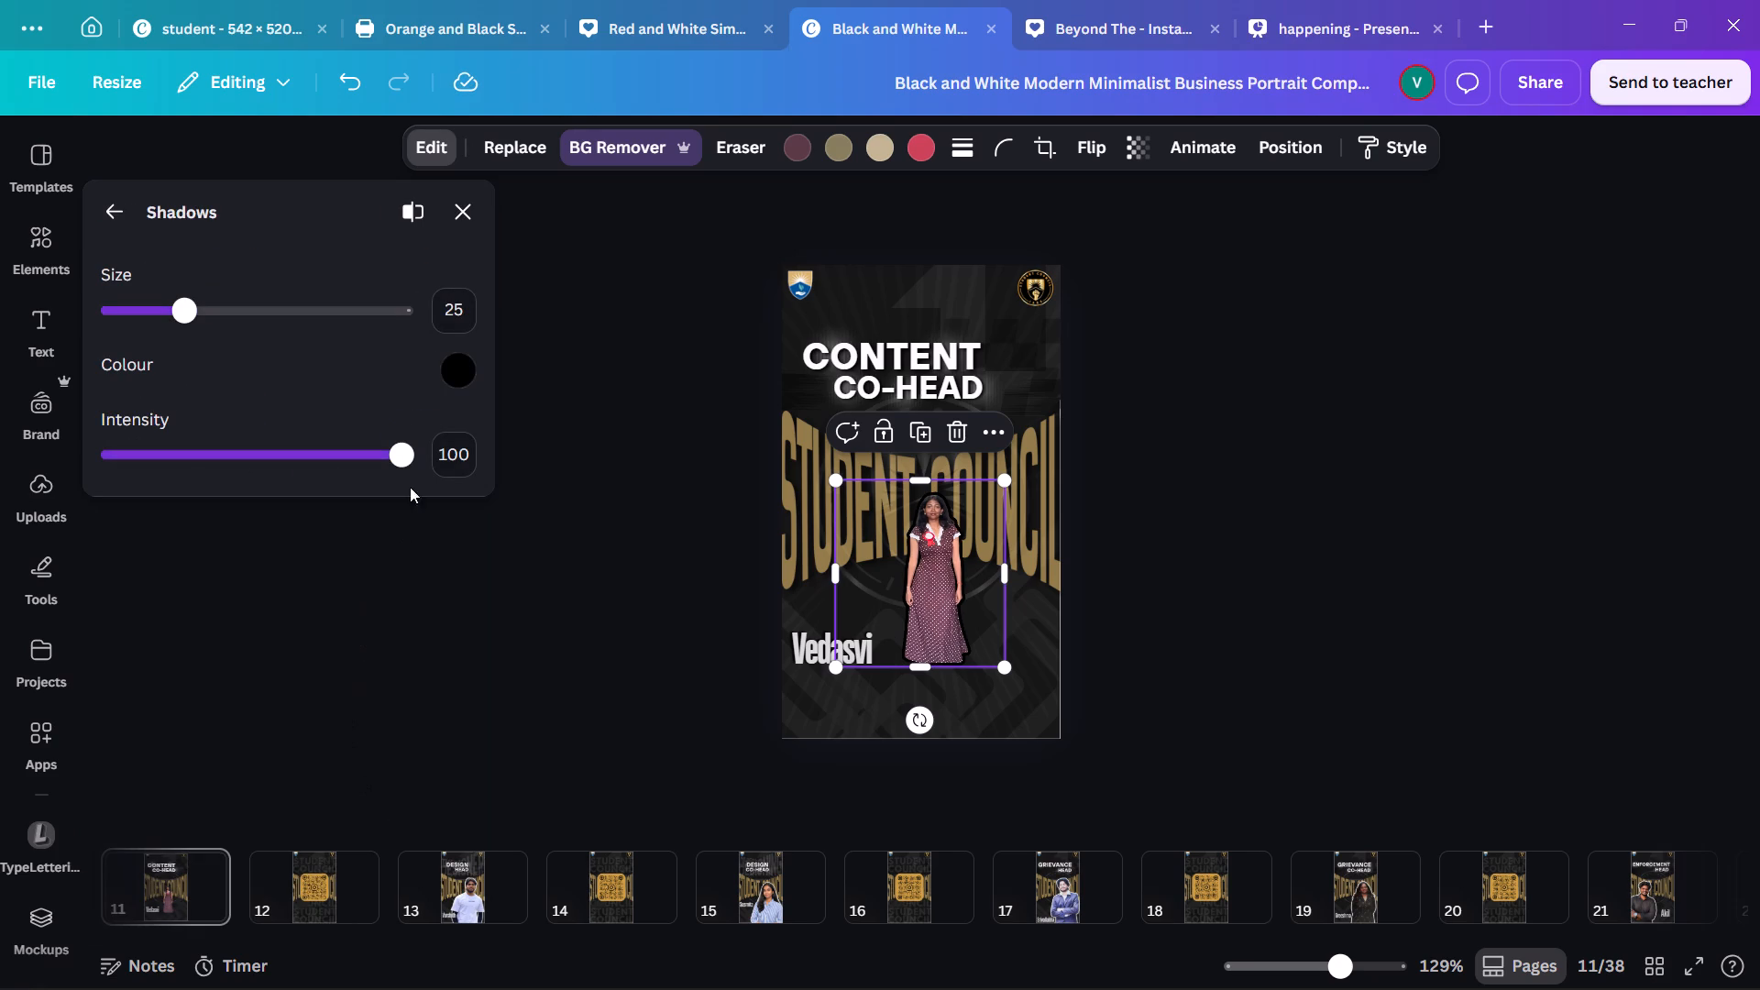
{"action": "left_click", "coordinate": [454, 369]}
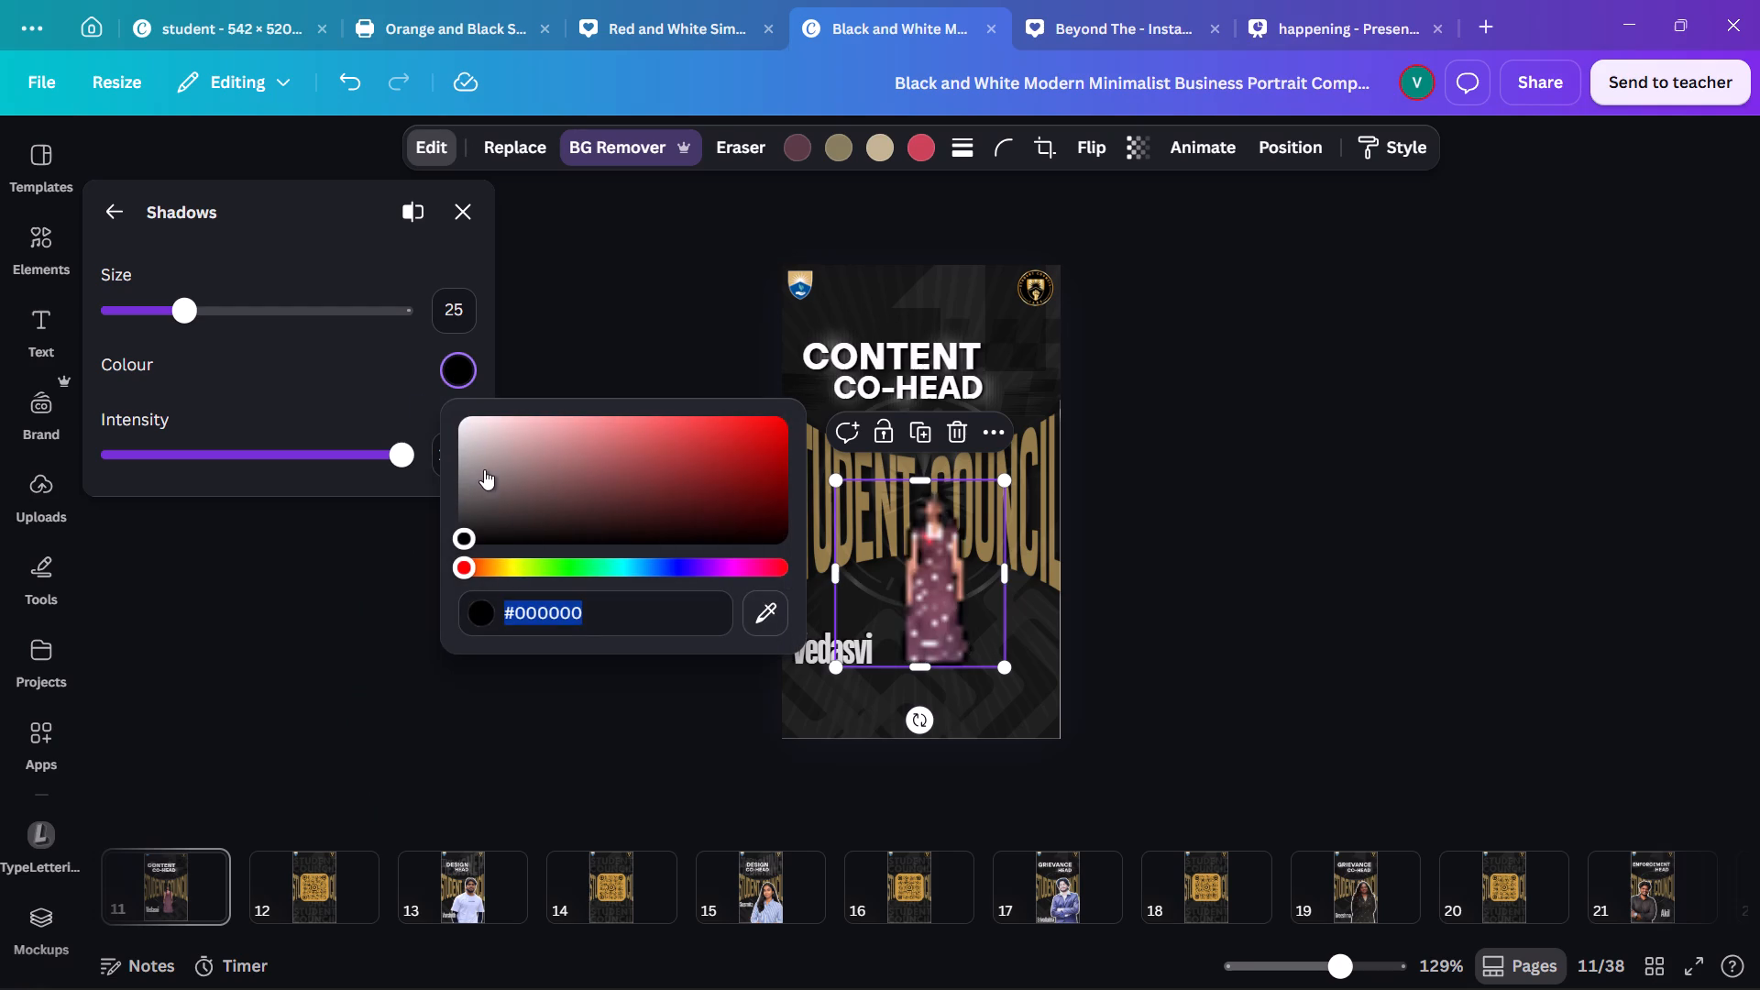
{"action": "left_click_drag", "start_coordinate": [484, 469], "coordinate": [406, 341]}
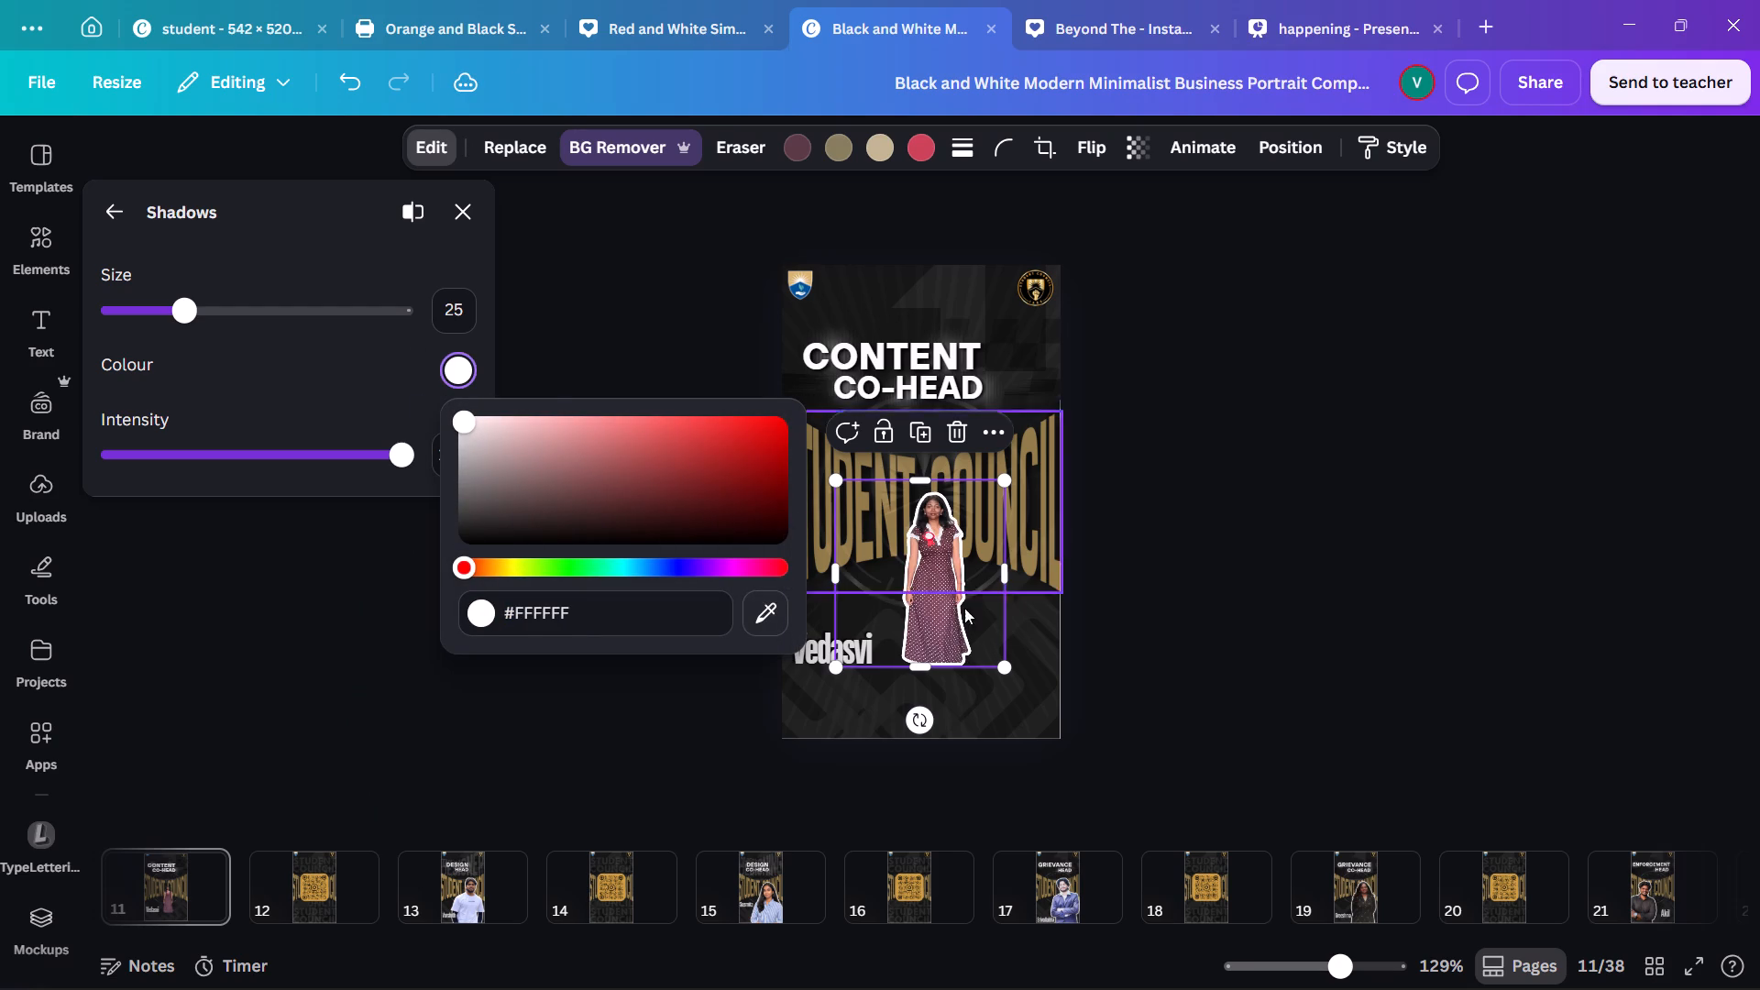
Enlarge the portrait to about 49.1 × 54.2, then crop its empty left and right sides close to the figure.
{"action": "left_click_drag", "start_coordinate": [1005, 663], "coordinate": [1057, 816]}
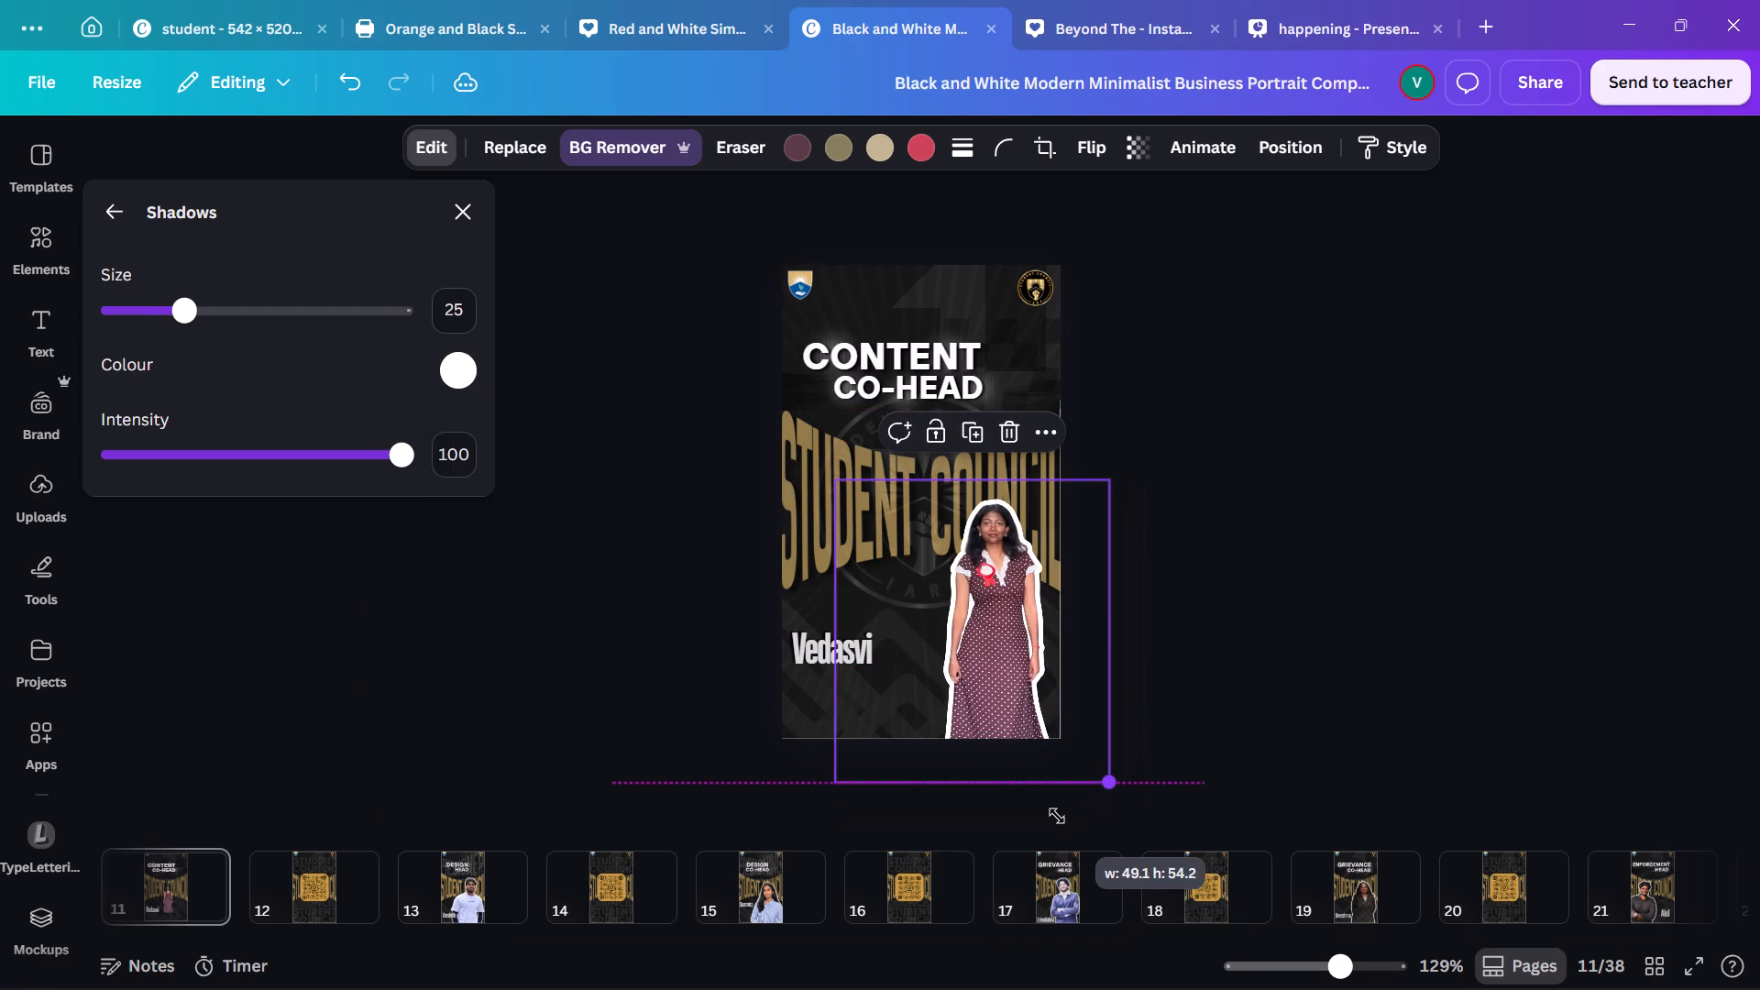
{"action": "left_click_drag", "start_coordinate": [1057, 816], "coordinate": [1057, 820]}
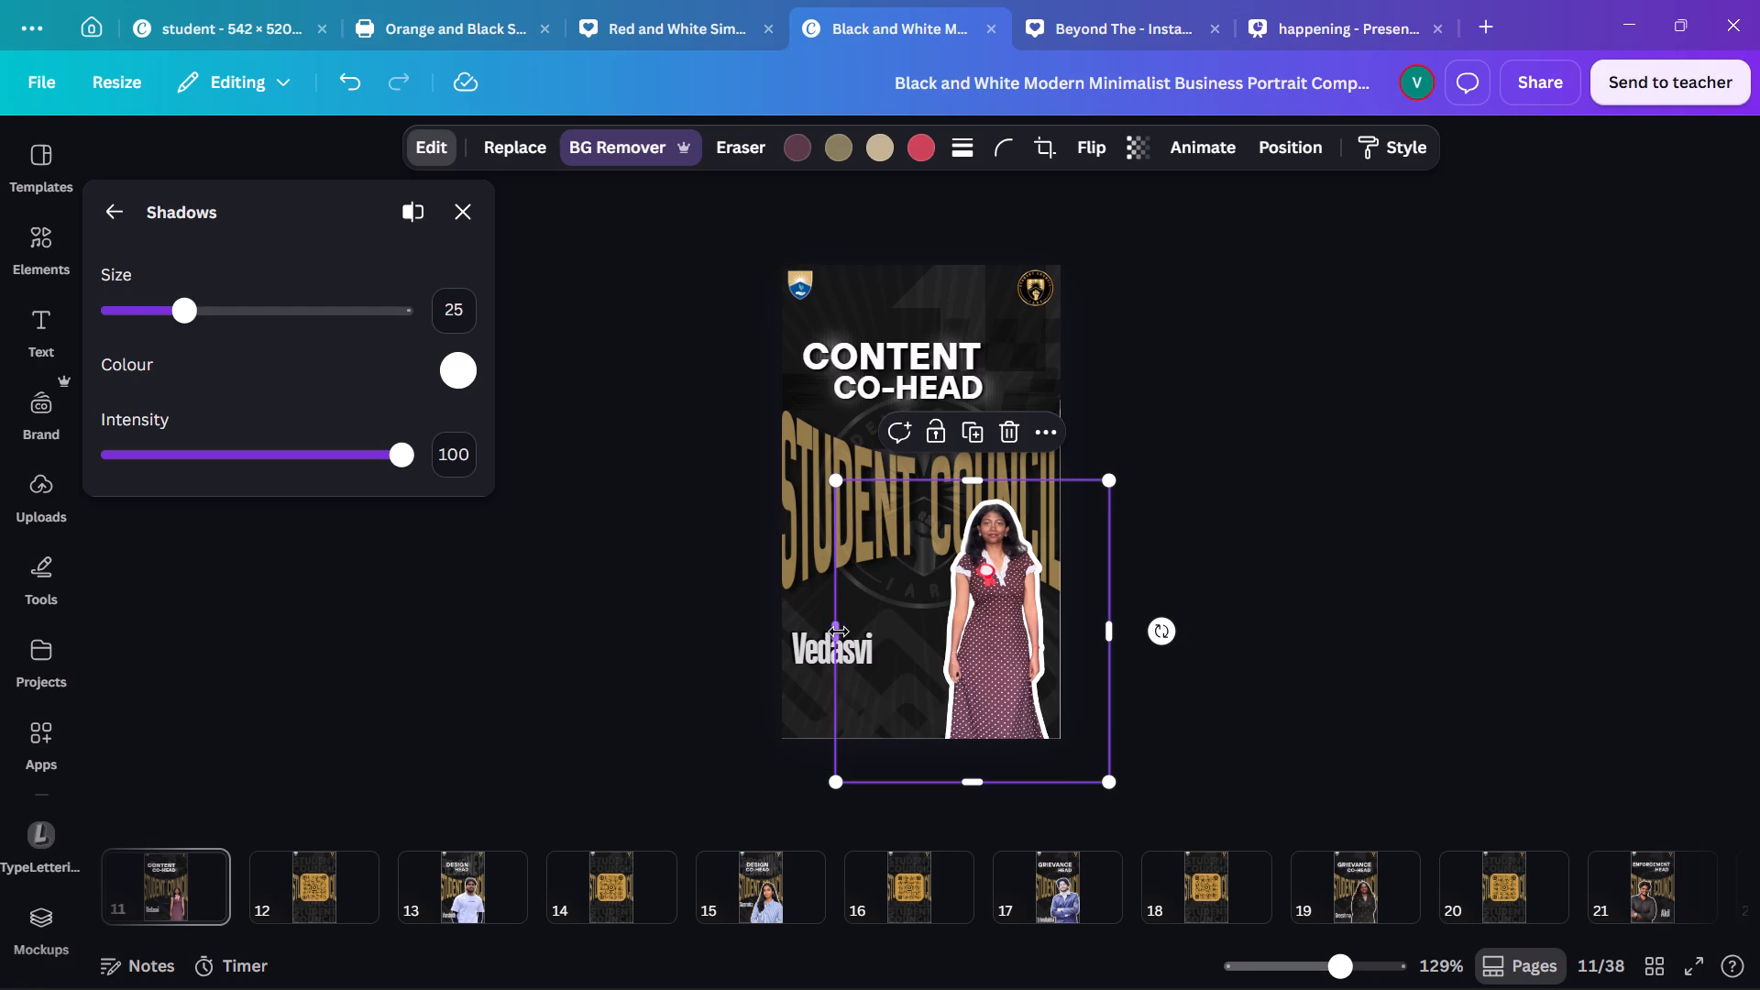
{"action": "left_click_drag", "start_coordinate": [839, 632], "coordinate": [929, 624]}
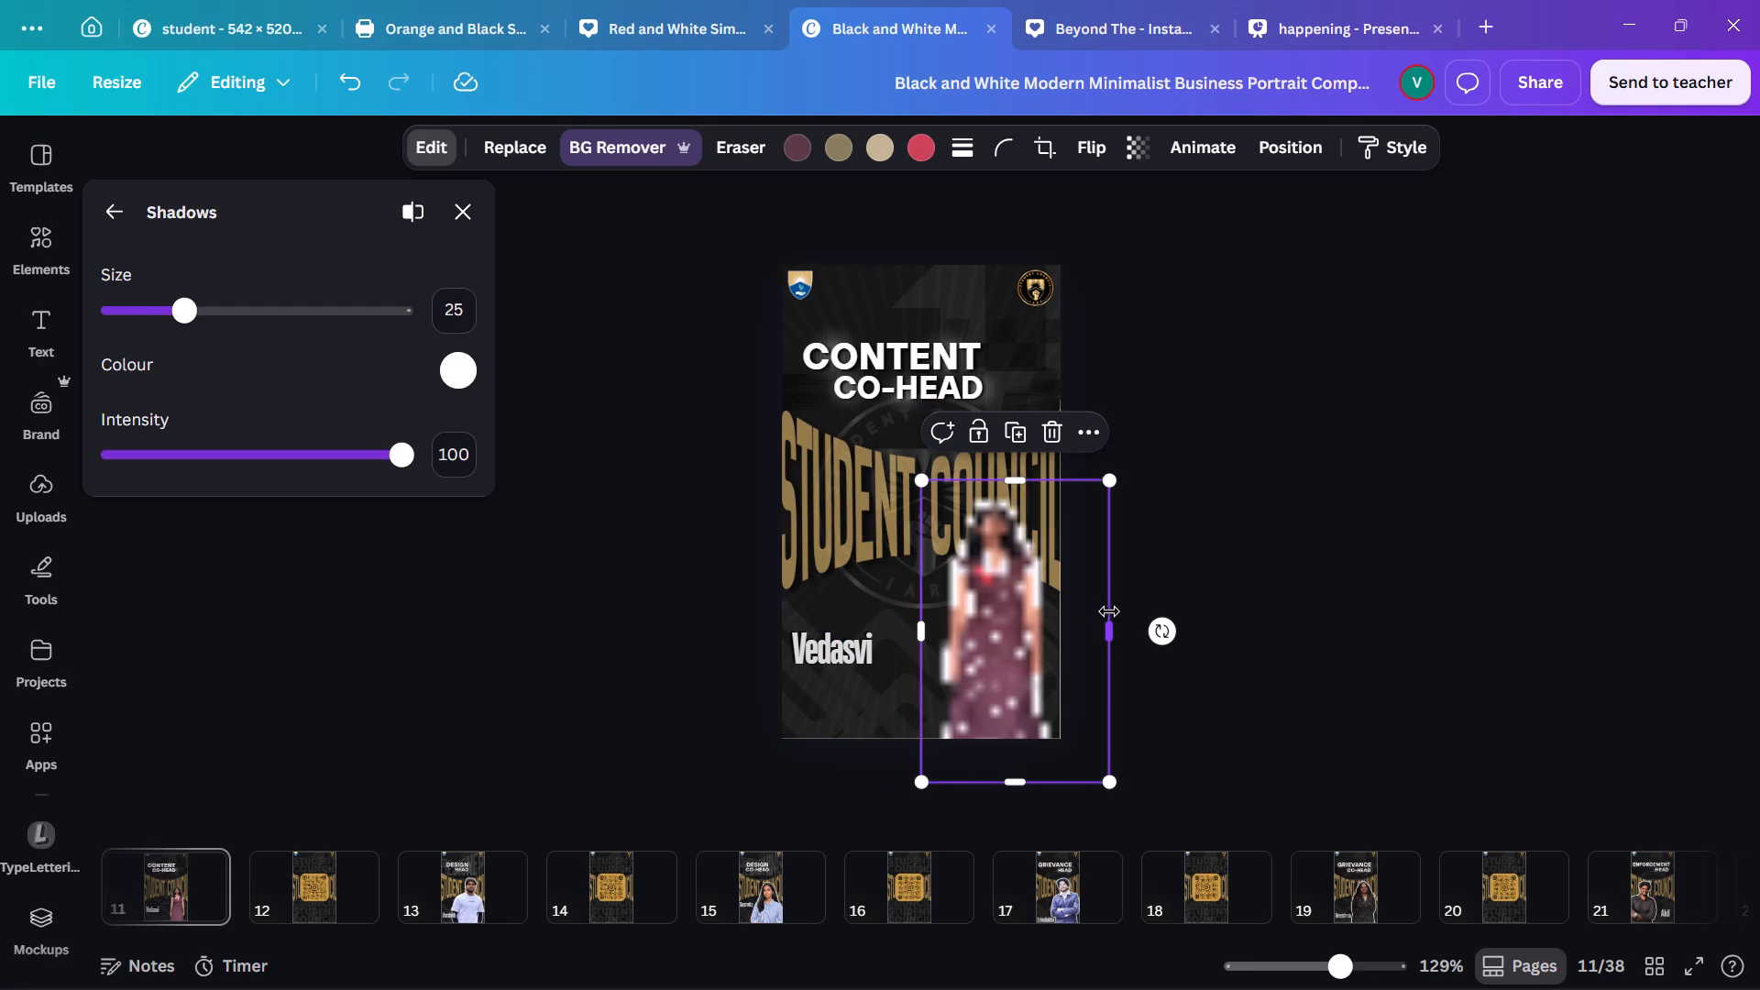
{"action": "left_click_drag", "start_coordinate": [1109, 611], "coordinate": [1059, 633]}
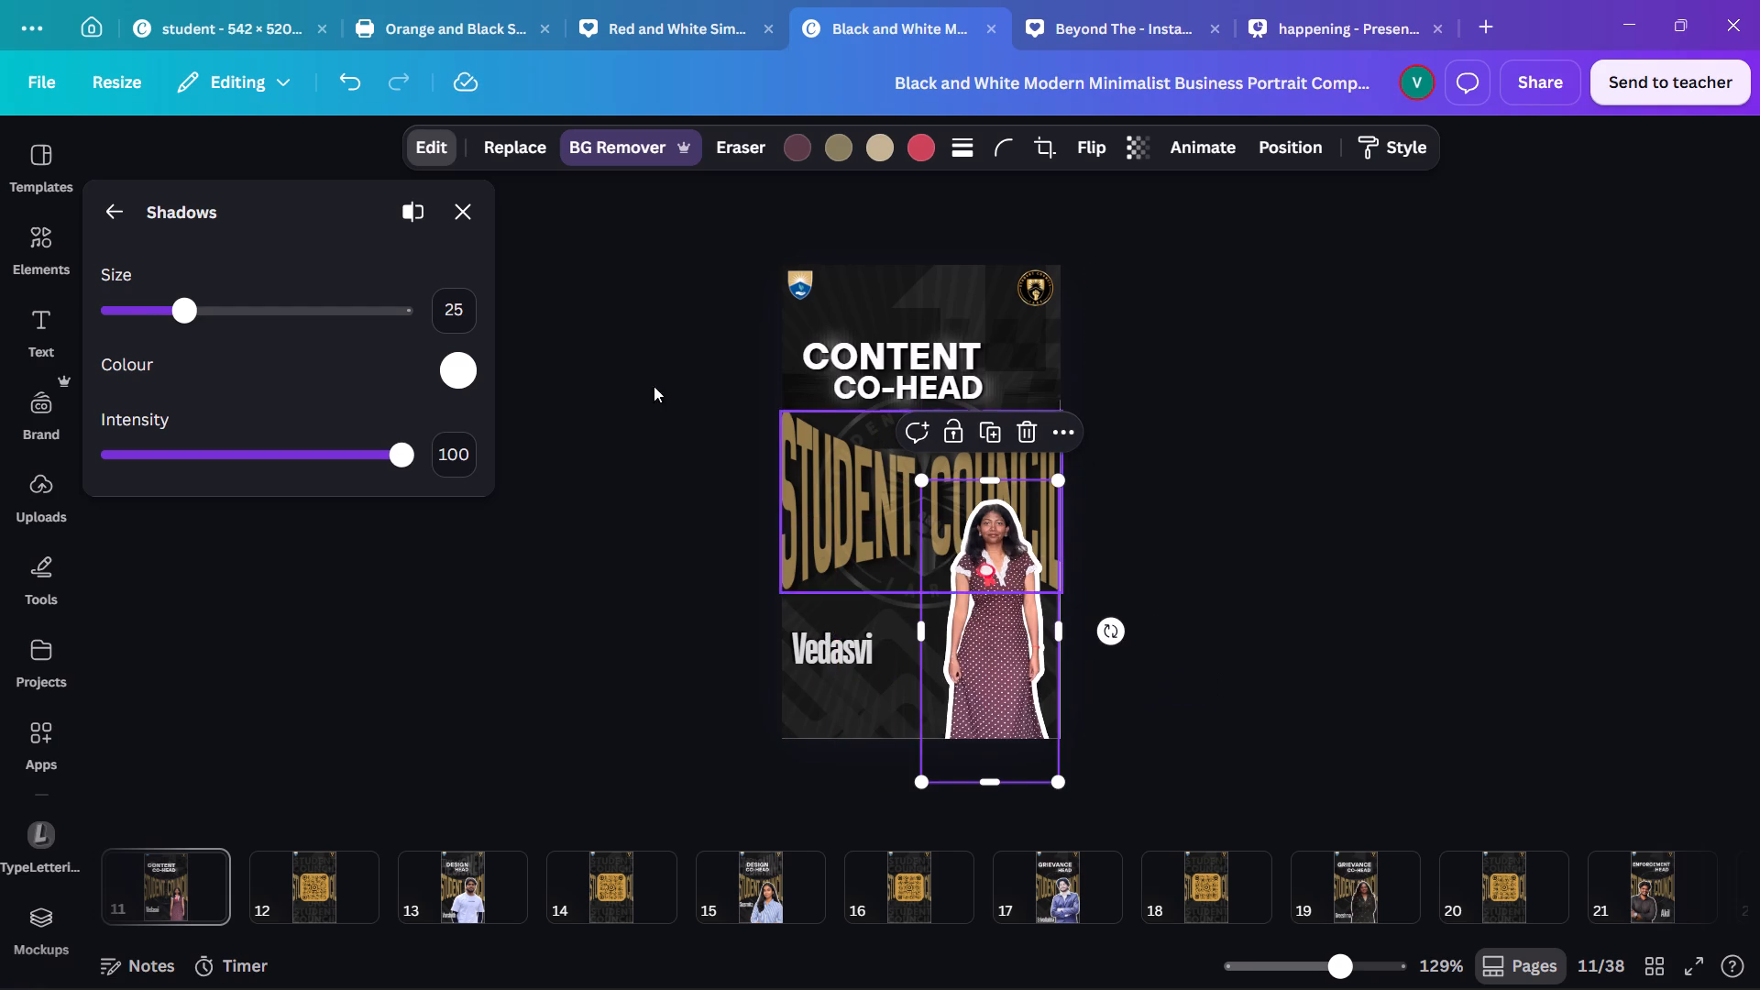
Reduce the portrait's outline shadow size to 14.
{"action": "left_click_drag", "start_coordinate": [187, 307], "coordinate": [153, 320]}
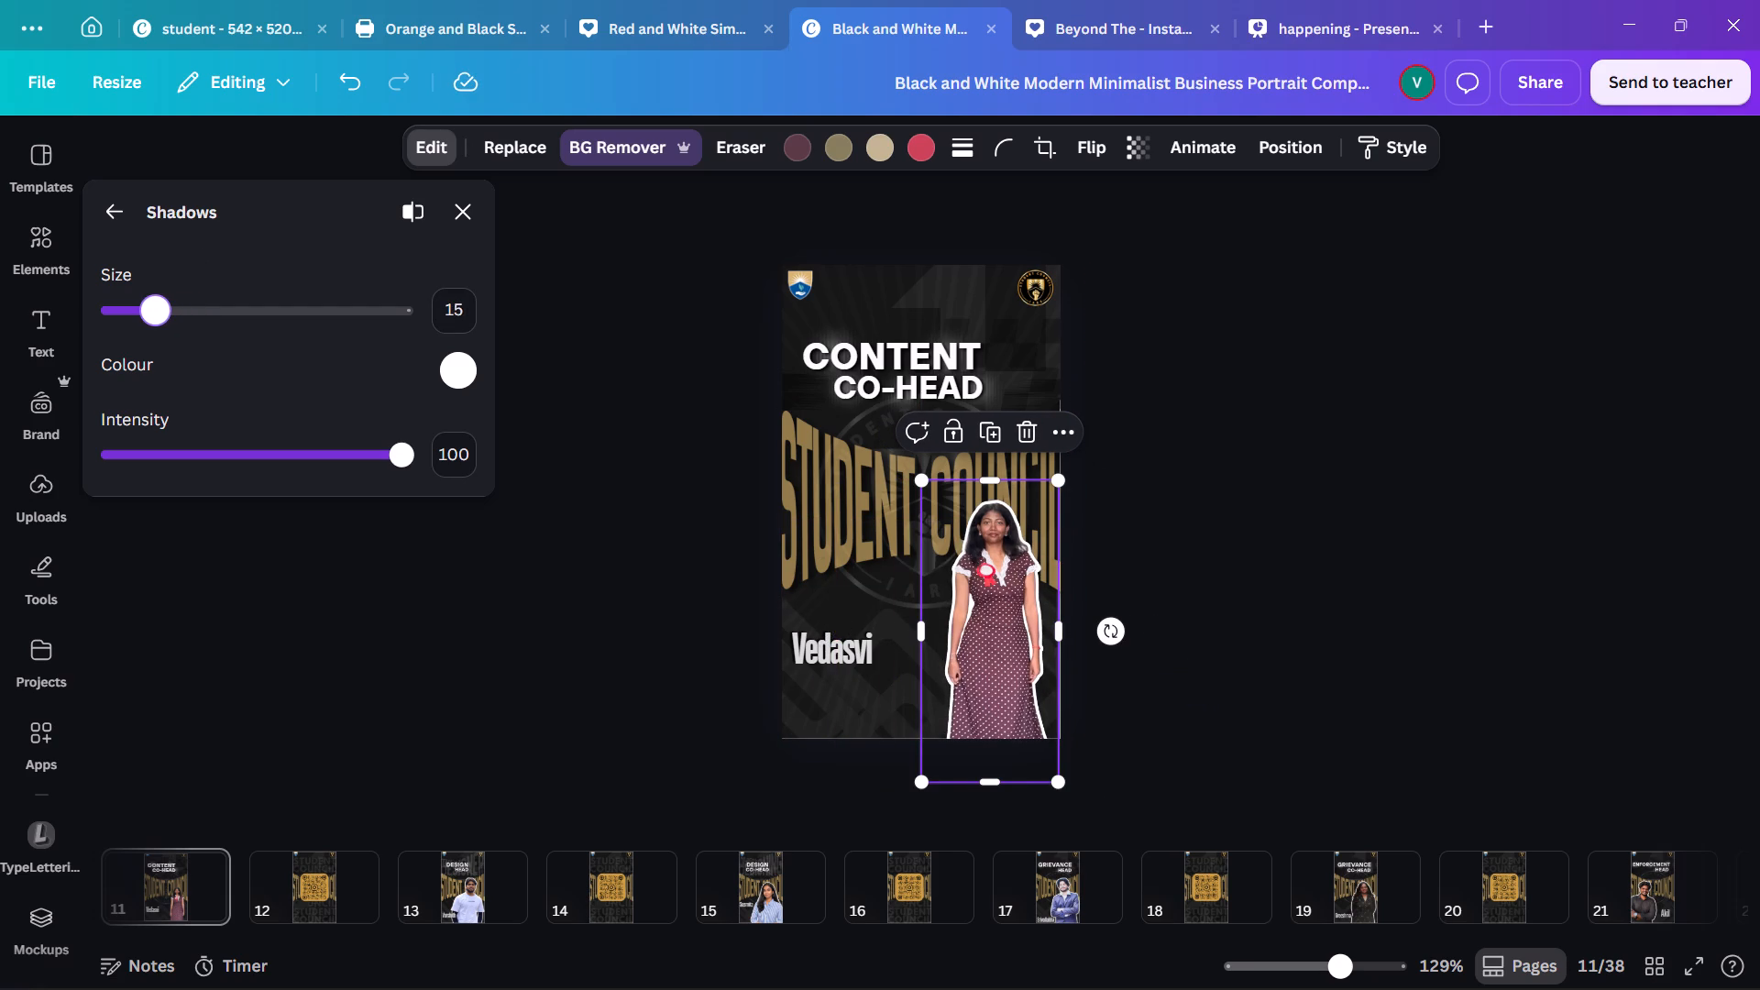
{"action": "left_click_drag", "start_coordinate": [153, 320], "coordinate": [152, 323]}
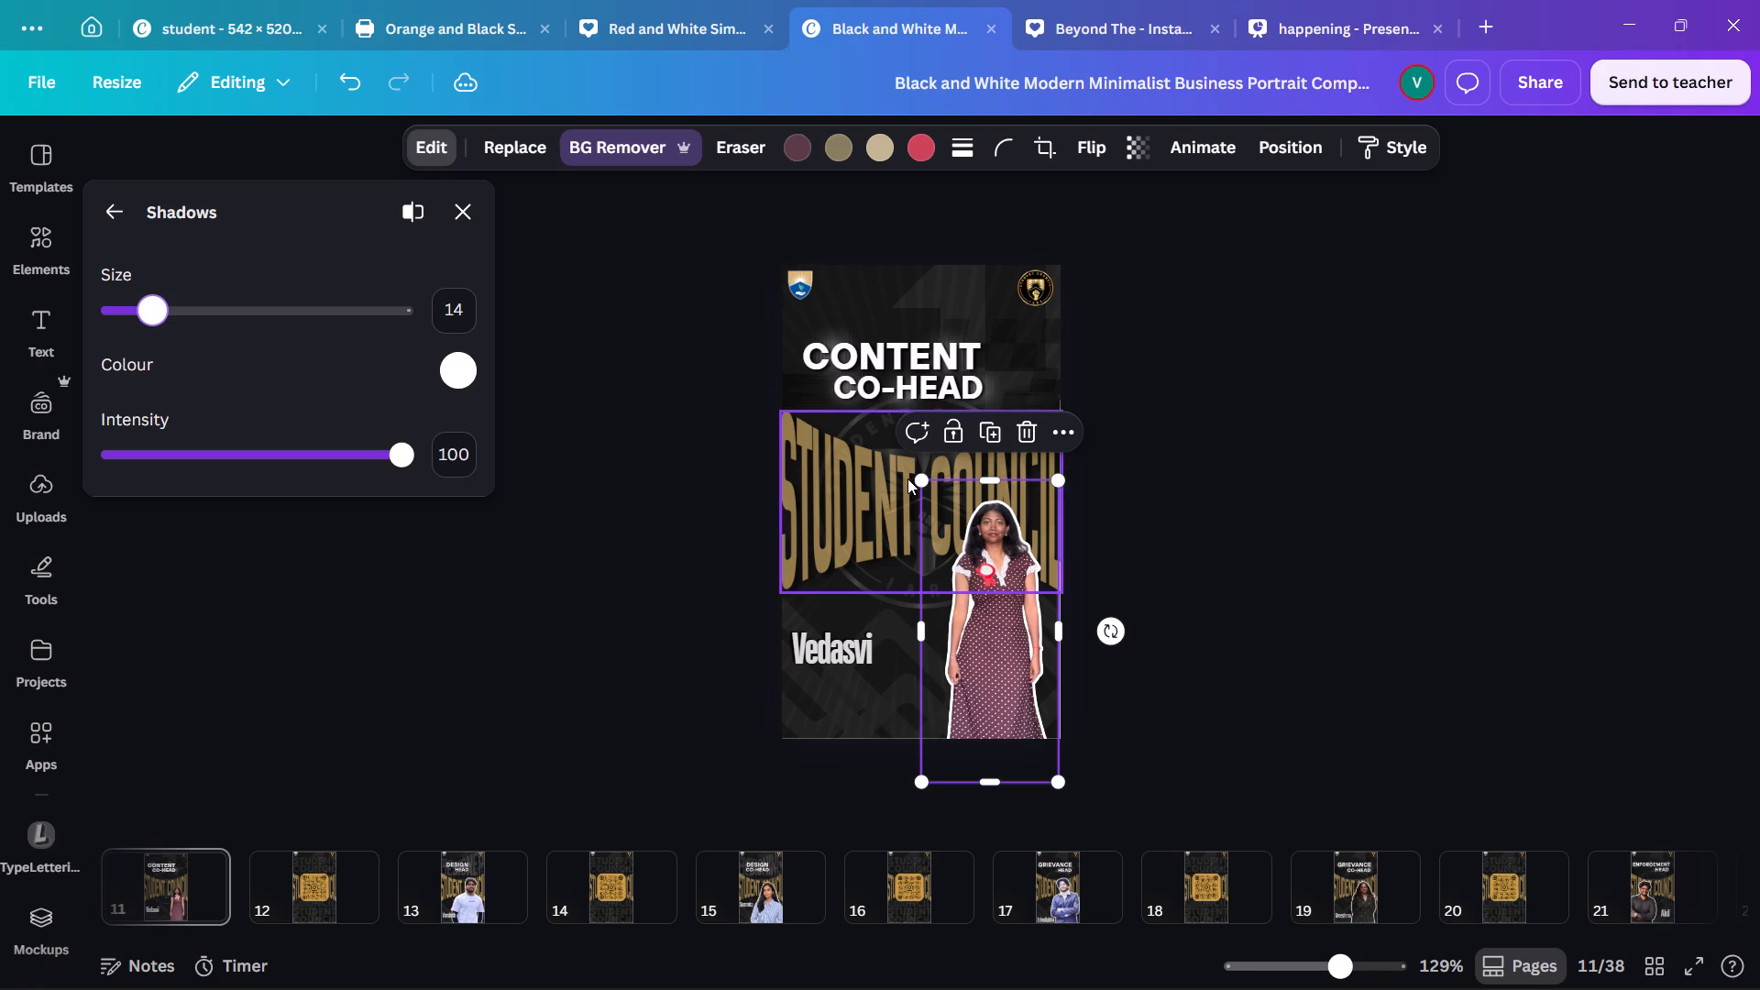
Crop off the portrait's lower part, scale it up to a waist-up figure below the heading, and align it with the page's bottom right.
{"action": "left_click_drag", "start_coordinate": [919, 479], "coordinate": [786, 415]}
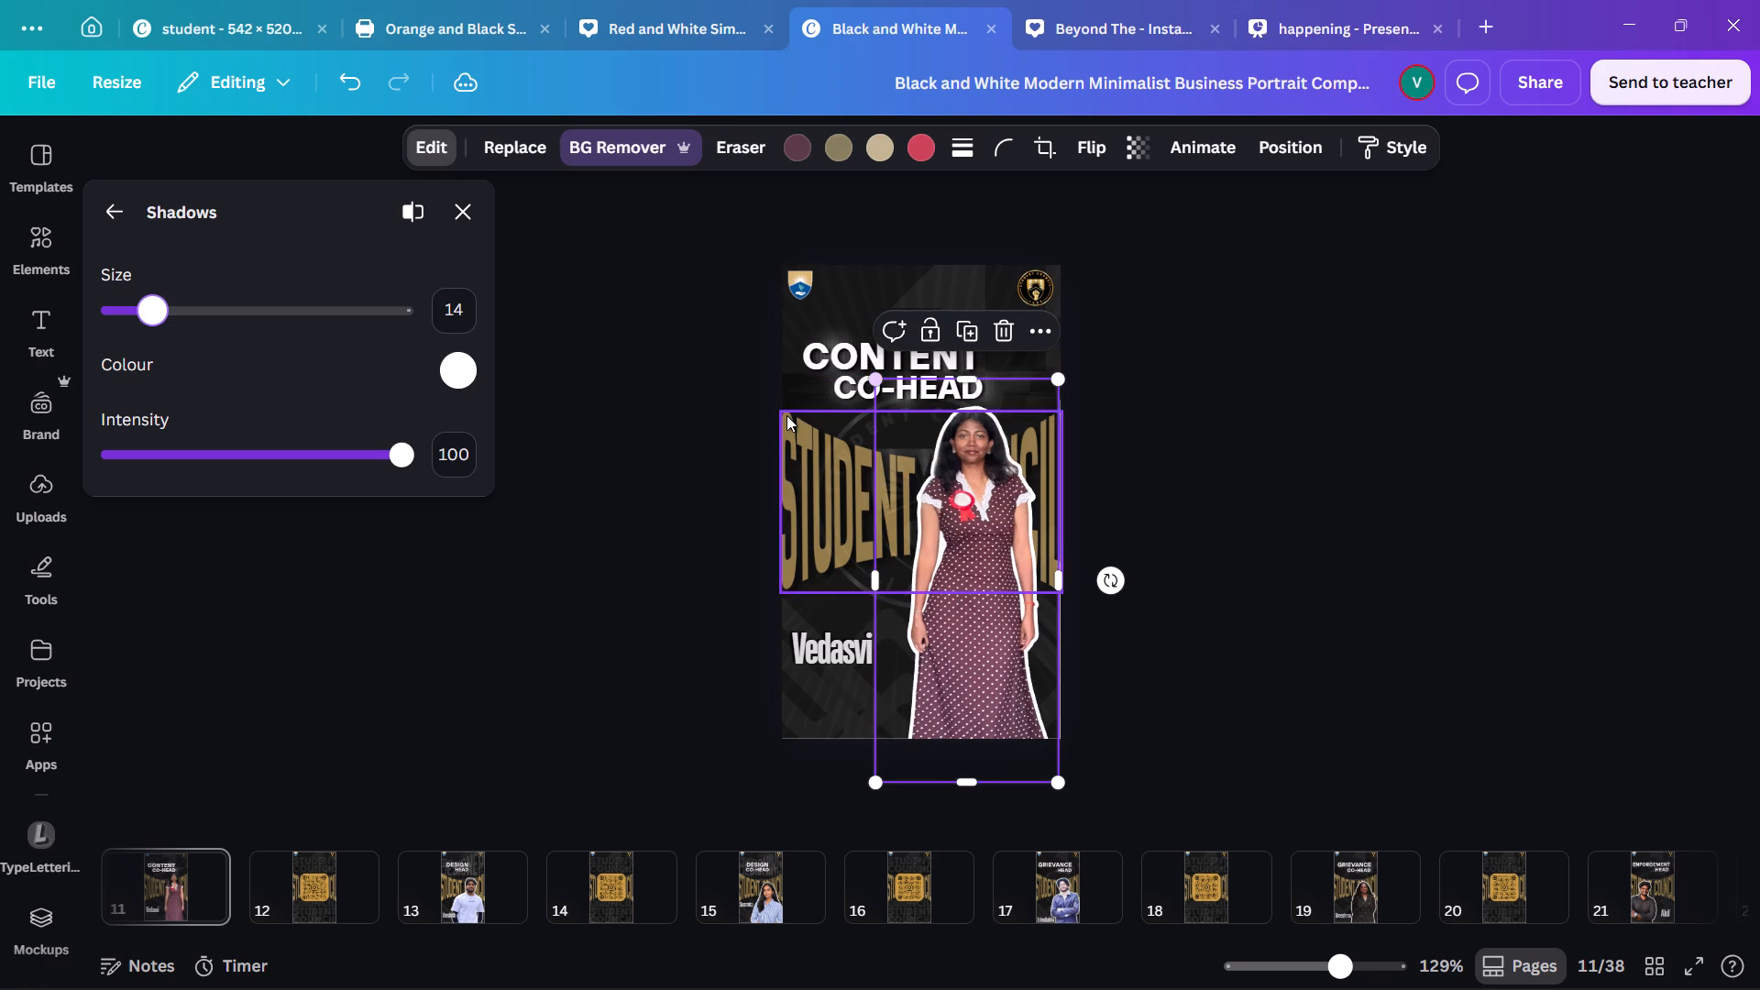
{"action": "left_click_drag", "start_coordinate": [957, 782], "coordinate": [951, 637]}
{"action": "left_click_drag", "start_coordinate": [973, 561], "coordinate": [978, 676]}
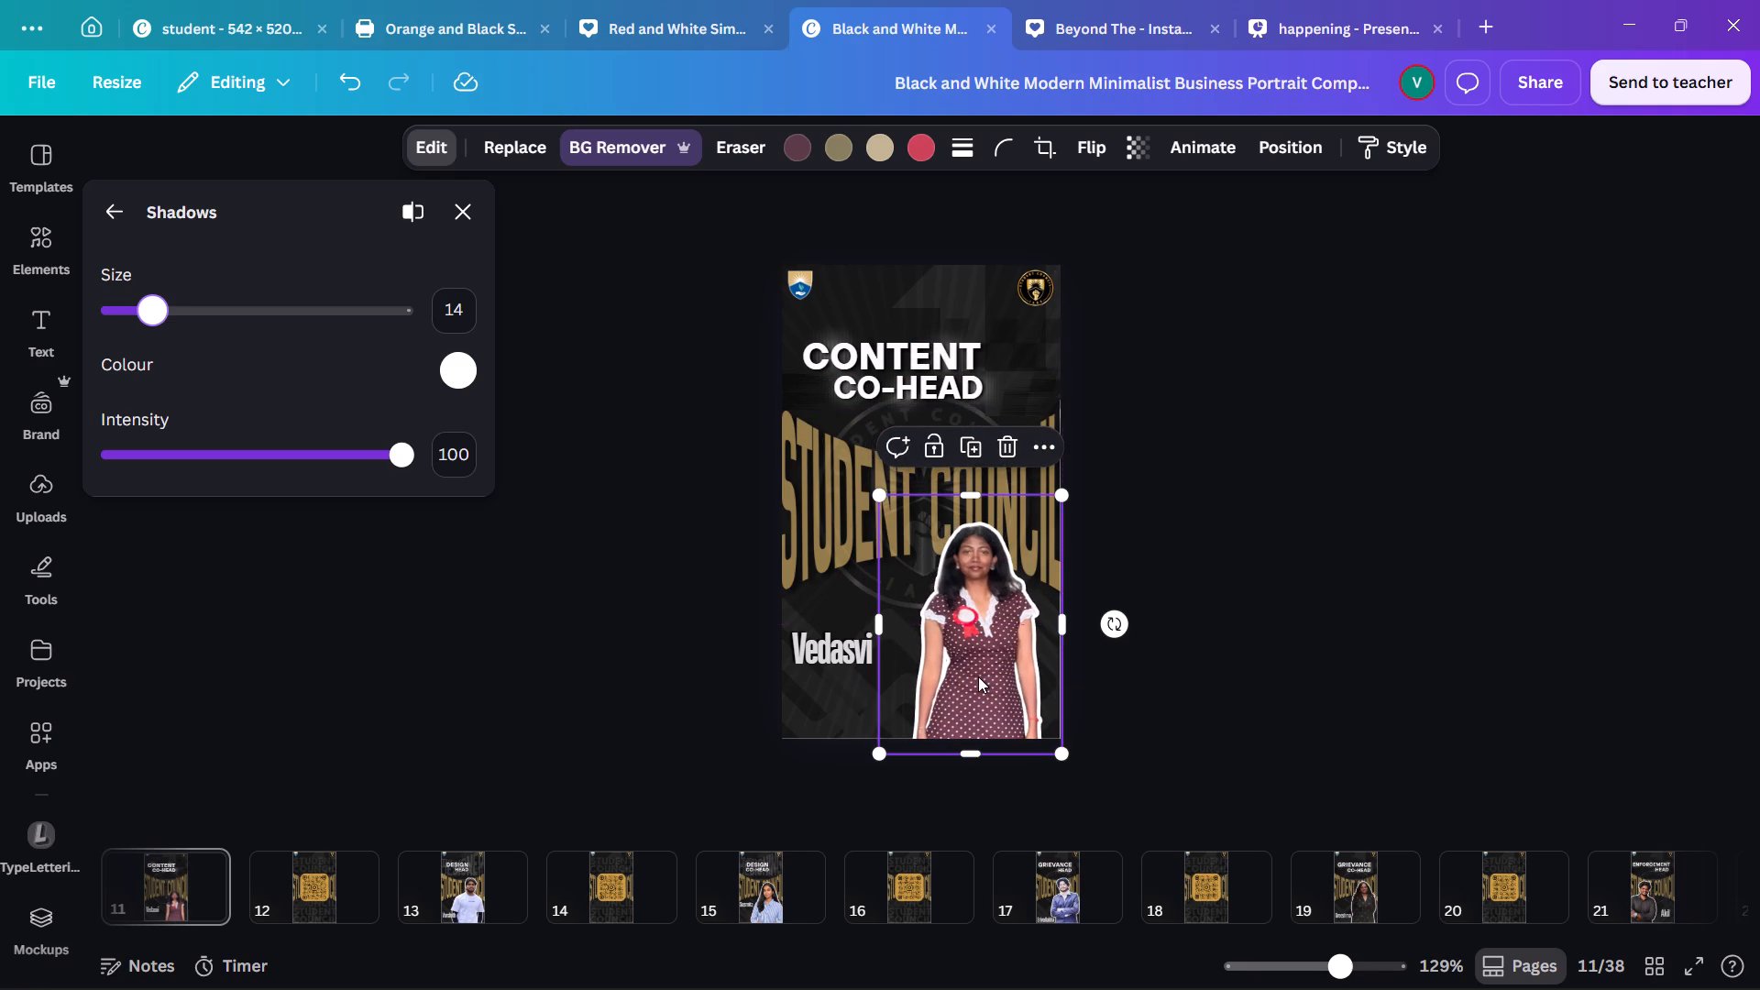
{"action": "left_click_drag", "start_coordinate": [885, 502], "coordinate": [801, 299]}
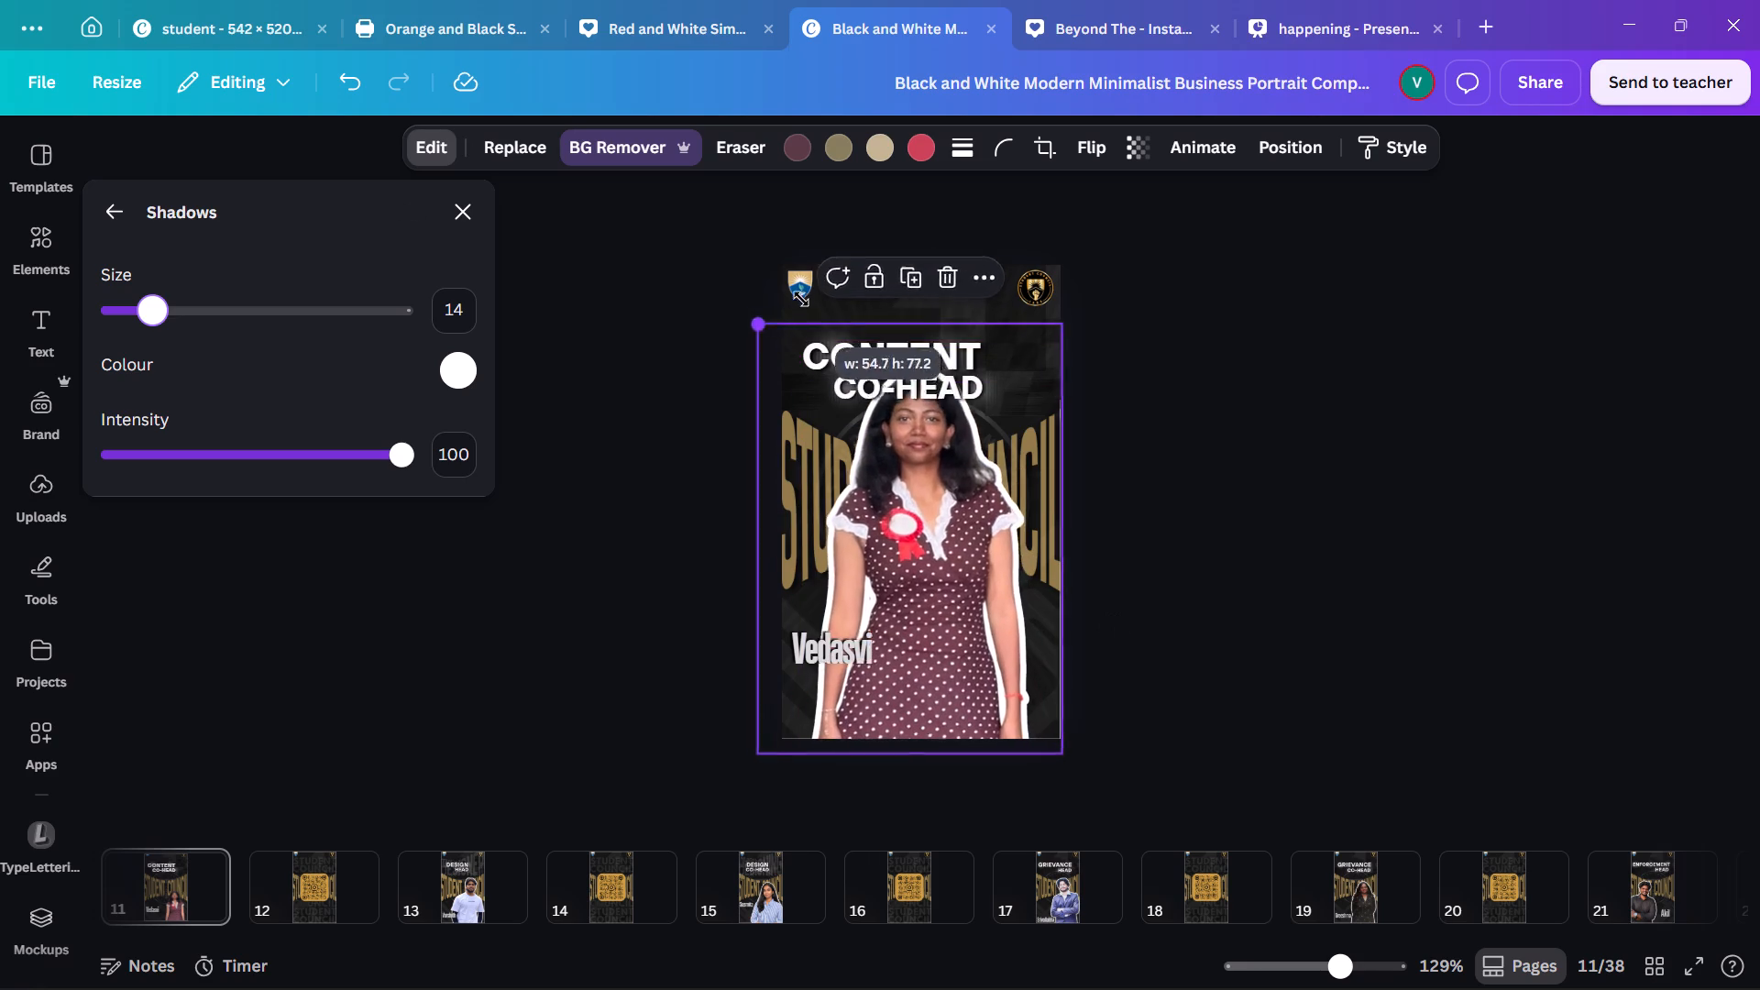
{"action": "left_click_drag", "start_coordinate": [801, 299], "coordinate": [865, 363]}
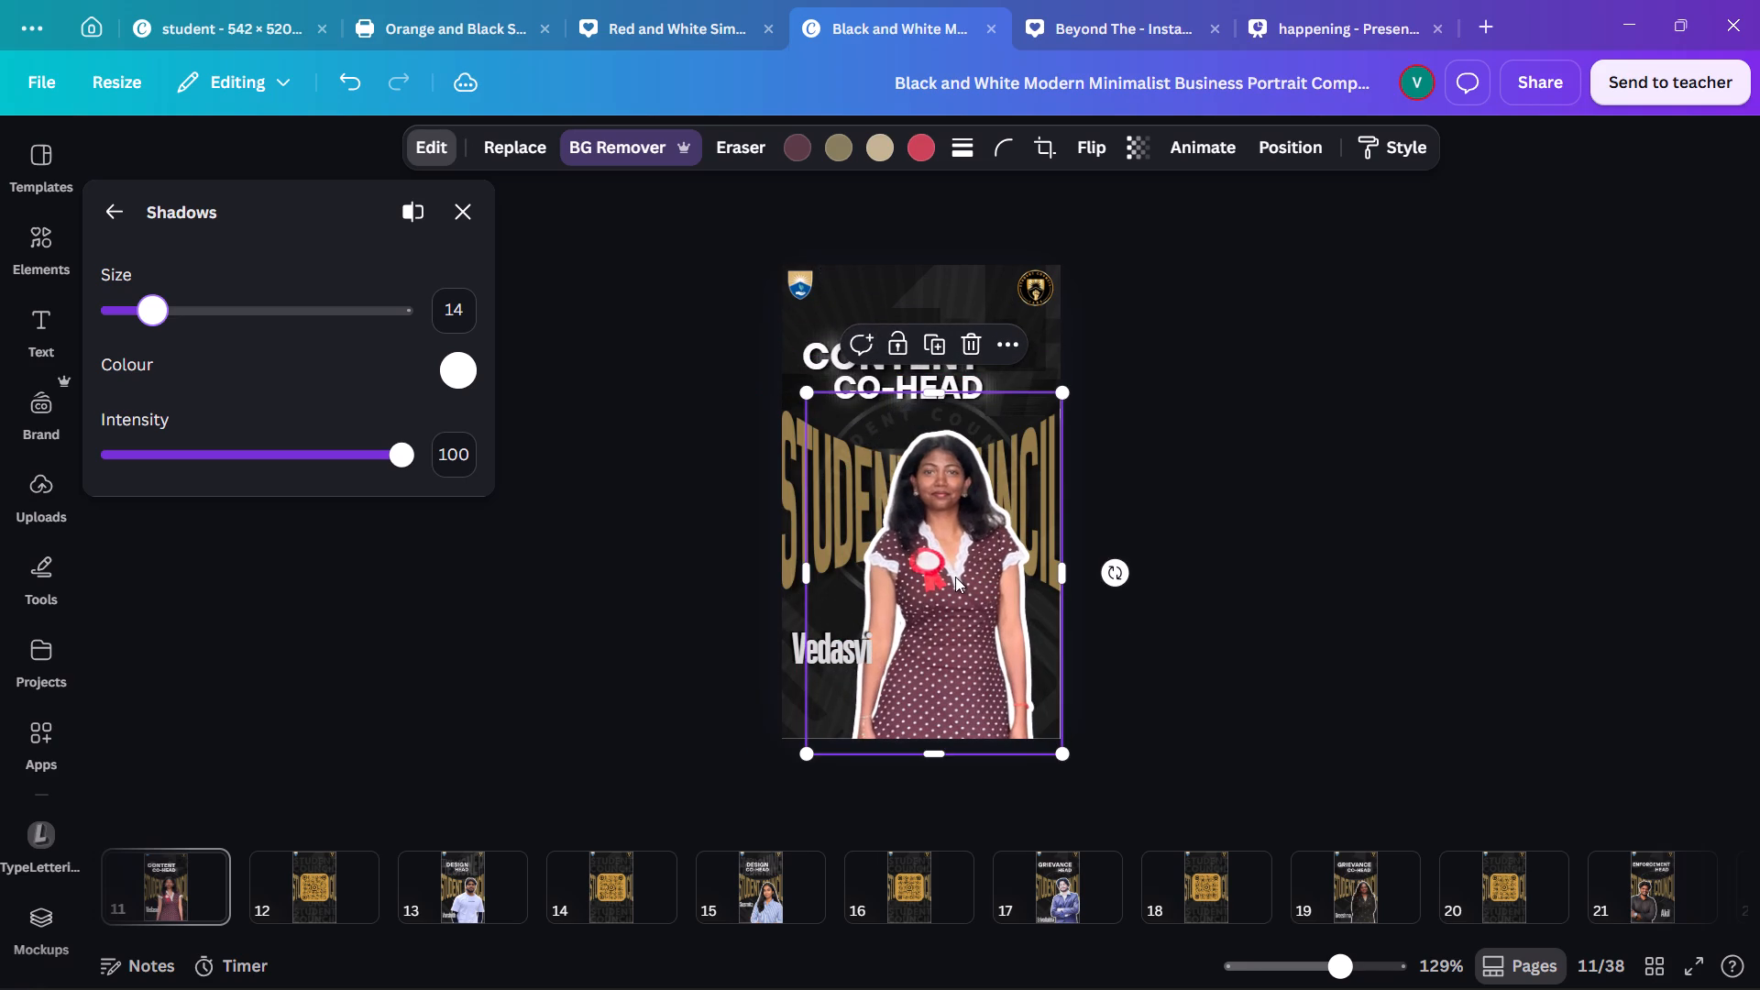
{"action": "left_click_drag", "start_coordinate": [955, 577], "coordinate": [973, 574]}
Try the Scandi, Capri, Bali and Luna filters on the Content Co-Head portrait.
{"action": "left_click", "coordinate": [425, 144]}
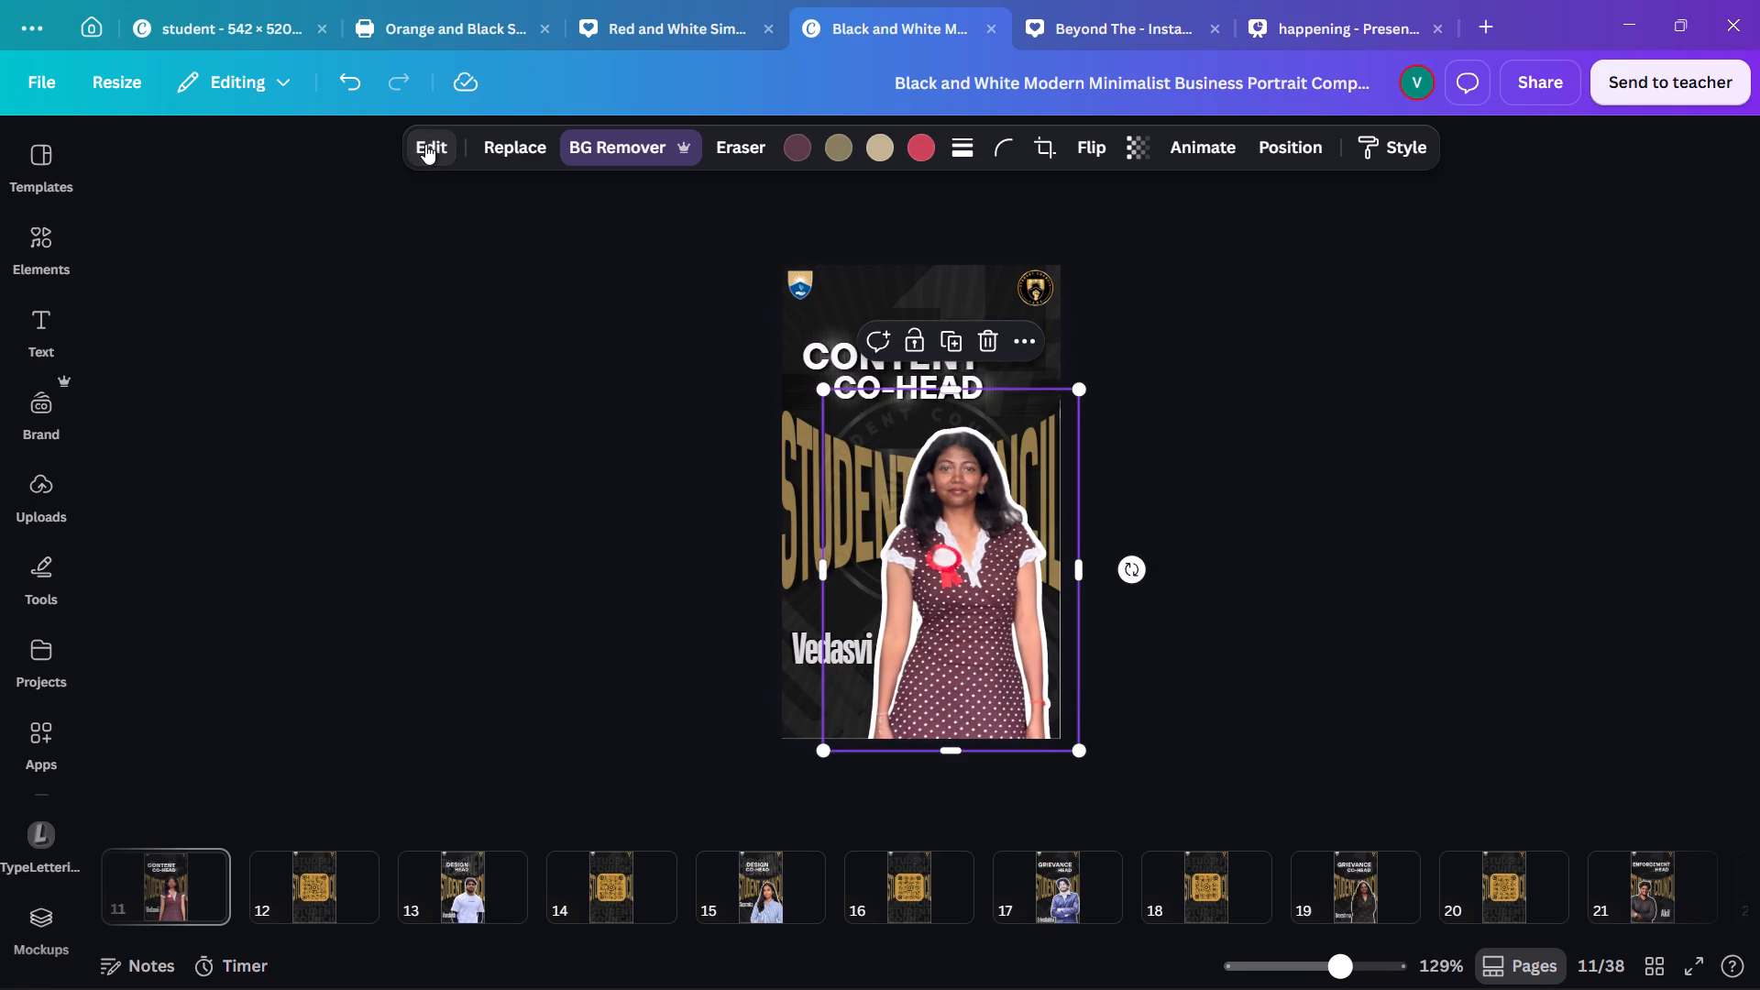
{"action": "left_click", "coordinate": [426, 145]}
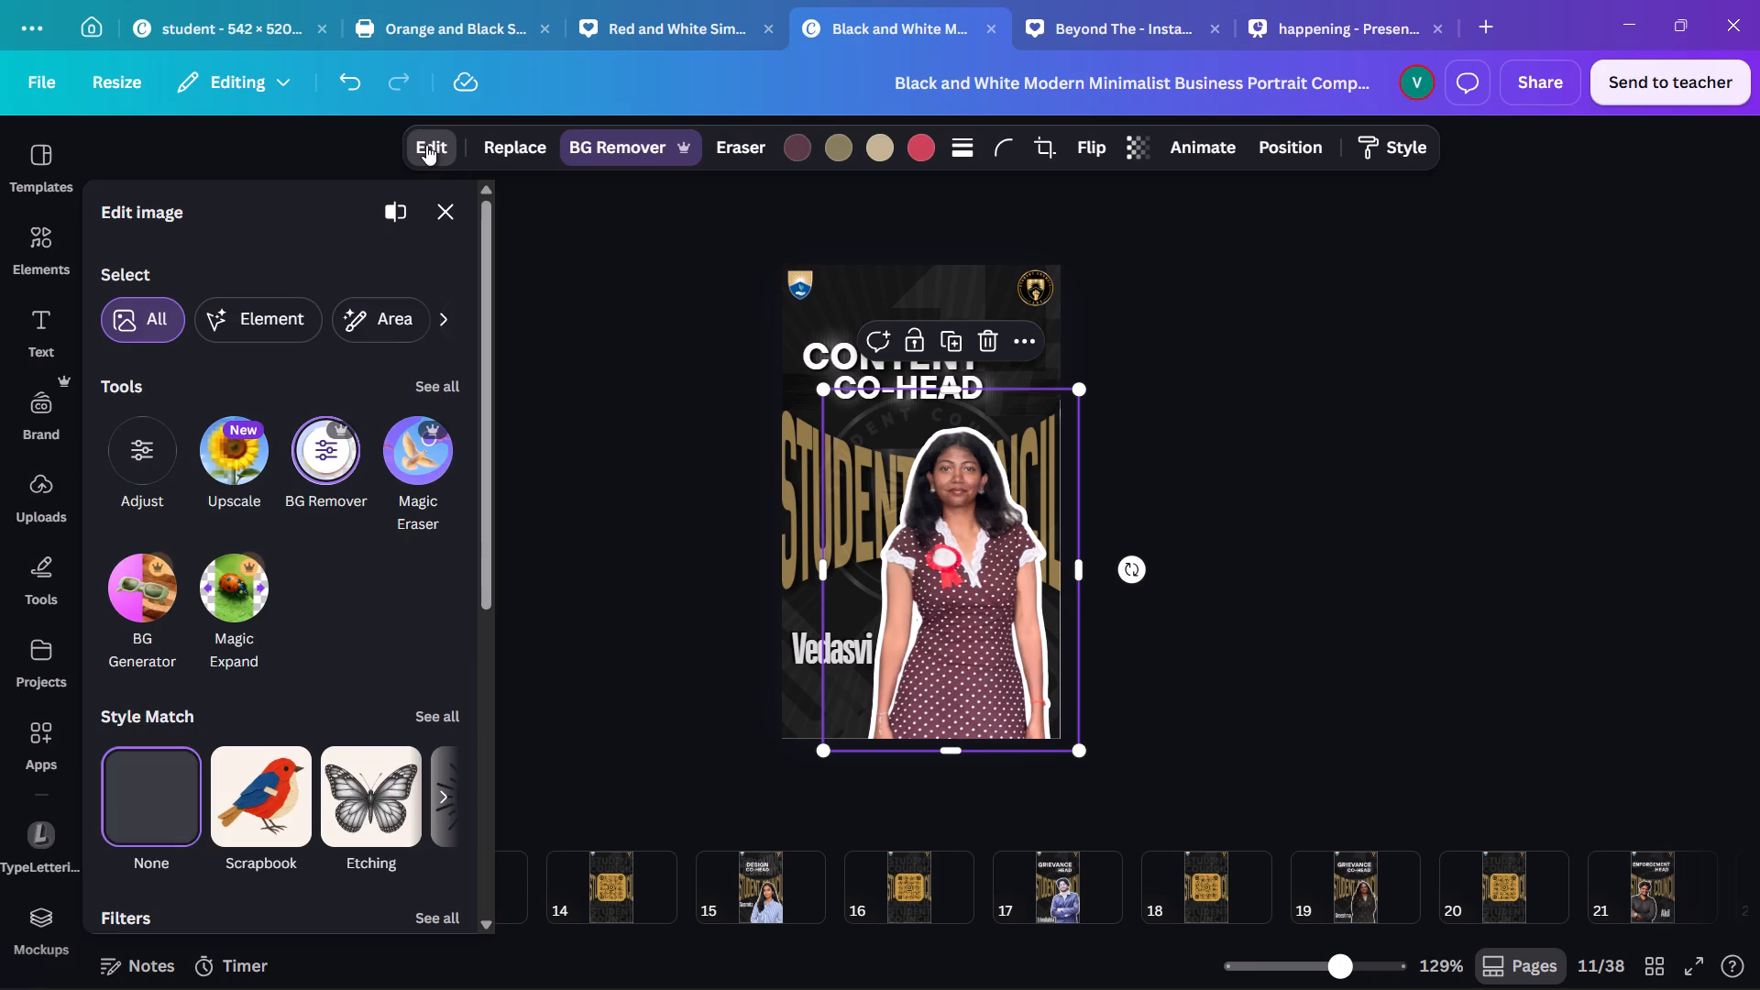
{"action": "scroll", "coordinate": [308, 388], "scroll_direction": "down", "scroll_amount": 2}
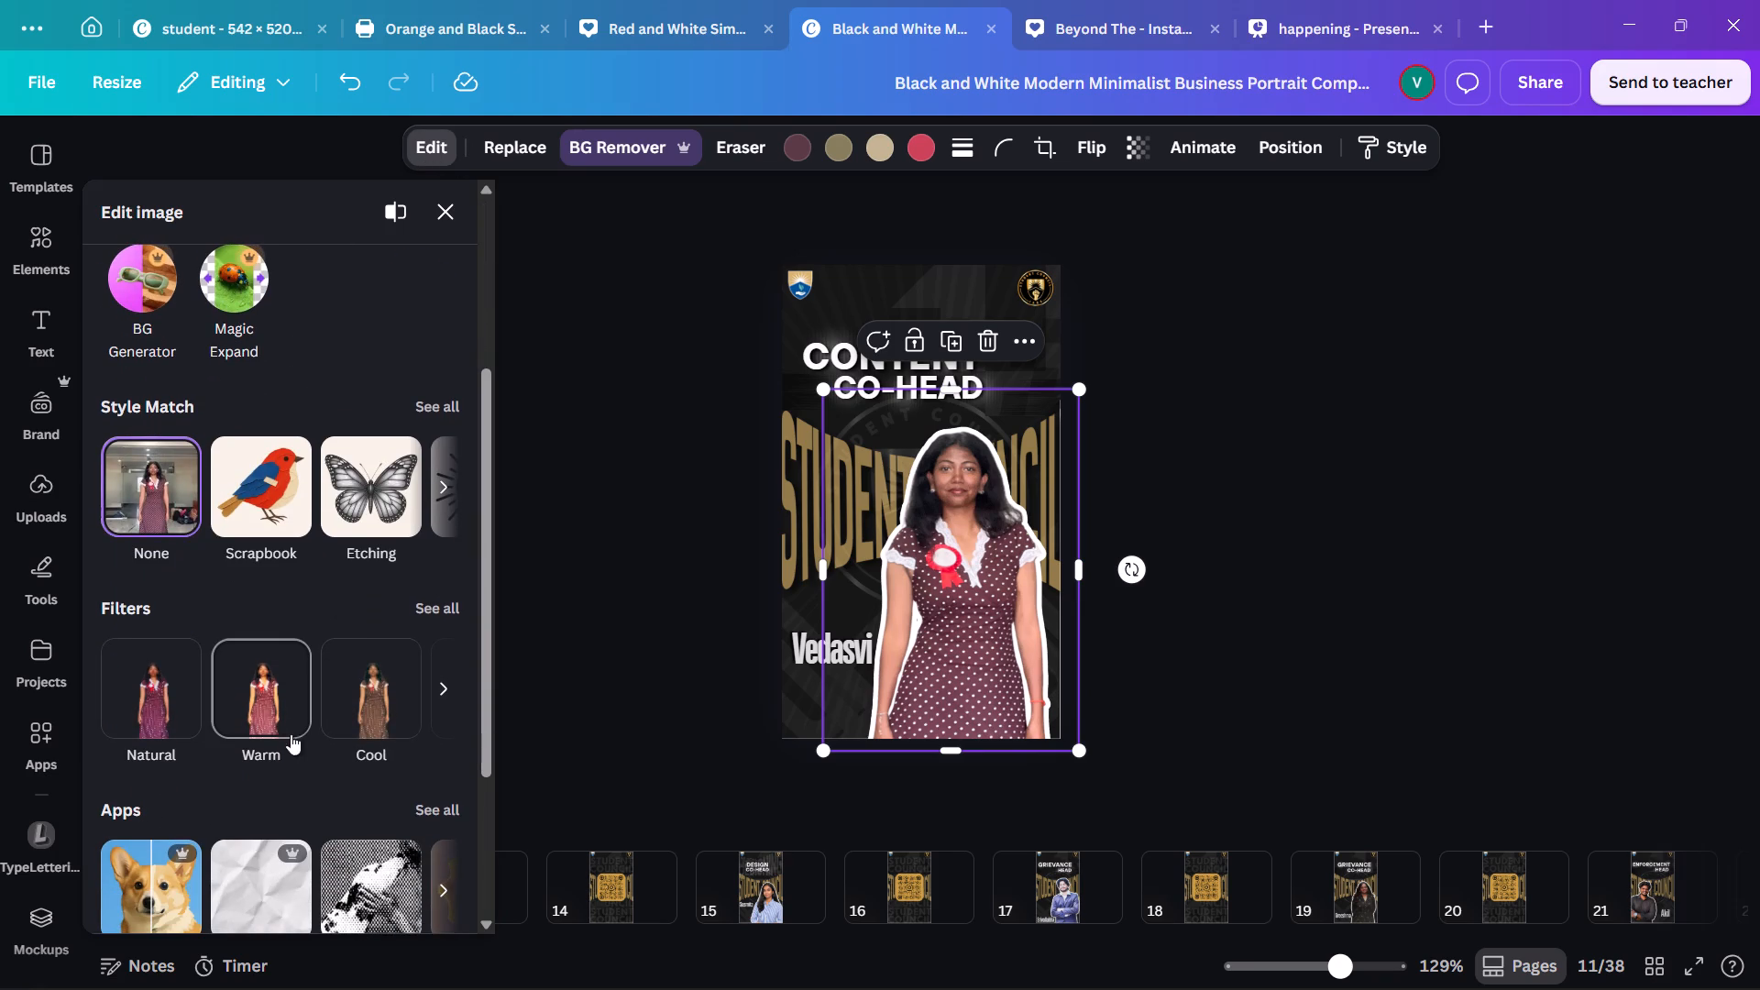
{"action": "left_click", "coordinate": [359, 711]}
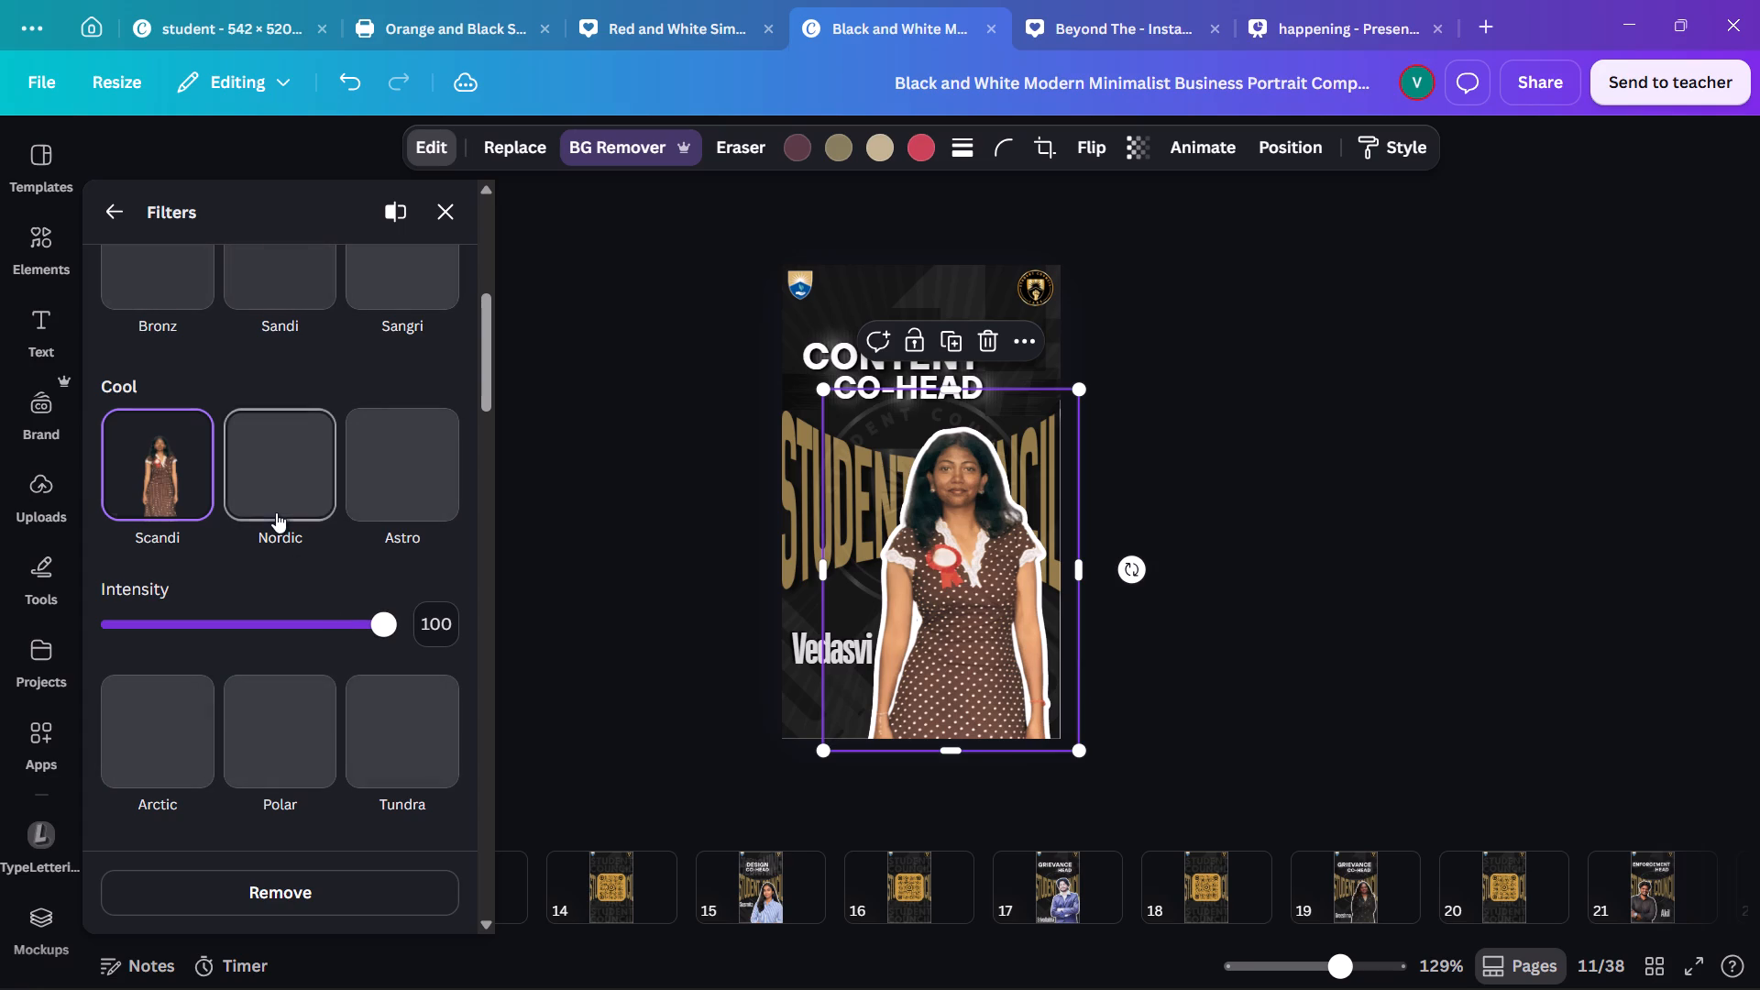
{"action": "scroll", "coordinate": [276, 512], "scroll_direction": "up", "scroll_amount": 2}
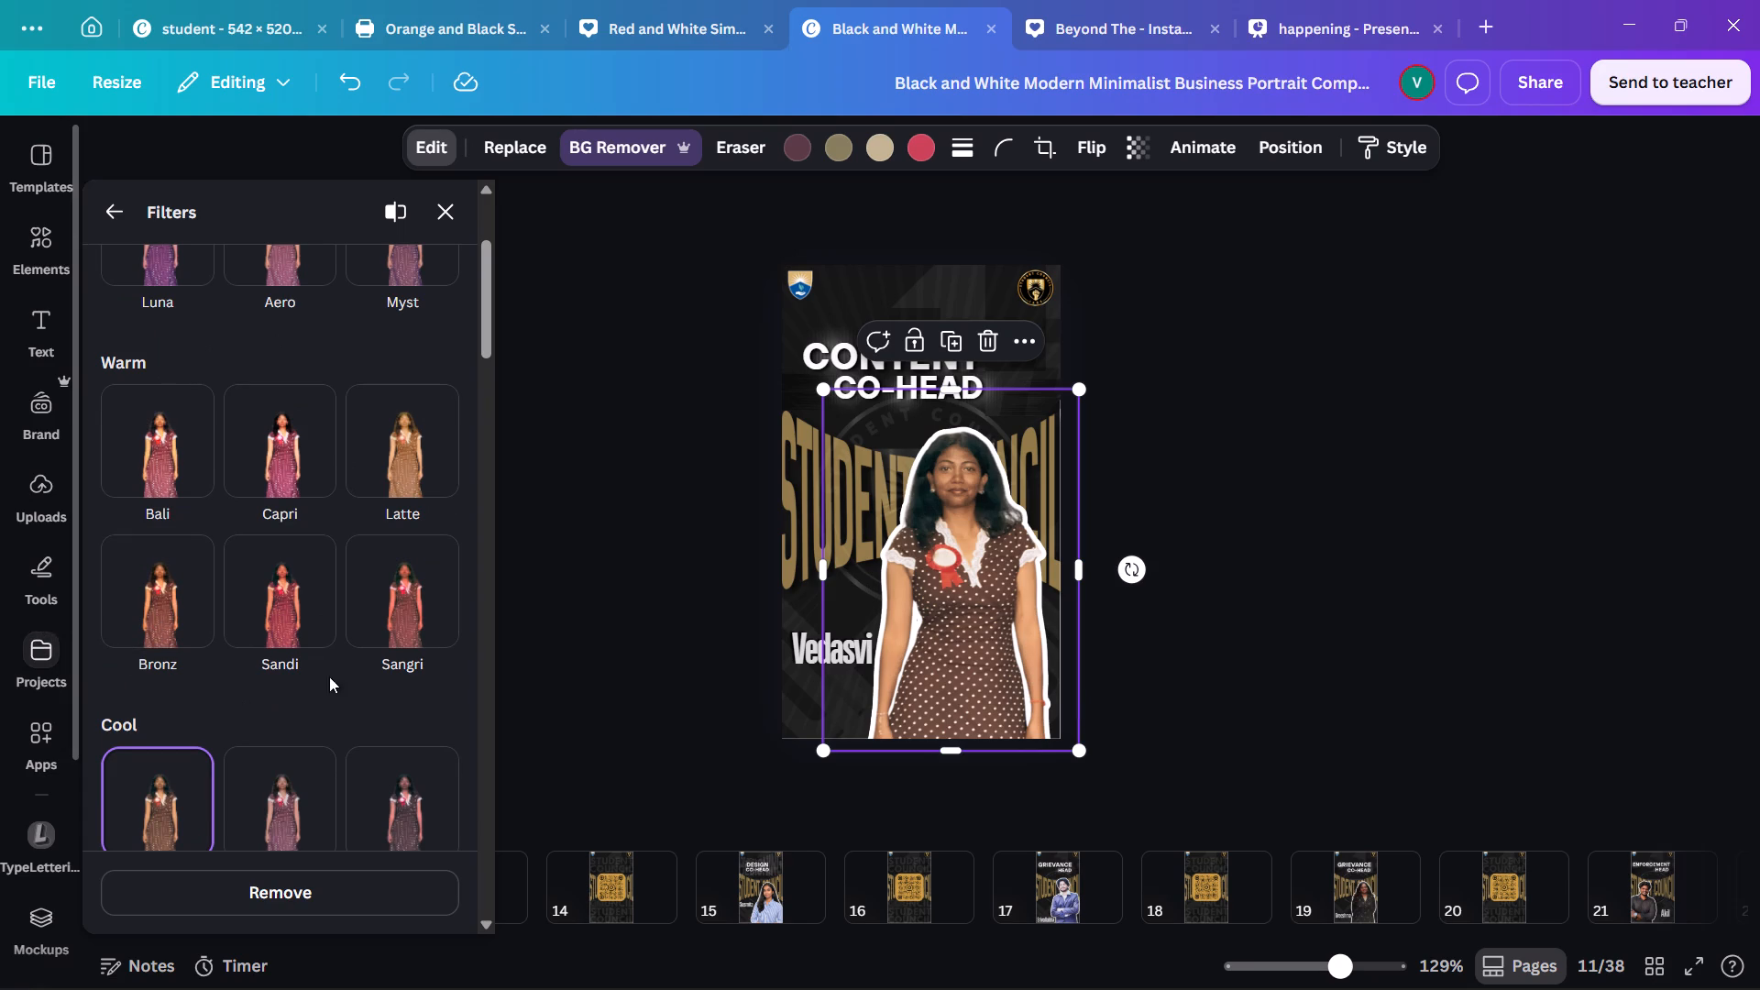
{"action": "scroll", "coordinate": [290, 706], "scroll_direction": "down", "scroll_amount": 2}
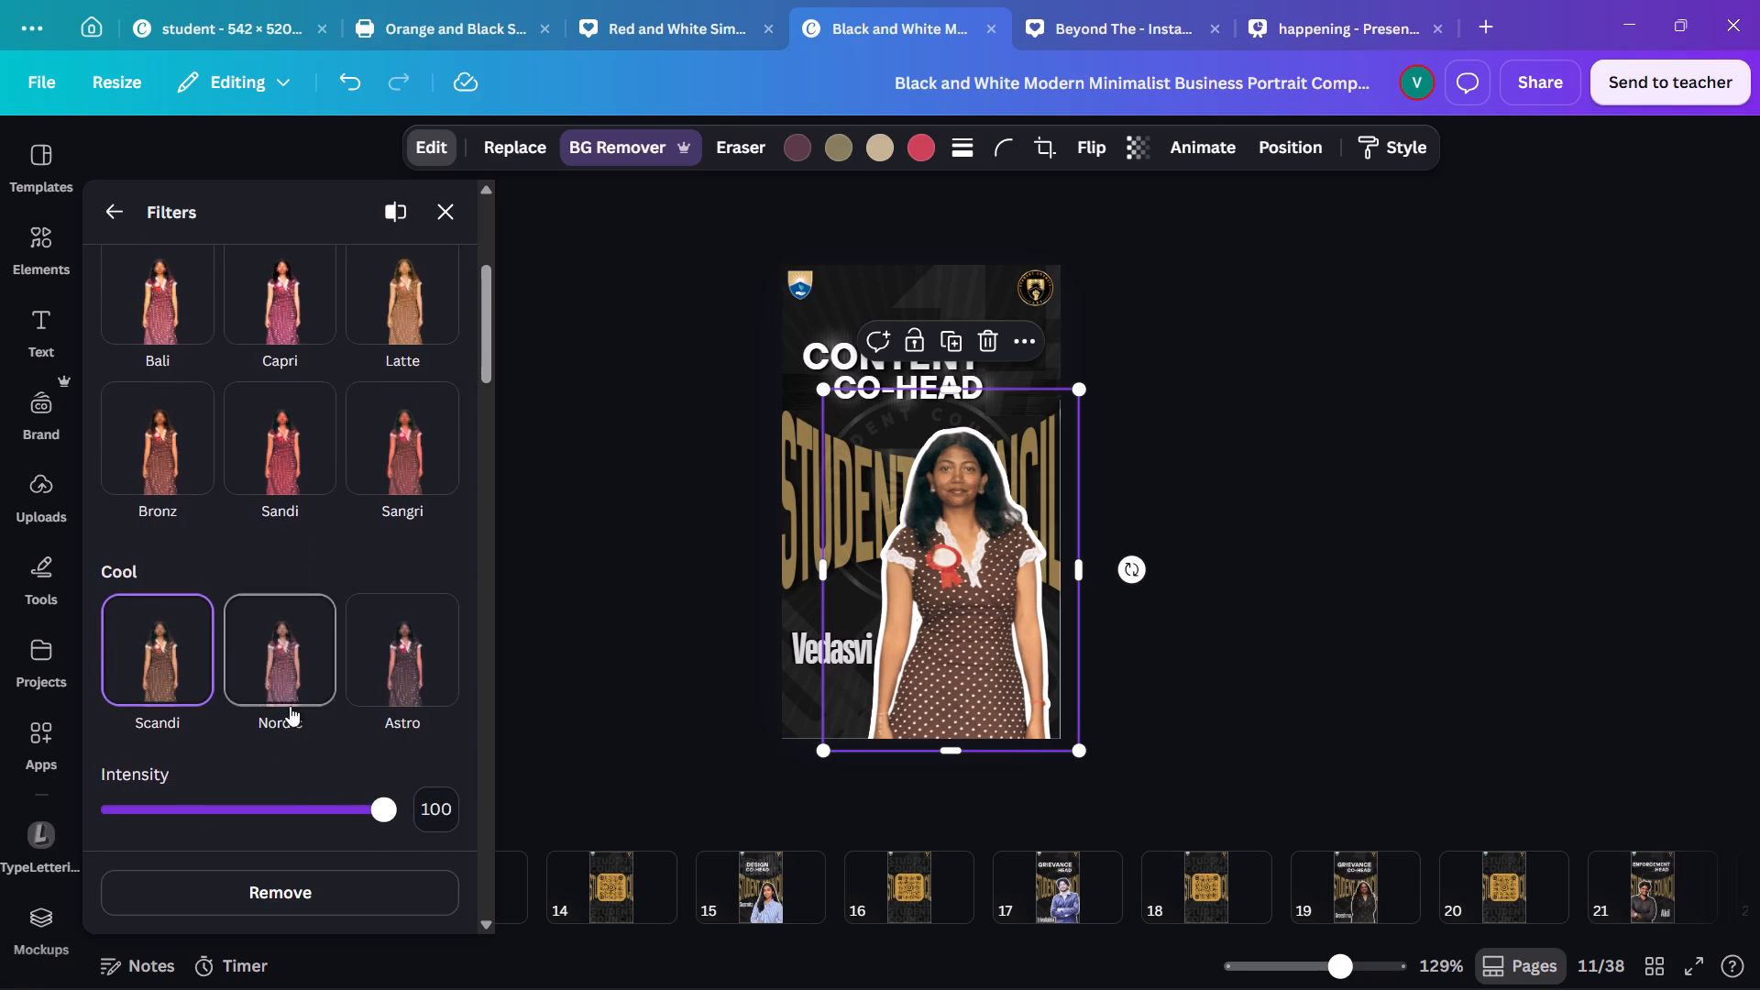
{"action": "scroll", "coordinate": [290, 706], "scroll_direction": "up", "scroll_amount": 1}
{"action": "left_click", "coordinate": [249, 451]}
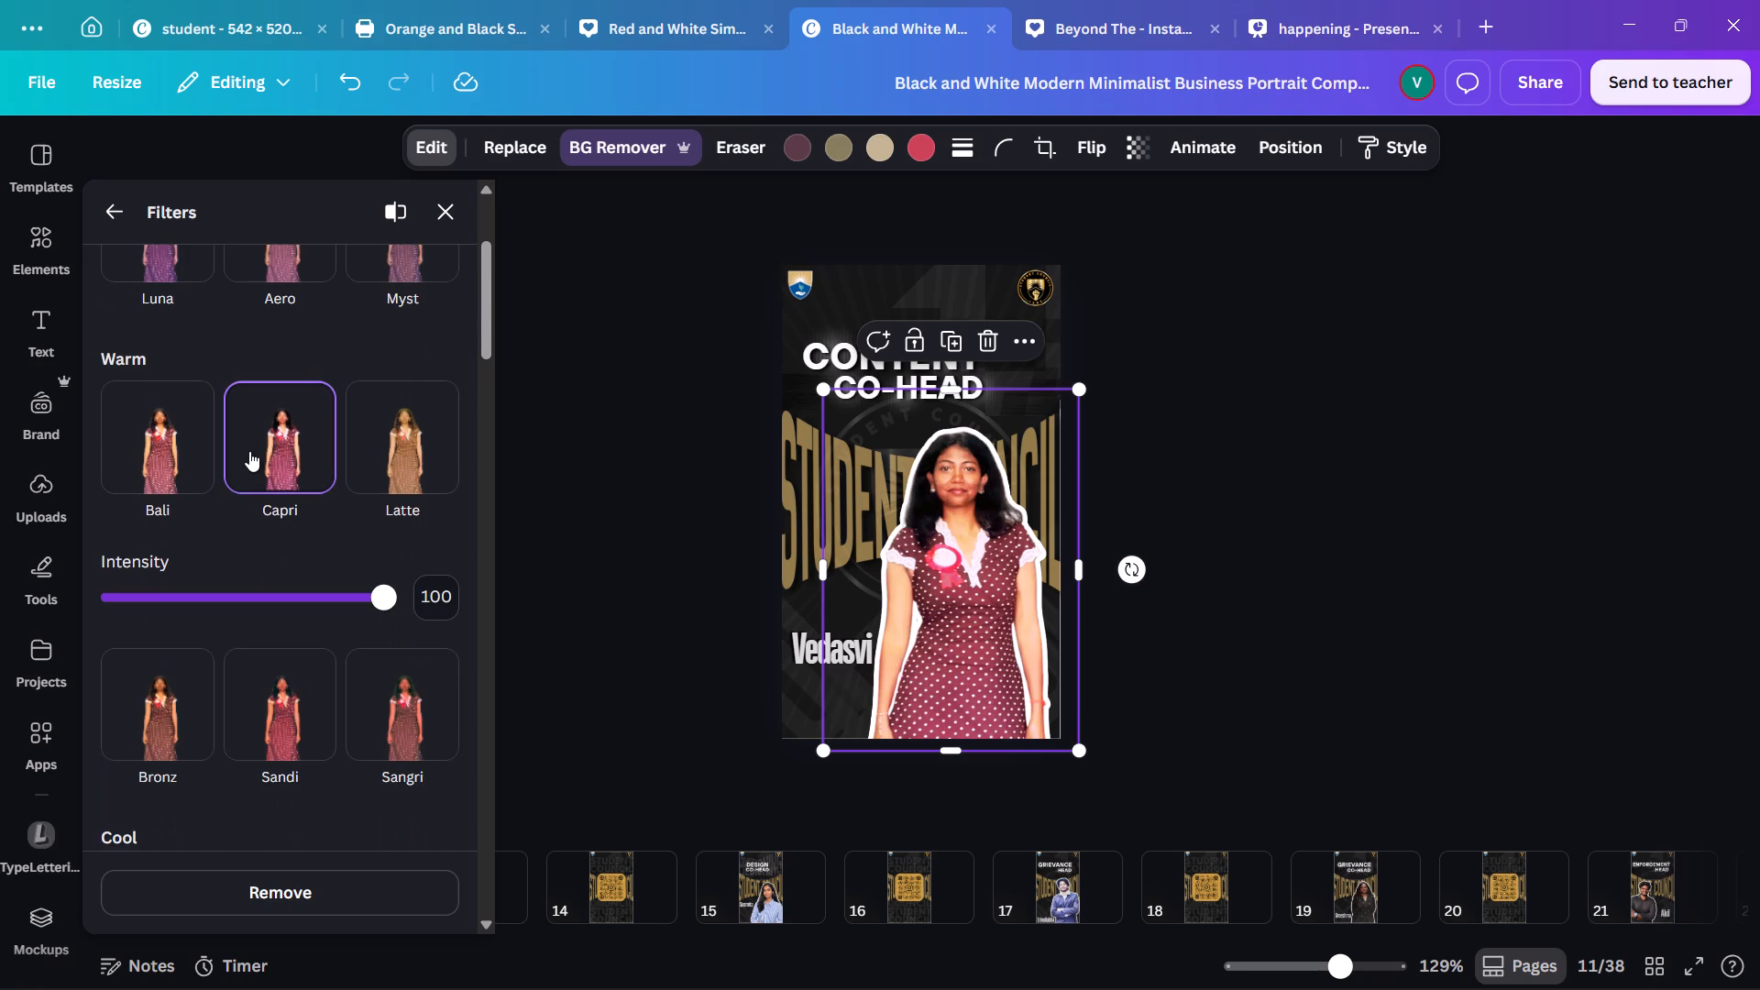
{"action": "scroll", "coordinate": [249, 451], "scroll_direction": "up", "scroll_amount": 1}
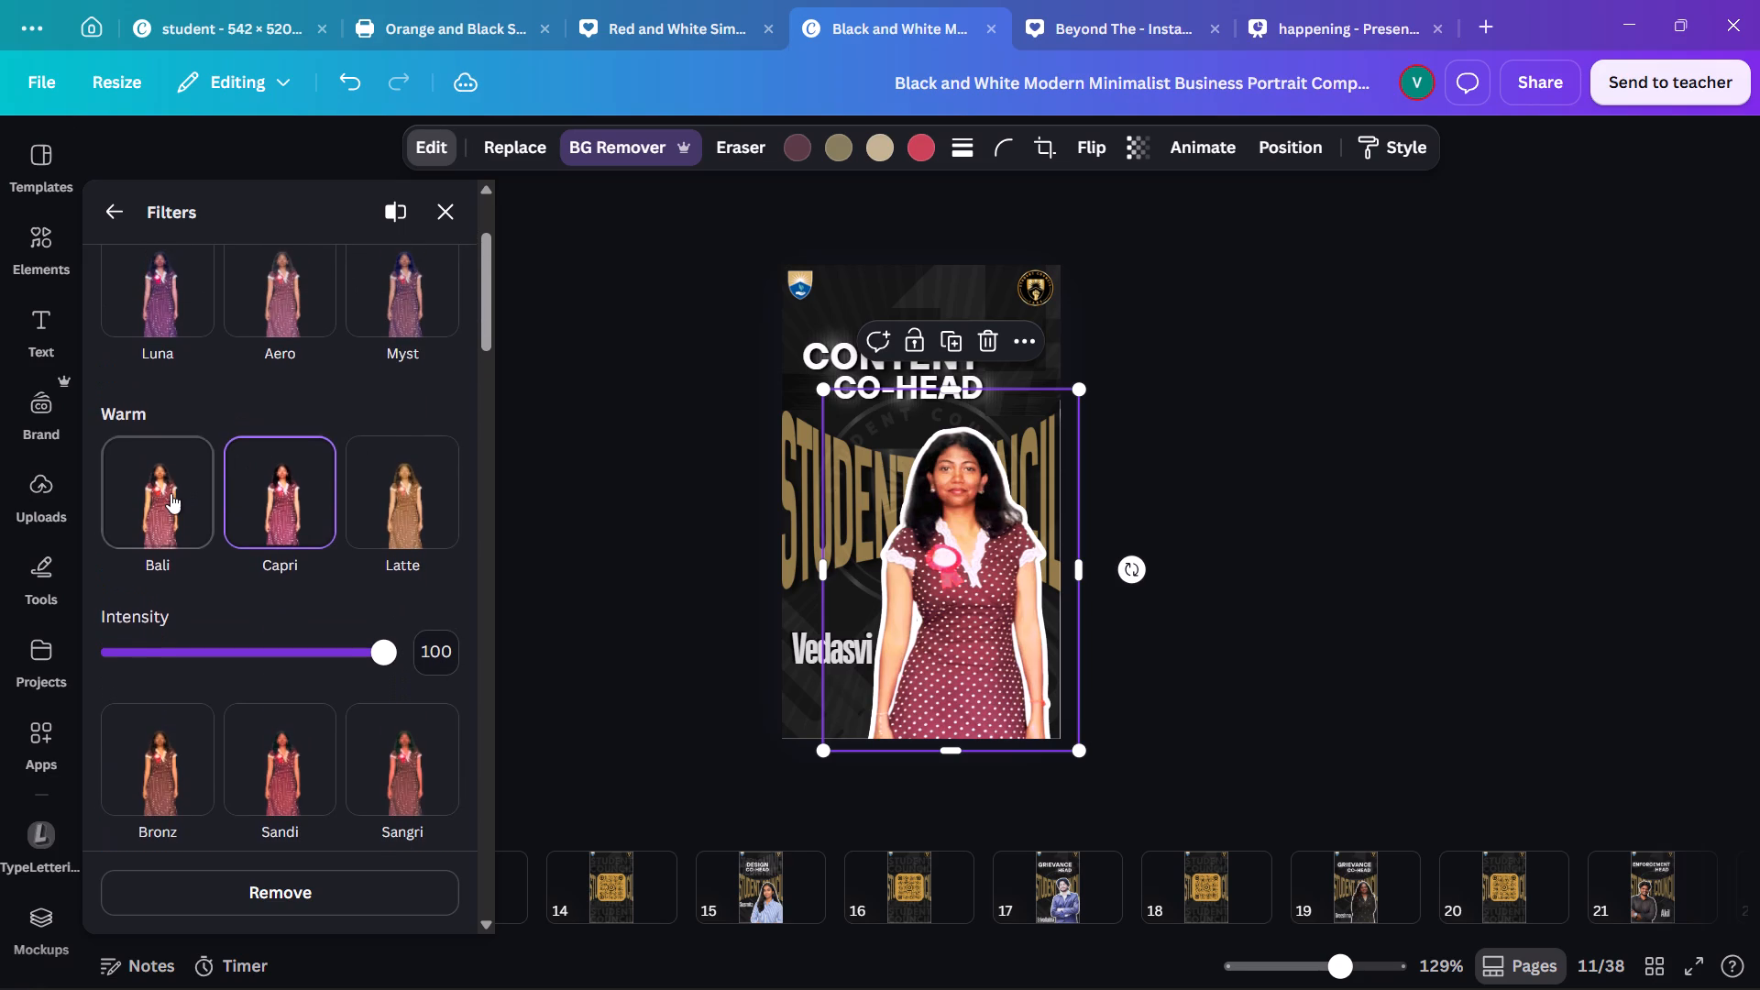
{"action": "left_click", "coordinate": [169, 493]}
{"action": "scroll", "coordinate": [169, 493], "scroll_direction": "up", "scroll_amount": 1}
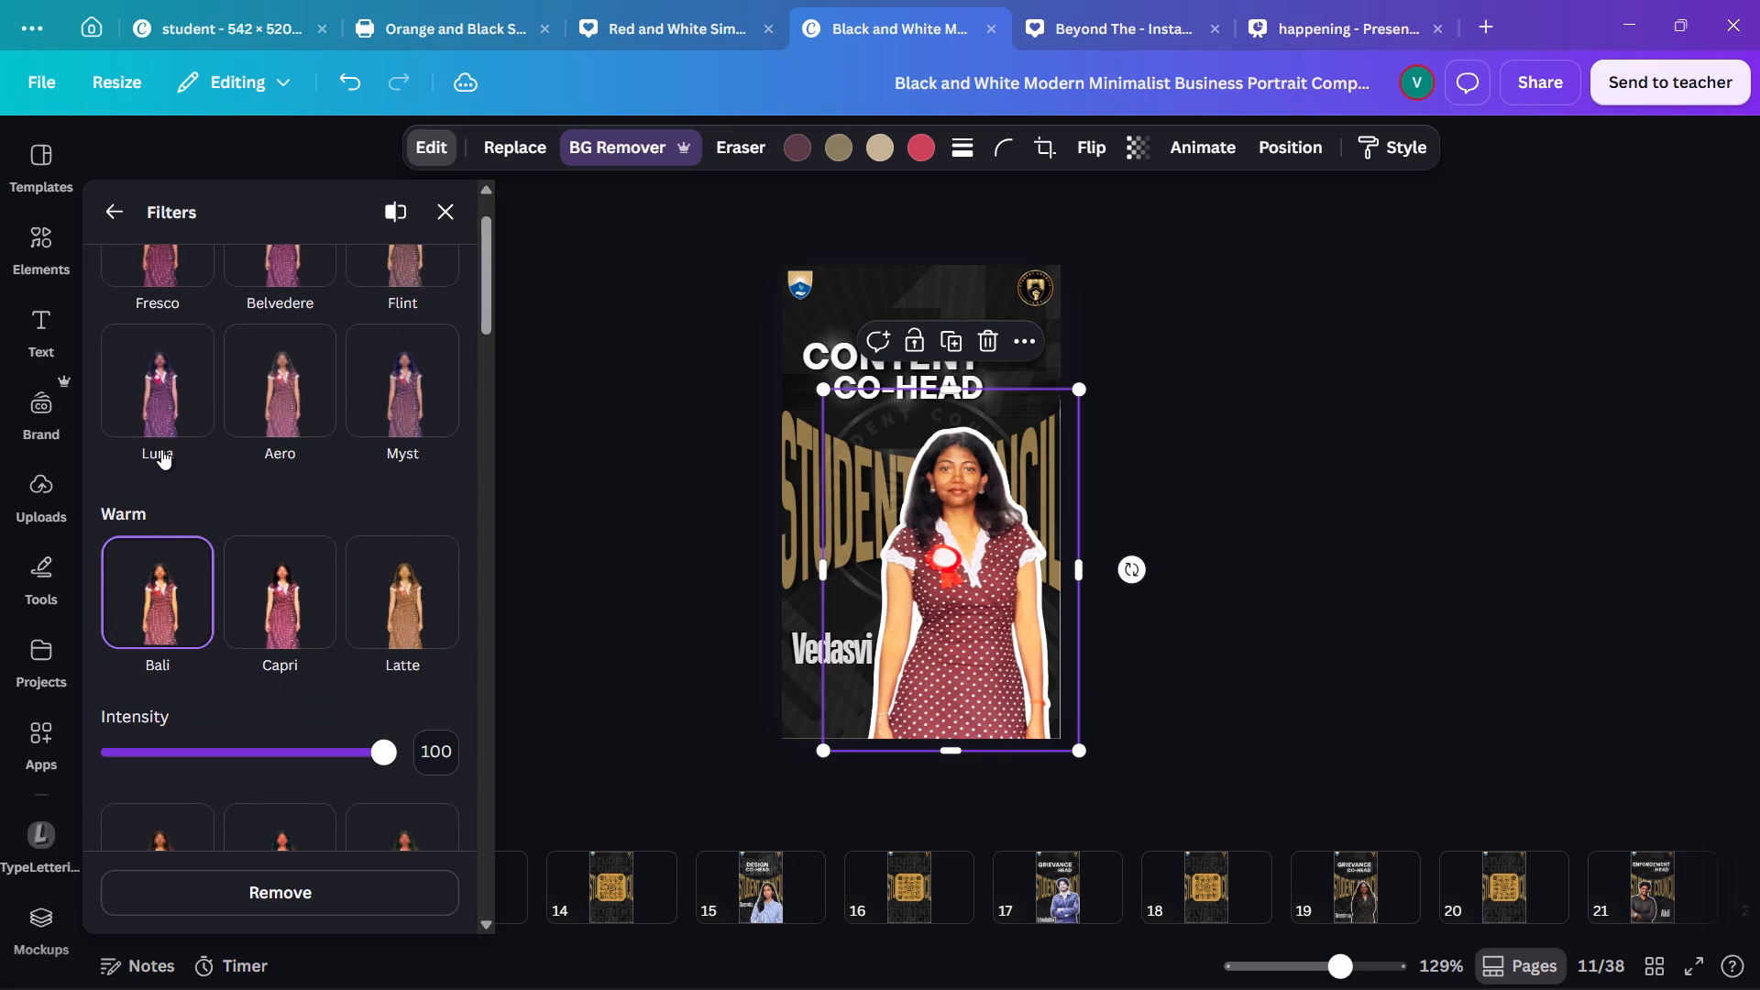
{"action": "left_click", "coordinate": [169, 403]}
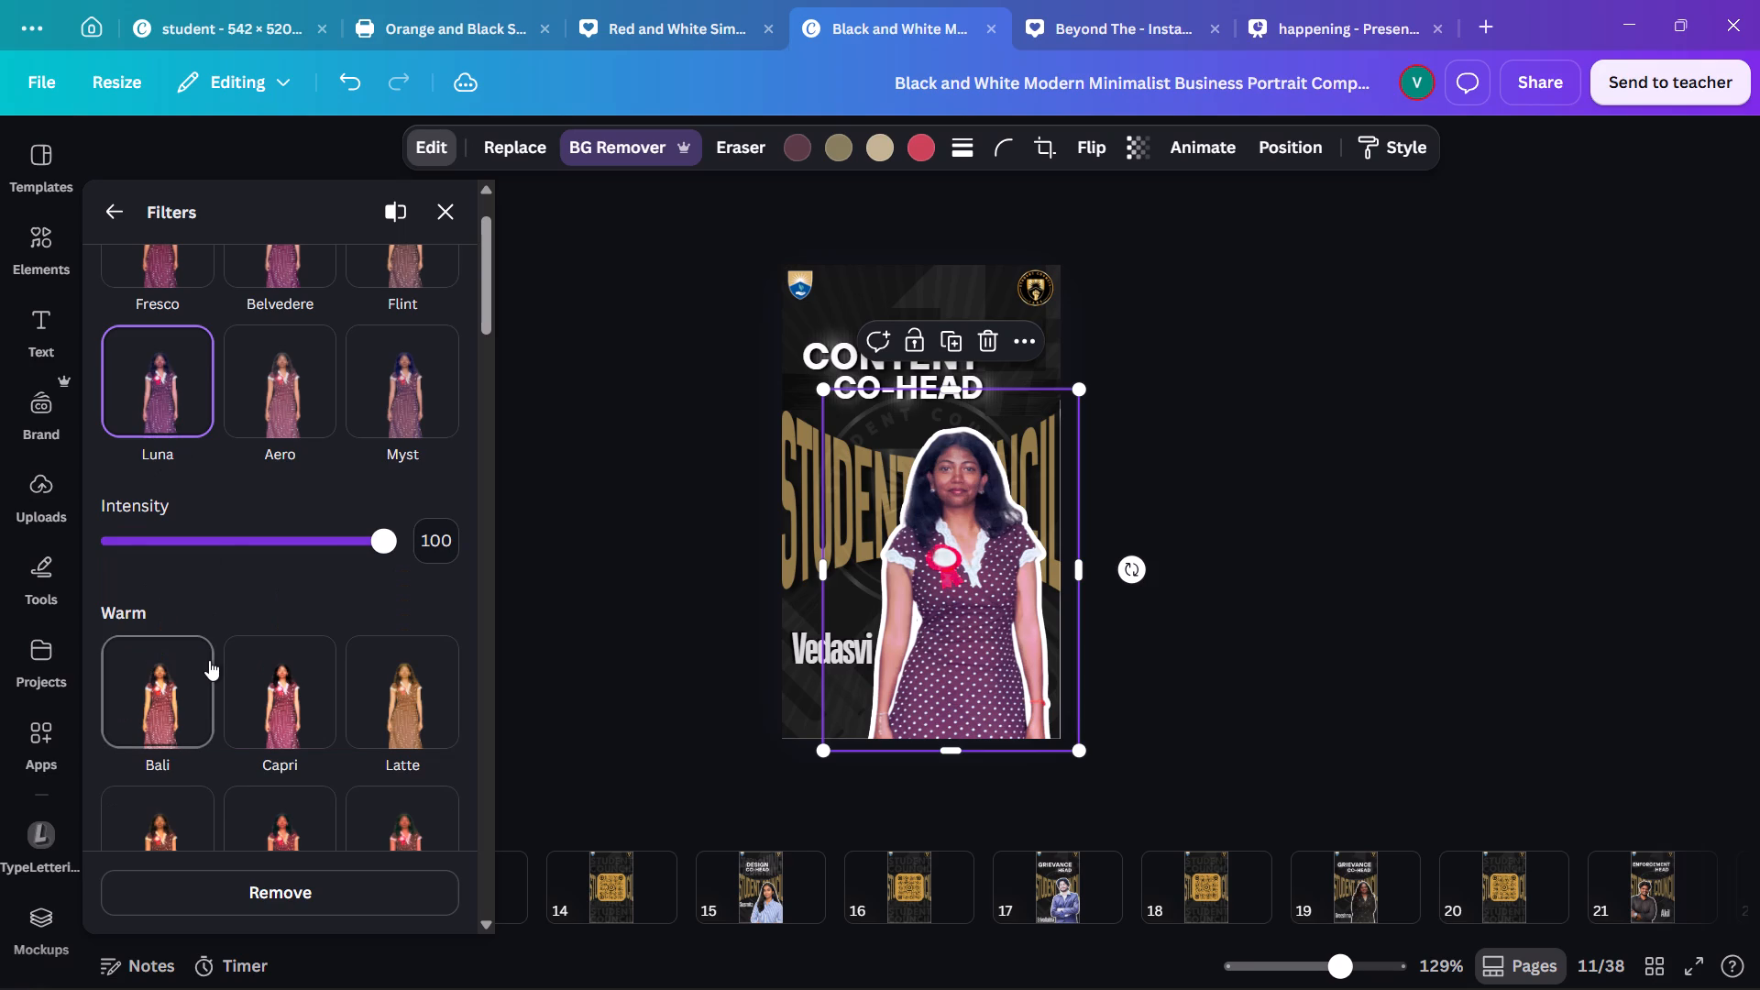
Apply the warm Bali filter to the Content Co-Head portrait with an intensity of 81.
{"action": "left_click", "coordinate": [209, 660]}
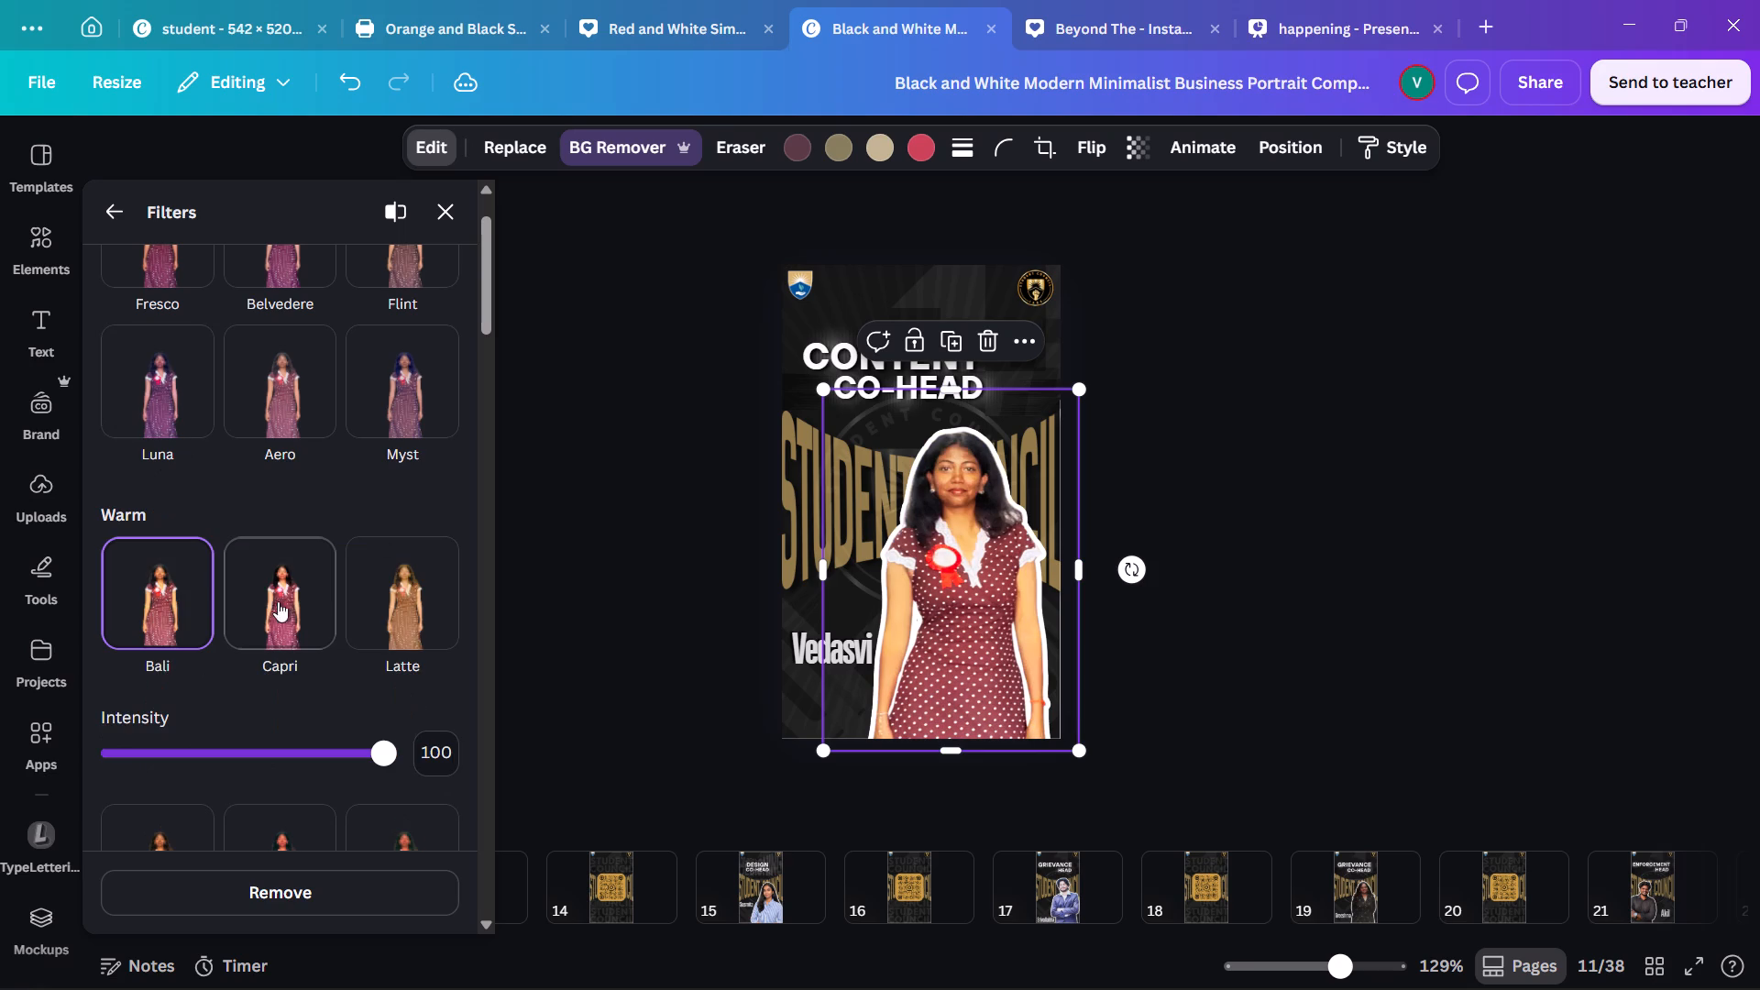
{"action": "left_click_drag", "start_coordinate": [381, 757], "coordinate": [434, 757]}
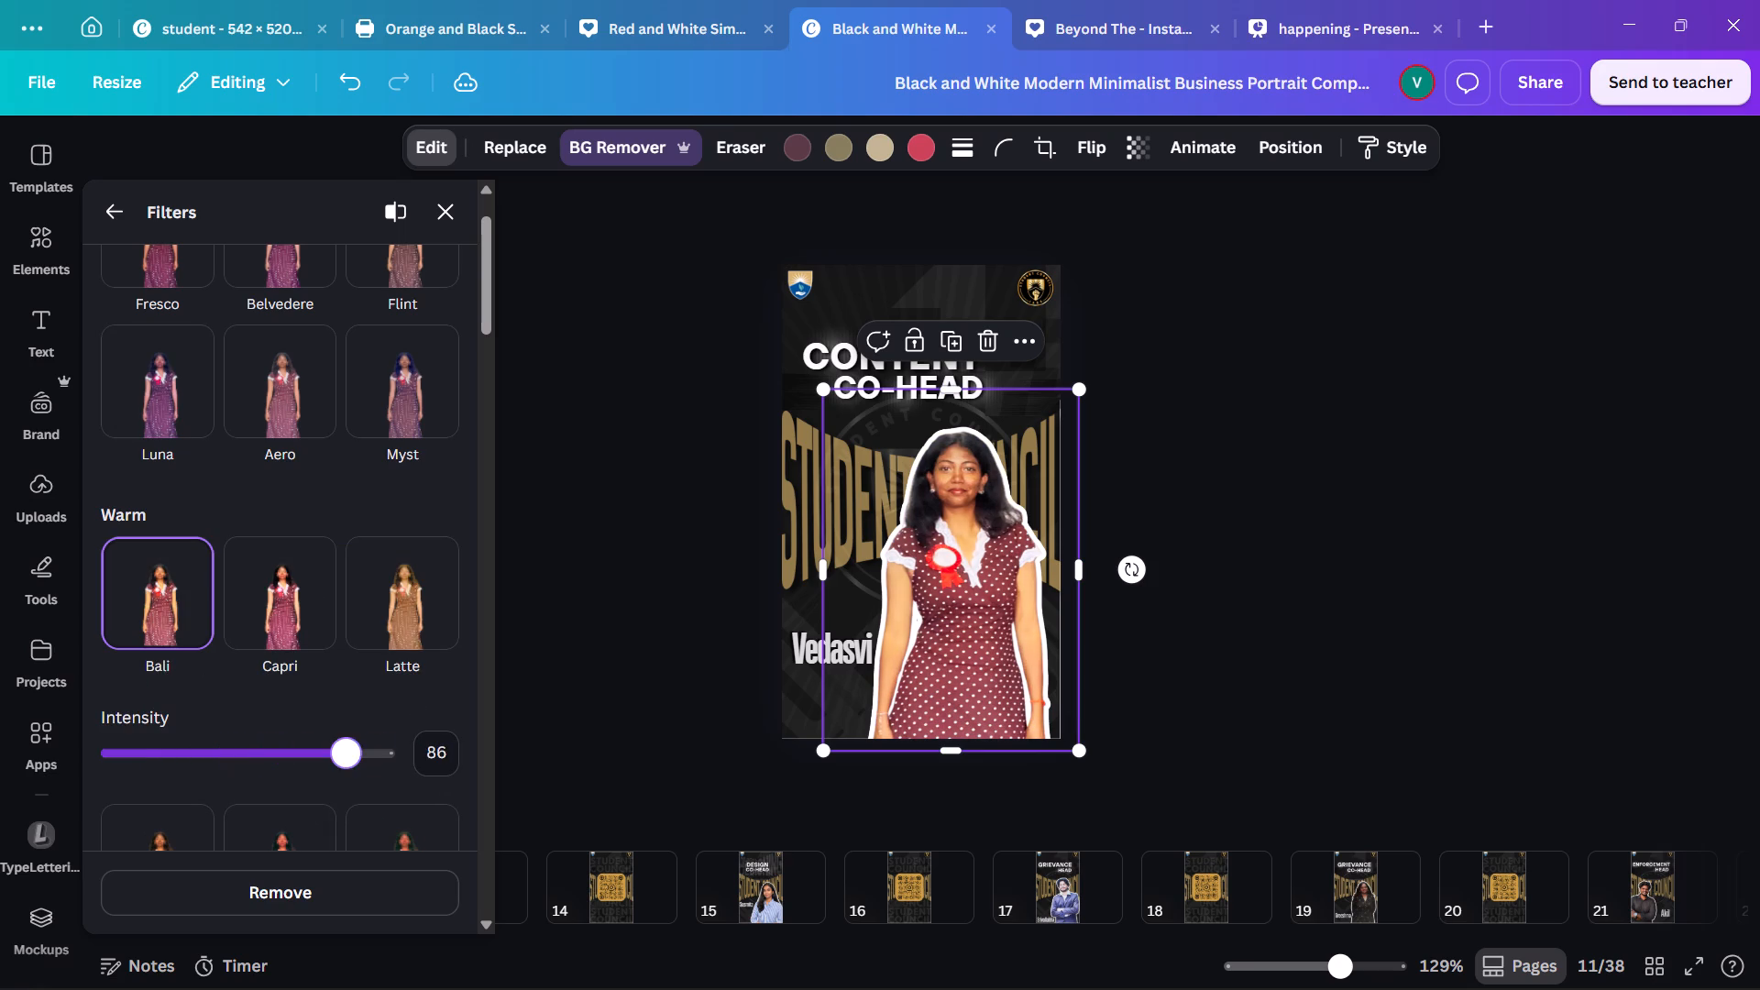
{"action": "left_click_drag", "start_coordinate": [434, 757], "coordinate": [328, 755]}
{"action": "left_click", "coordinate": [706, 710]}
{"action": "left_click", "coordinate": [706, 710]}
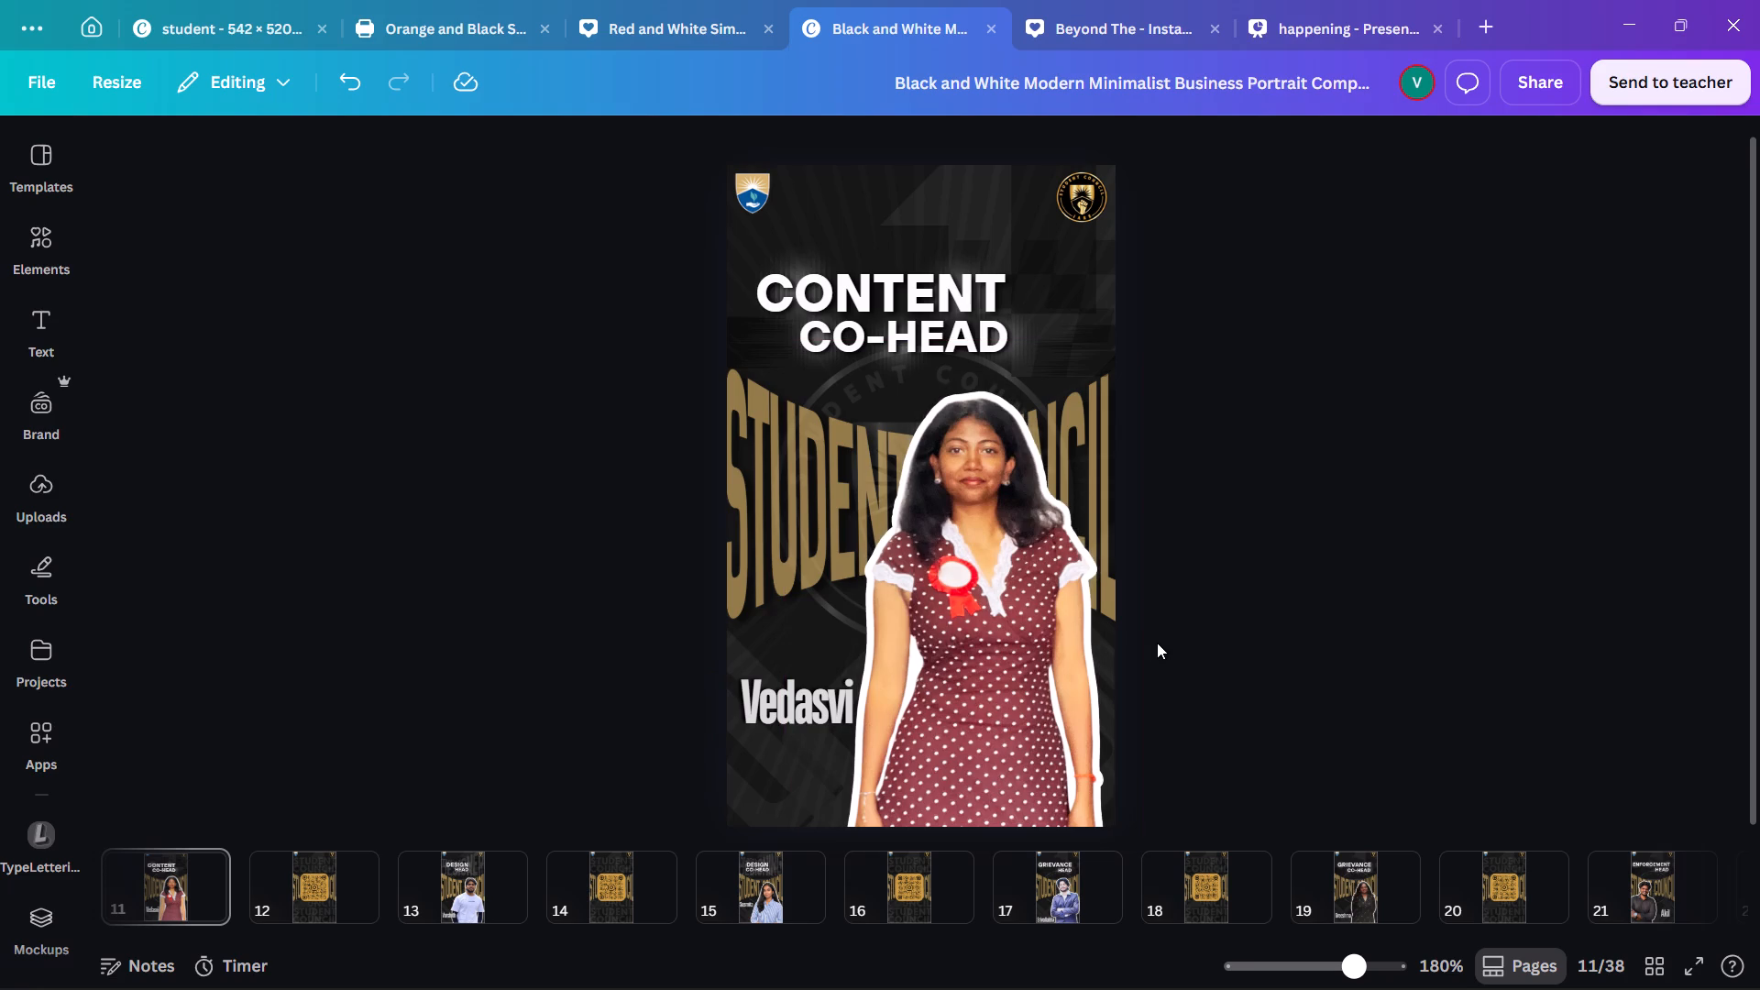
Reduce the intensity of the portrait's Bali filter to 76.
{"action": "left_click", "coordinate": [964, 648]}
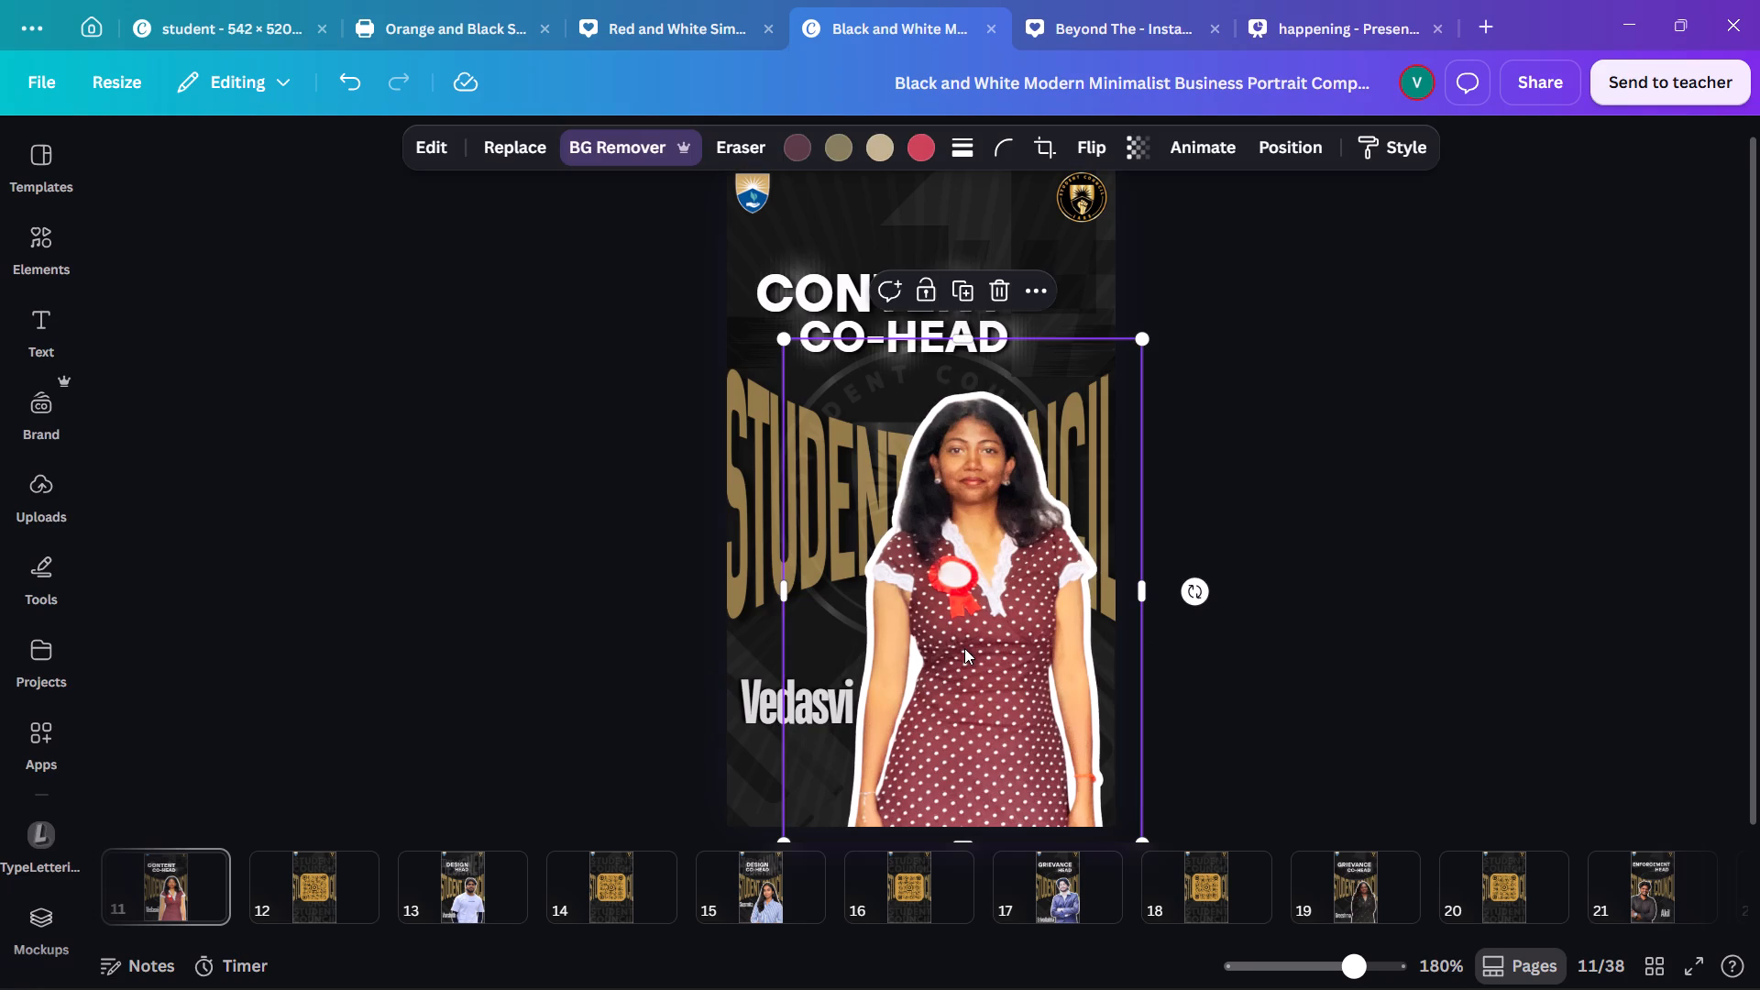
{"action": "left_click", "coordinate": [982, 596]}
{"action": "left_click", "coordinate": [1015, 585]}
{"action": "left_click", "coordinate": [429, 147]}
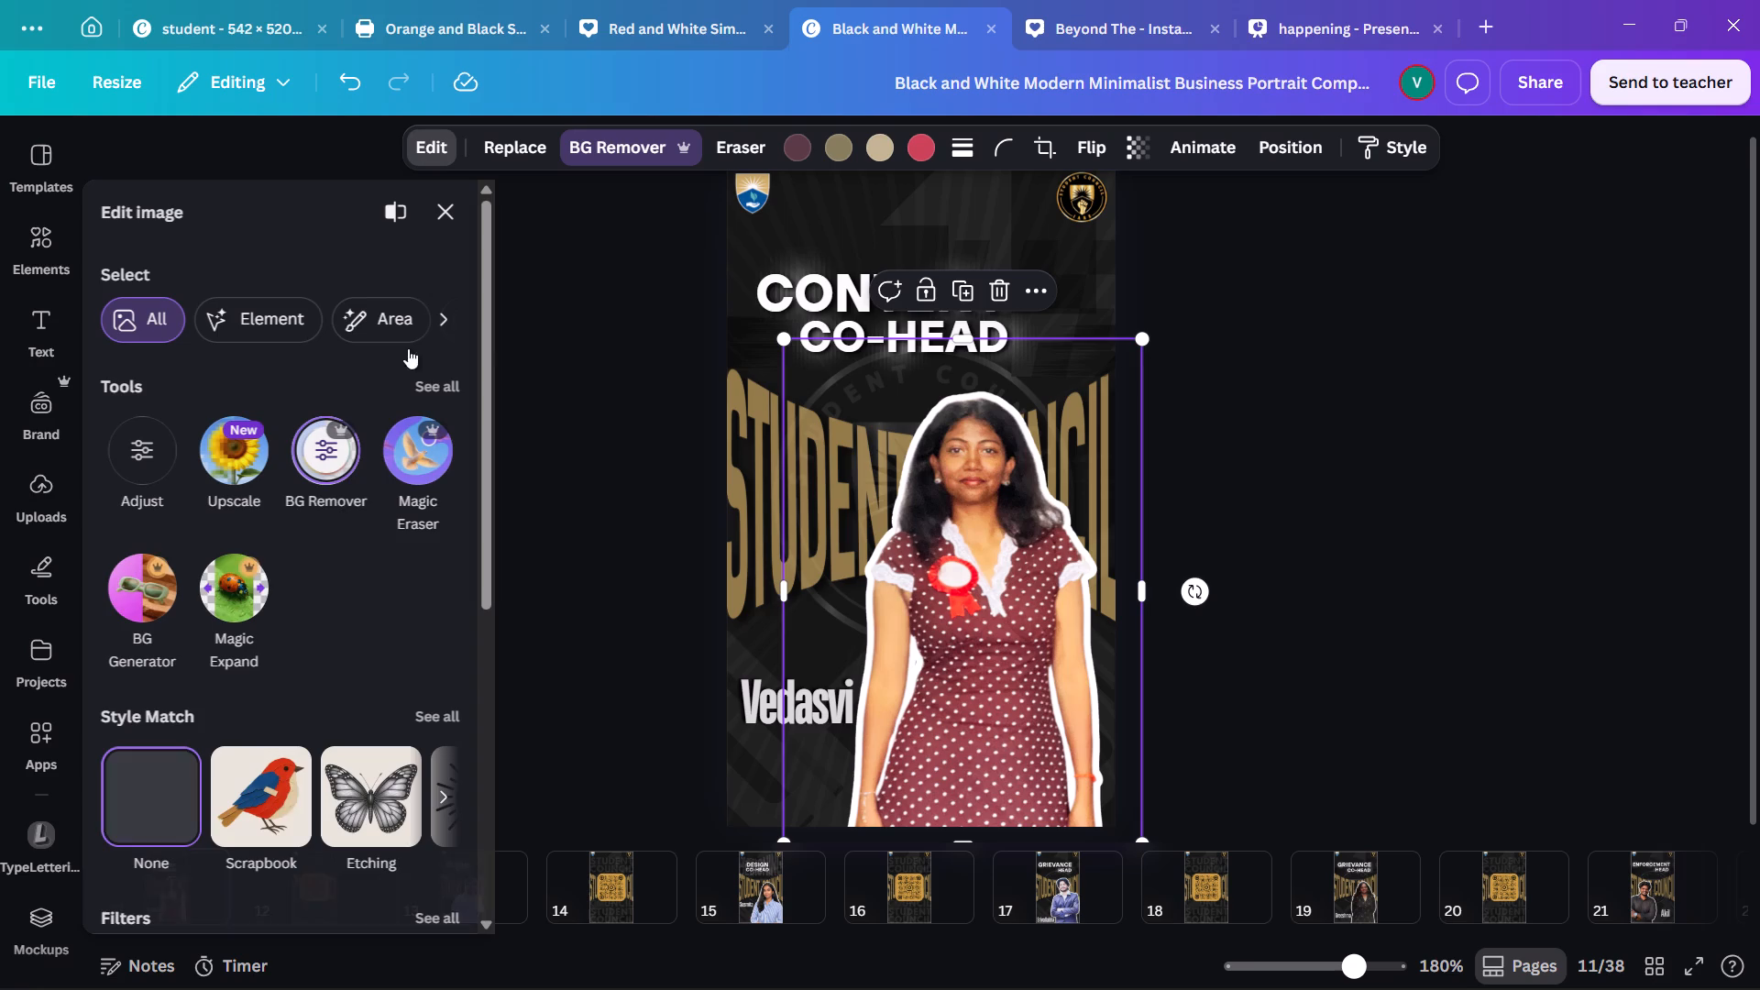
{"action": "scroll", "coordinate": [162, 817], "scroll_direction": "down", "scroll_amount": 2}
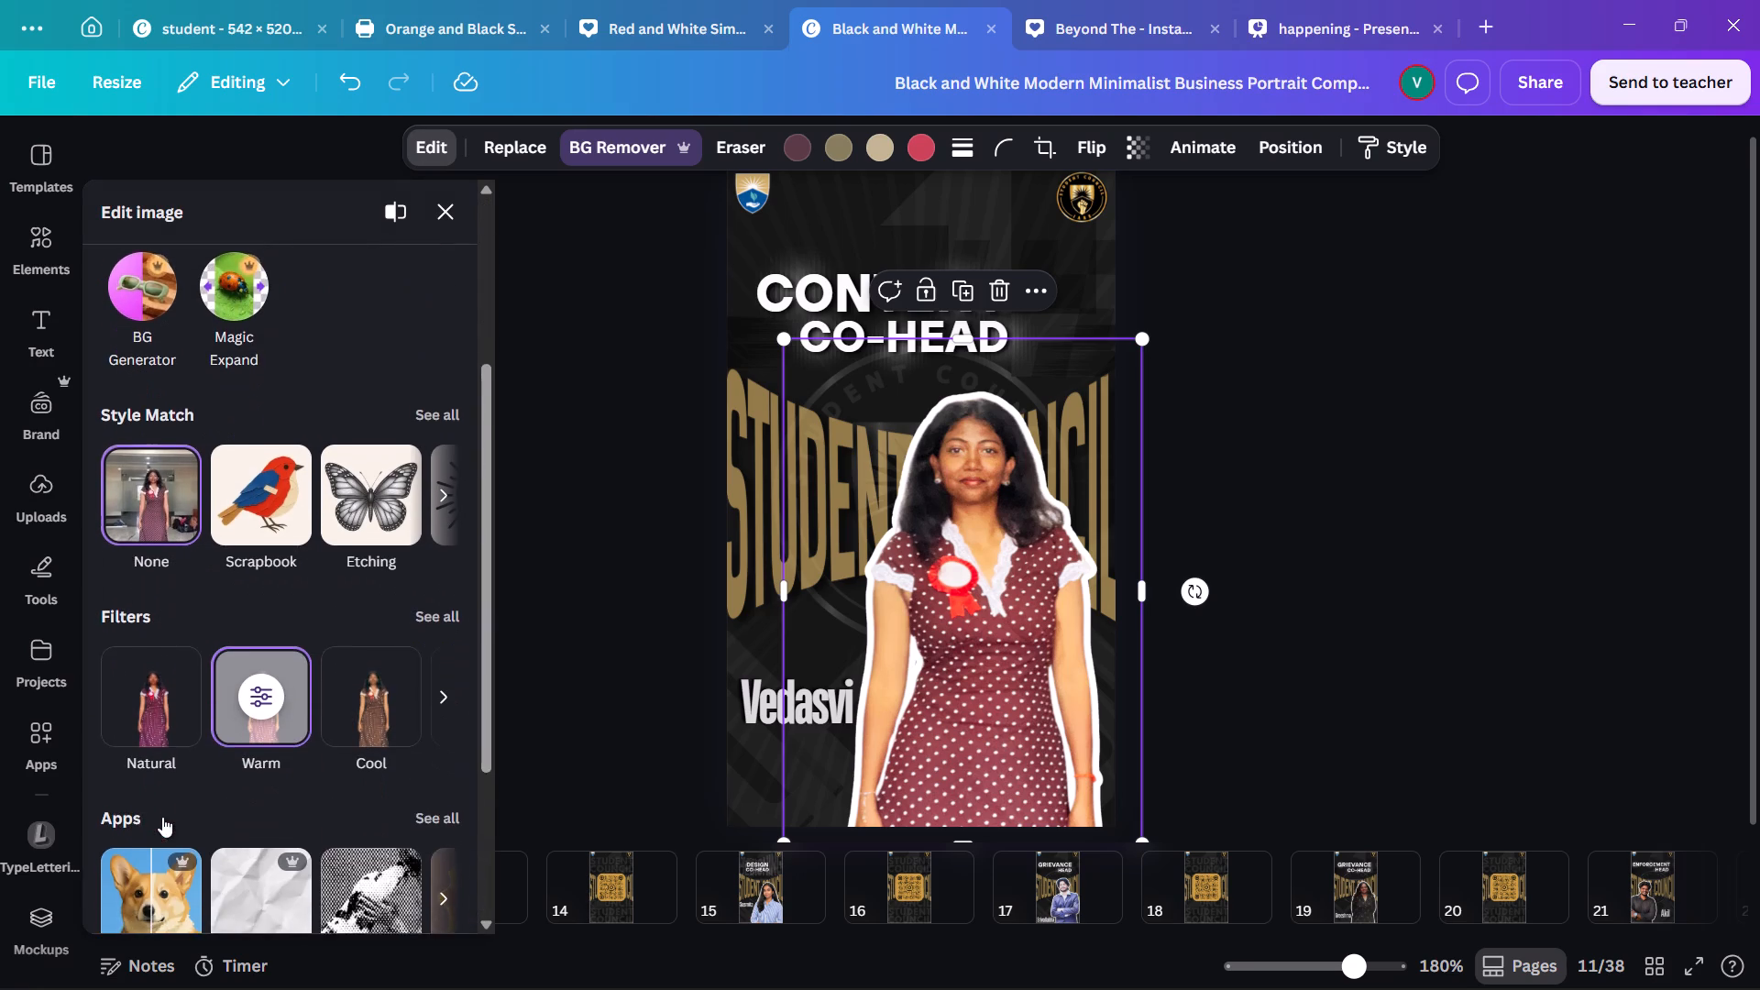
{"action": "scroll", "coordinate": [162, 817], "scroll_direction": "down", "scroll_amount": 2}
{"action": "left_click", "coordinate": [268, 595]}
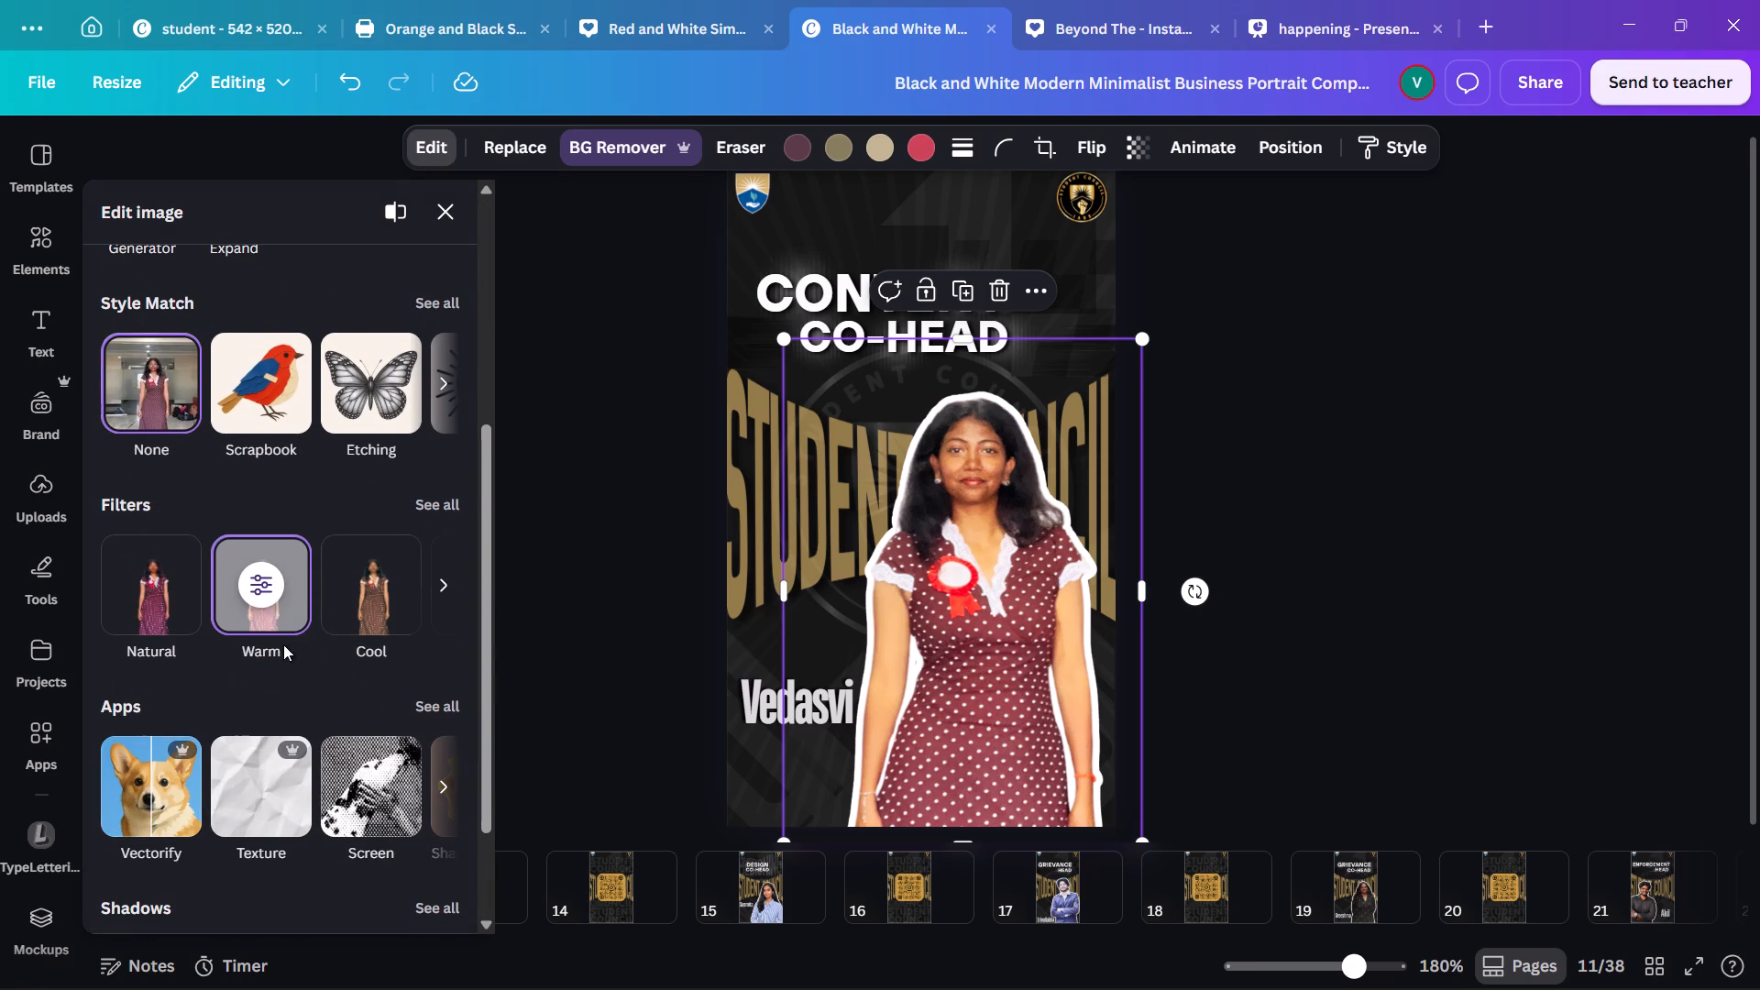
{"action": "left_click", "coordinate": [322, 706]}
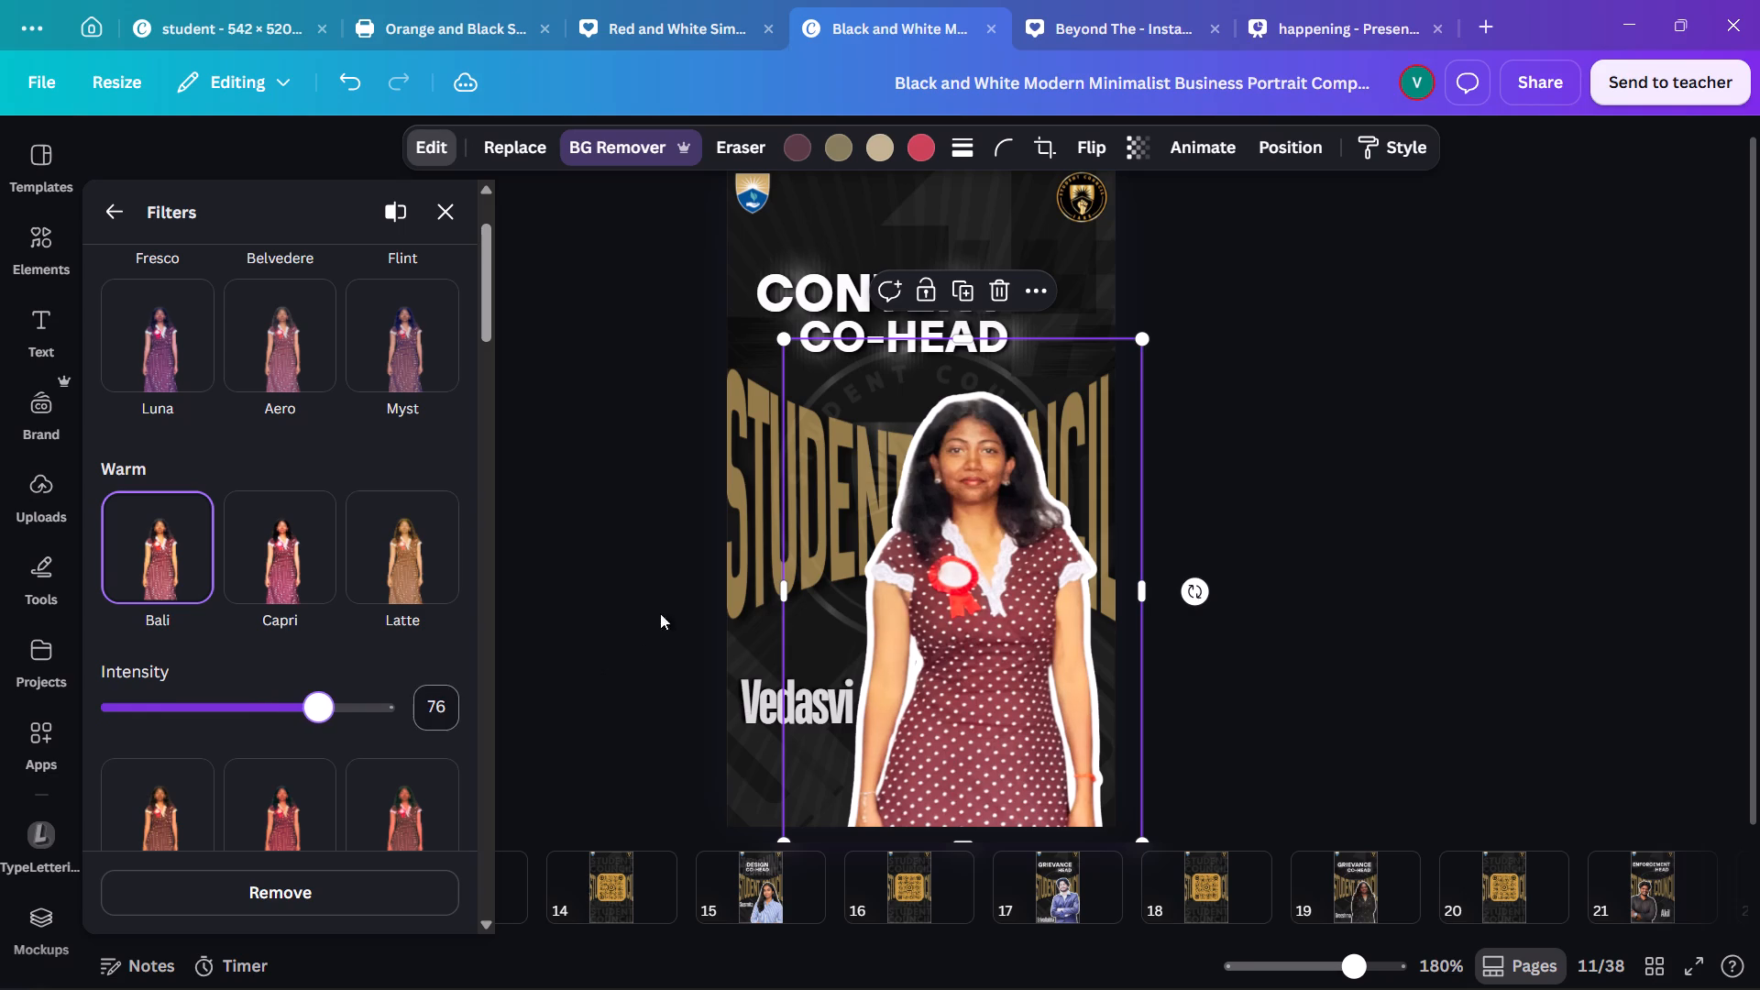
{"action": "left_click", "coordinate": [657, 570]}
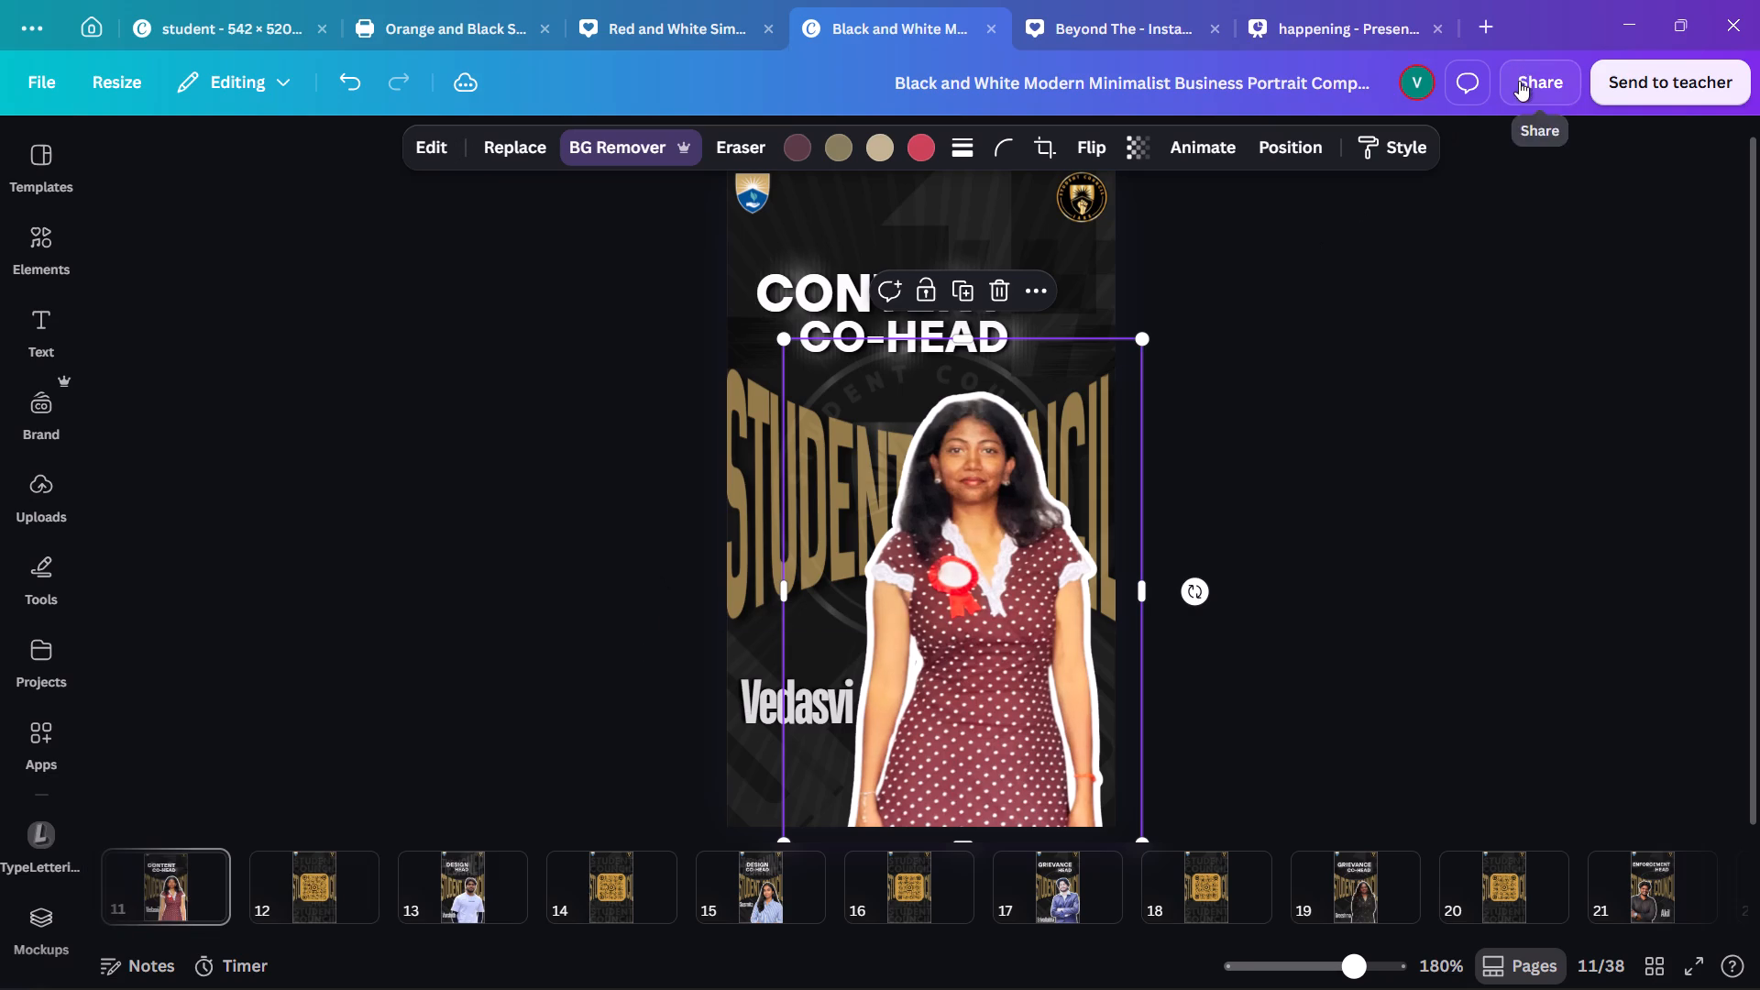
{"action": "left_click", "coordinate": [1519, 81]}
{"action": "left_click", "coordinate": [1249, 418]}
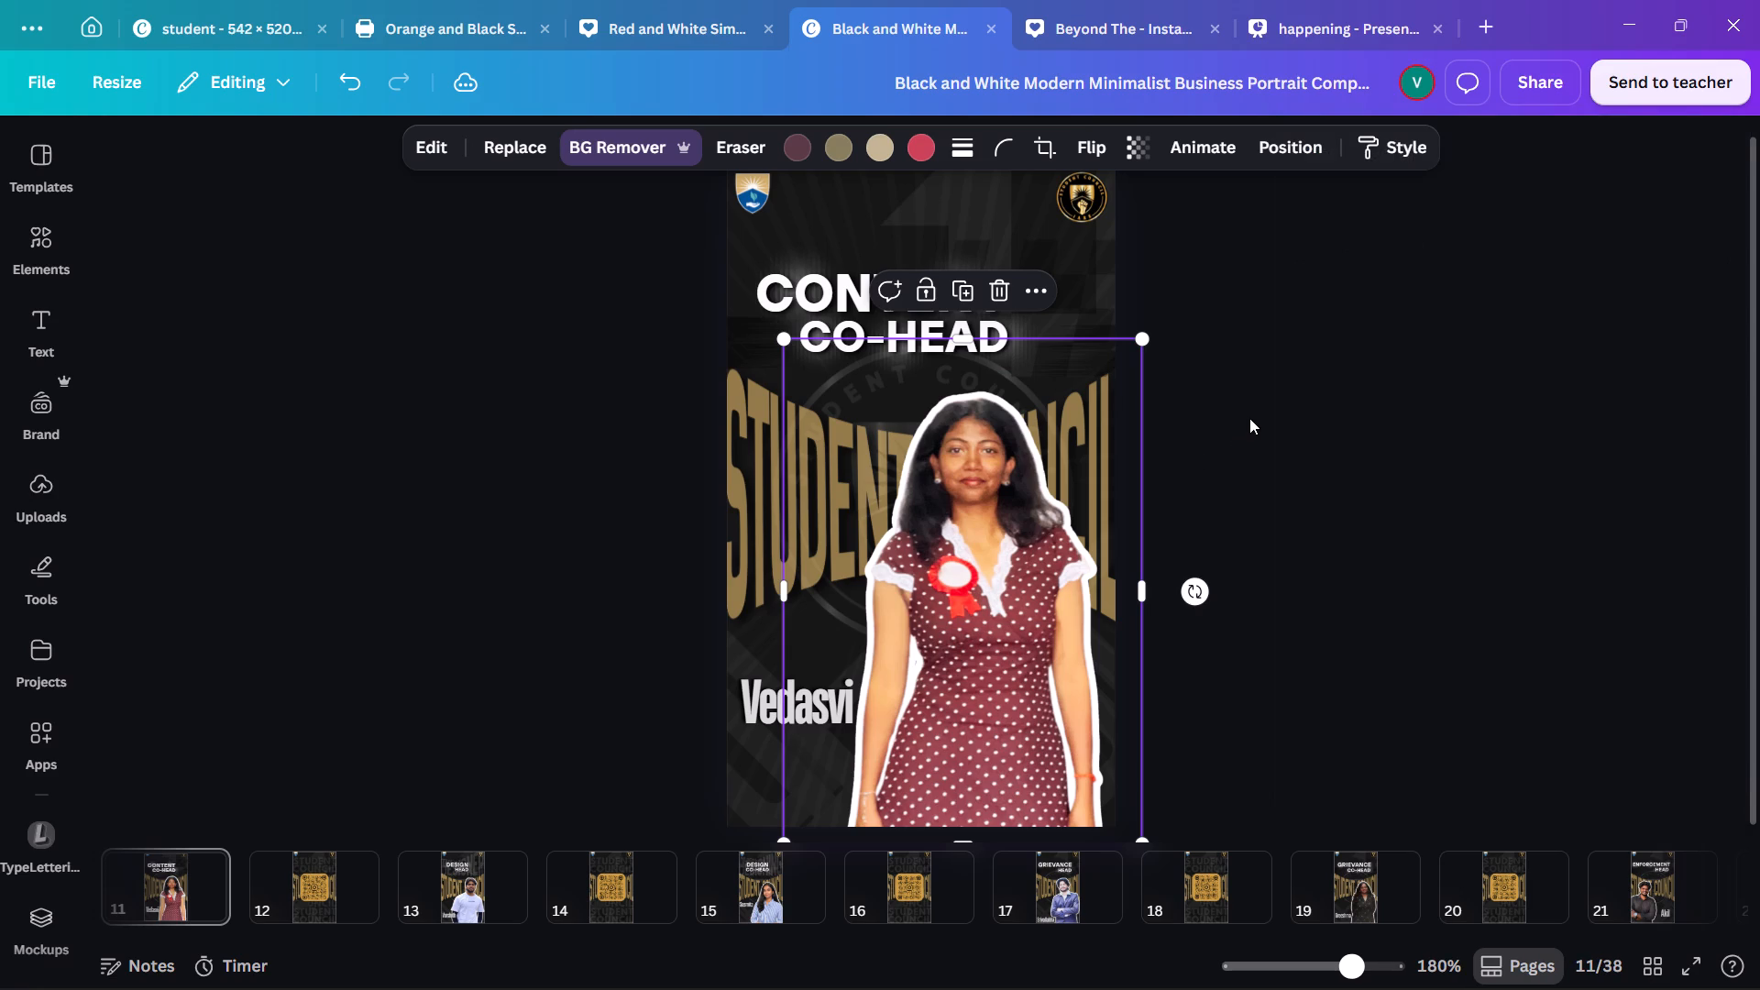
Review the Student Council series, opening the President and Vice President pages and looking through the page thumbnails up to page 38.
{"action": "scroll", "coordinate": [1249, 418], "scroll_direction": "up", "scroll_amount": 12}
{"action": "scroll", "coordinate": [1249, 418], "scroll_direction": "right", "scroll_amount": 8}
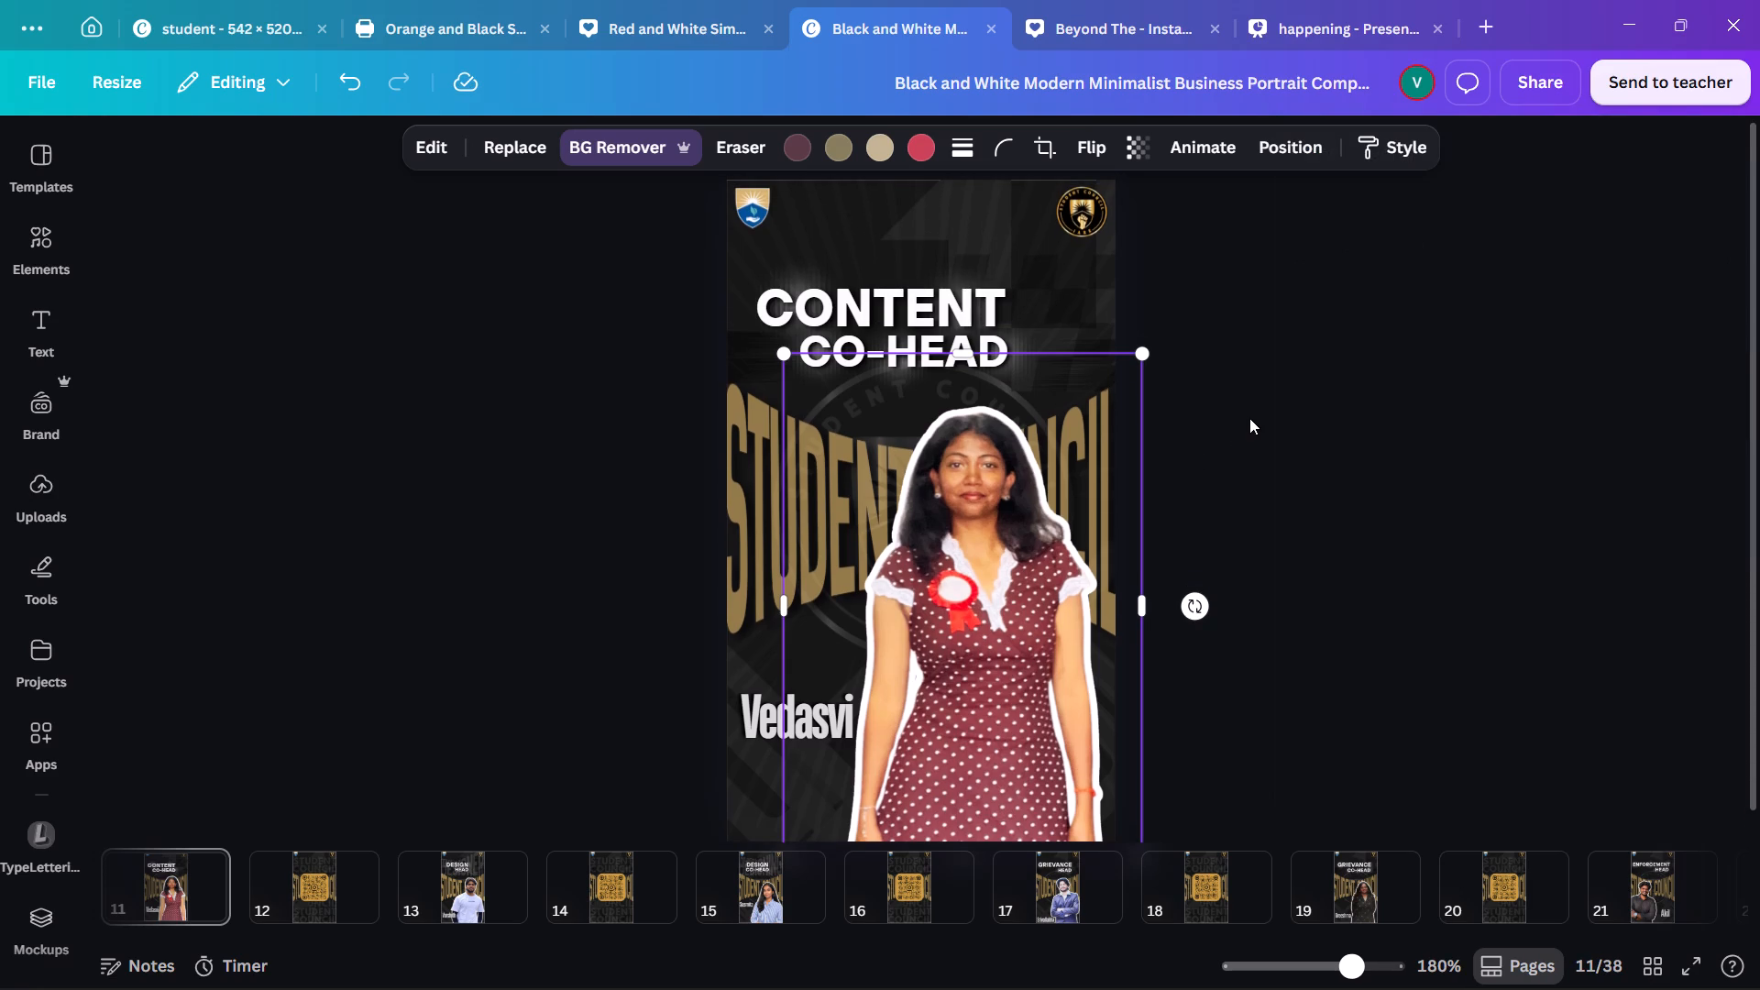
{"action": "scroll", "coordinate": [1249, 418], "scroll_direction": "right", "scroll_amount": 1}
{"action": "scroll", "coordinate": [1249, 418], "scroll_direction": "left", "scroll_amount": 4}
{"action": "scroll", "coordinate": [475, 871], "scroll_direction": "right", "scroll_amount": 7}
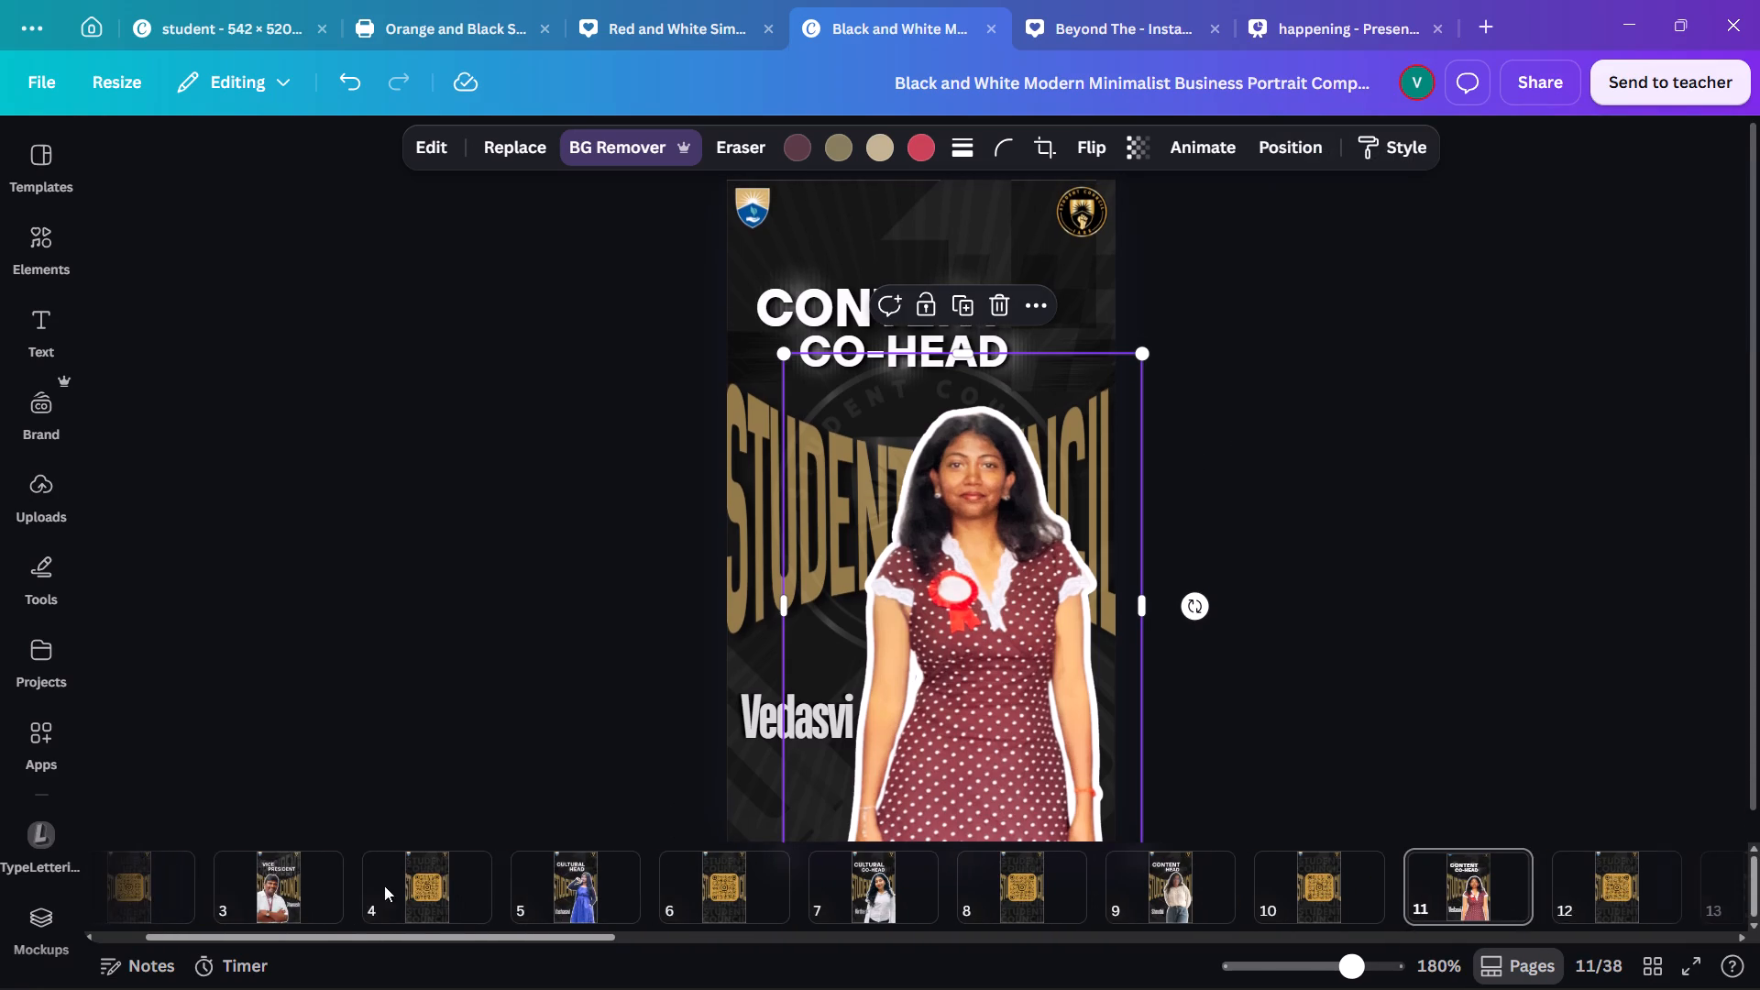
{"action": "scroll", "coordinate": [259, 896], "scroll_direction": "right", "scroll_amount": 6}
{"action": "left_click", "coordinate": [208, 886]}
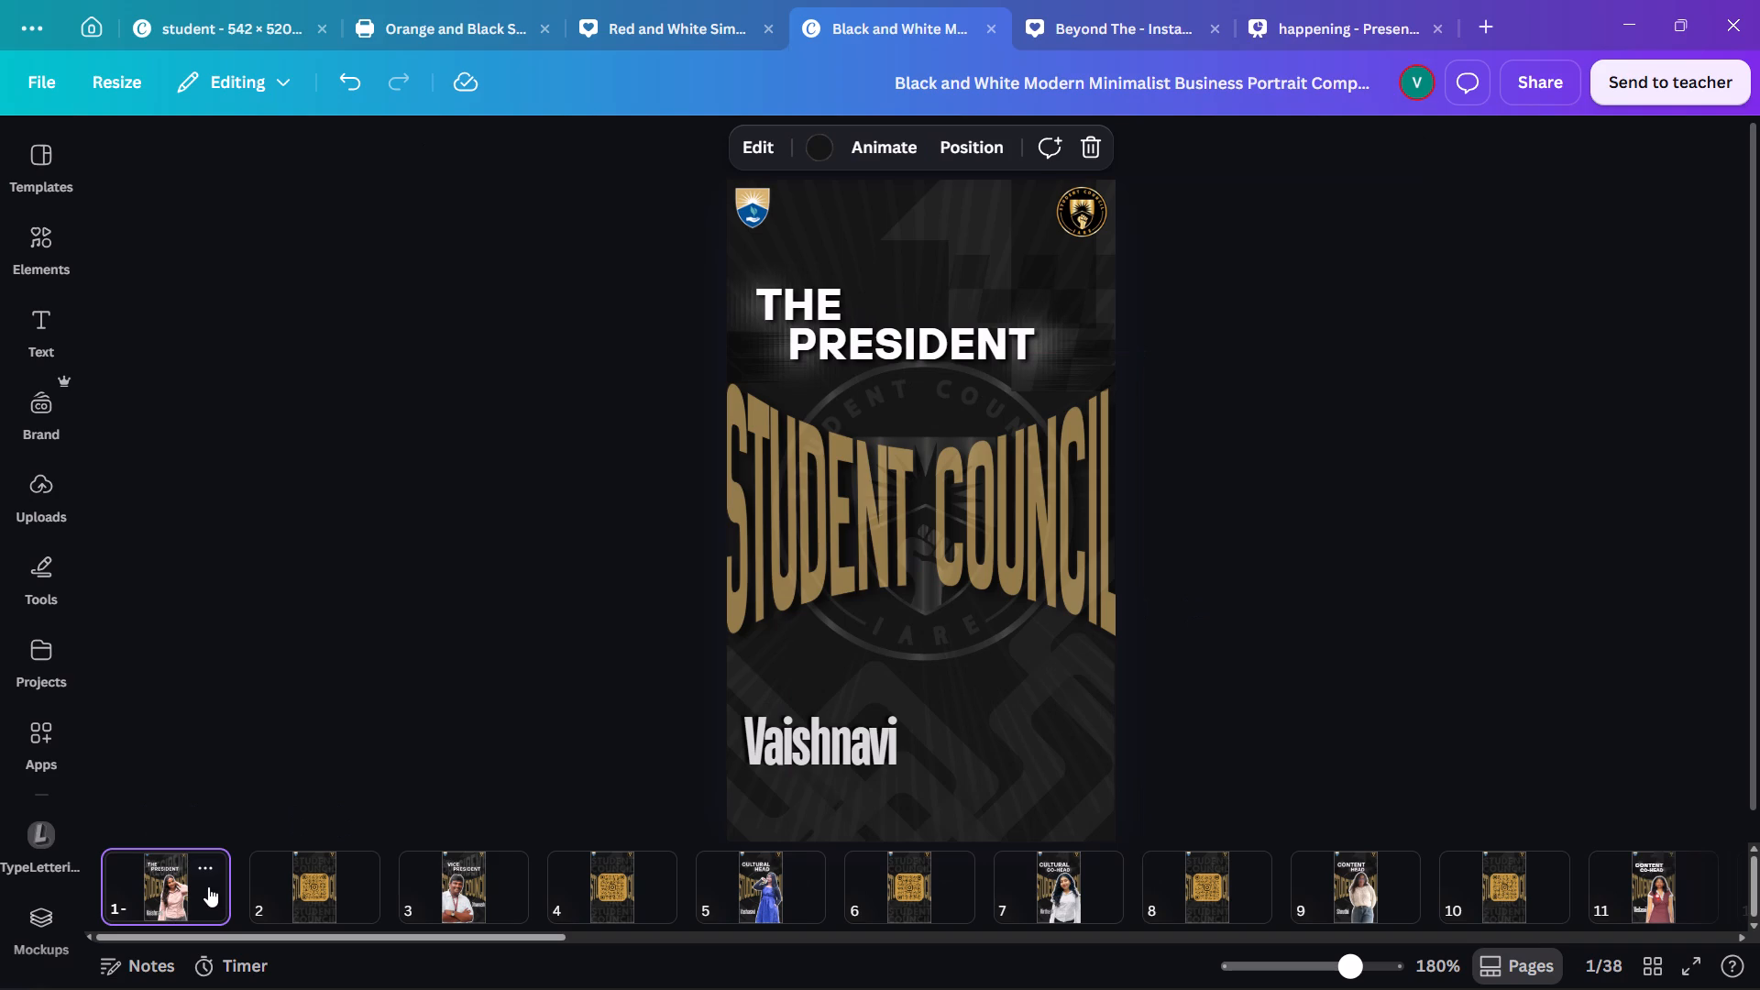
{"action": "left_click", "coordinate": [446, 883]}
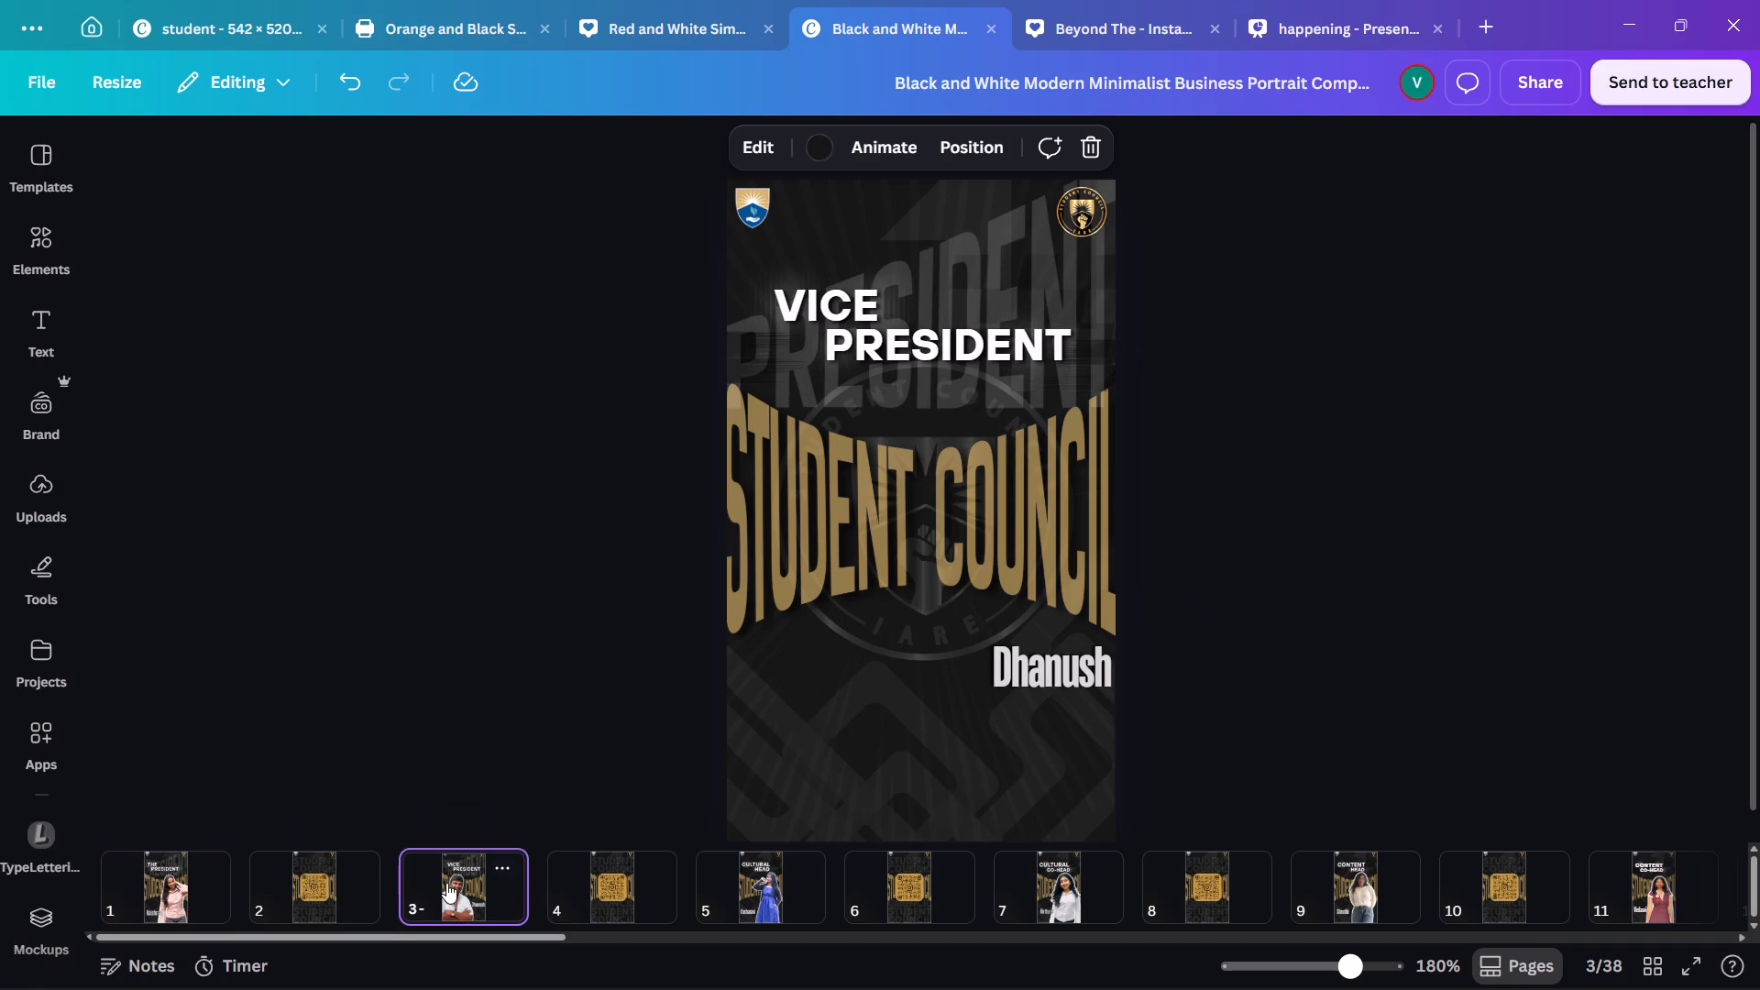
{"action": "scroll", "coordinate": [643, 874], "scroll_direction": "left", "scroll_amount": 3}
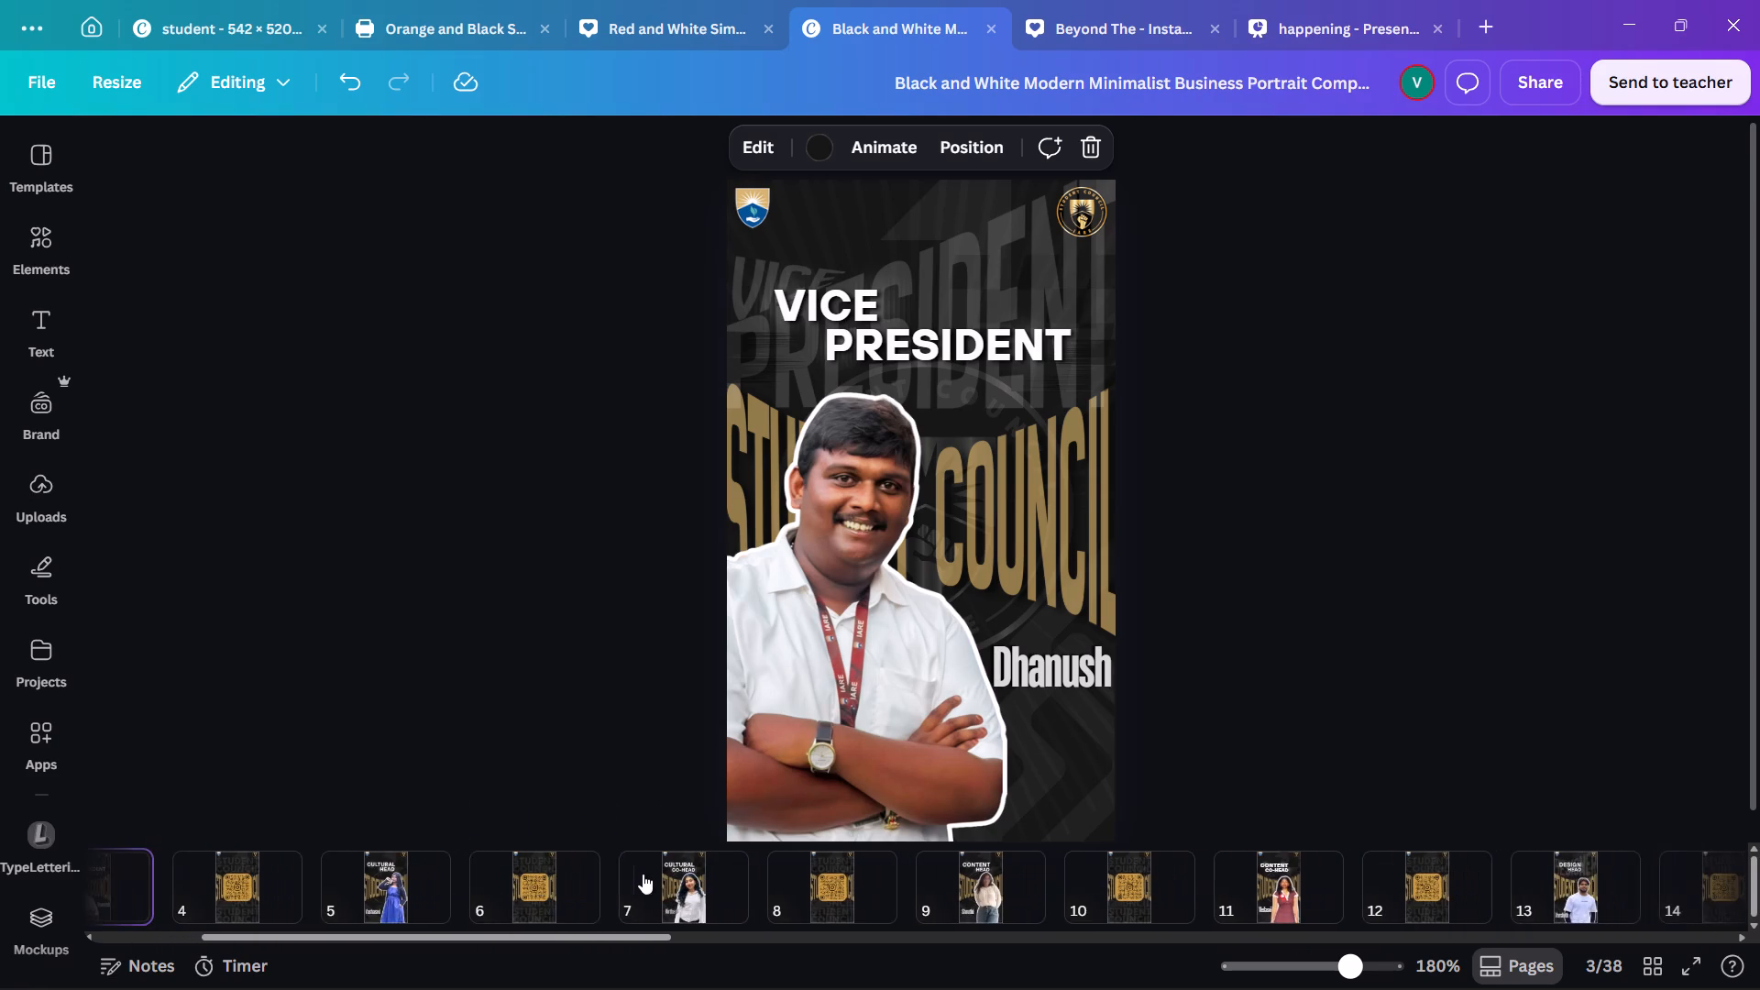
{"action": "scroll", "coordinate": [643, 874], "scroll_direction": "left", "scroll_amount": 6}
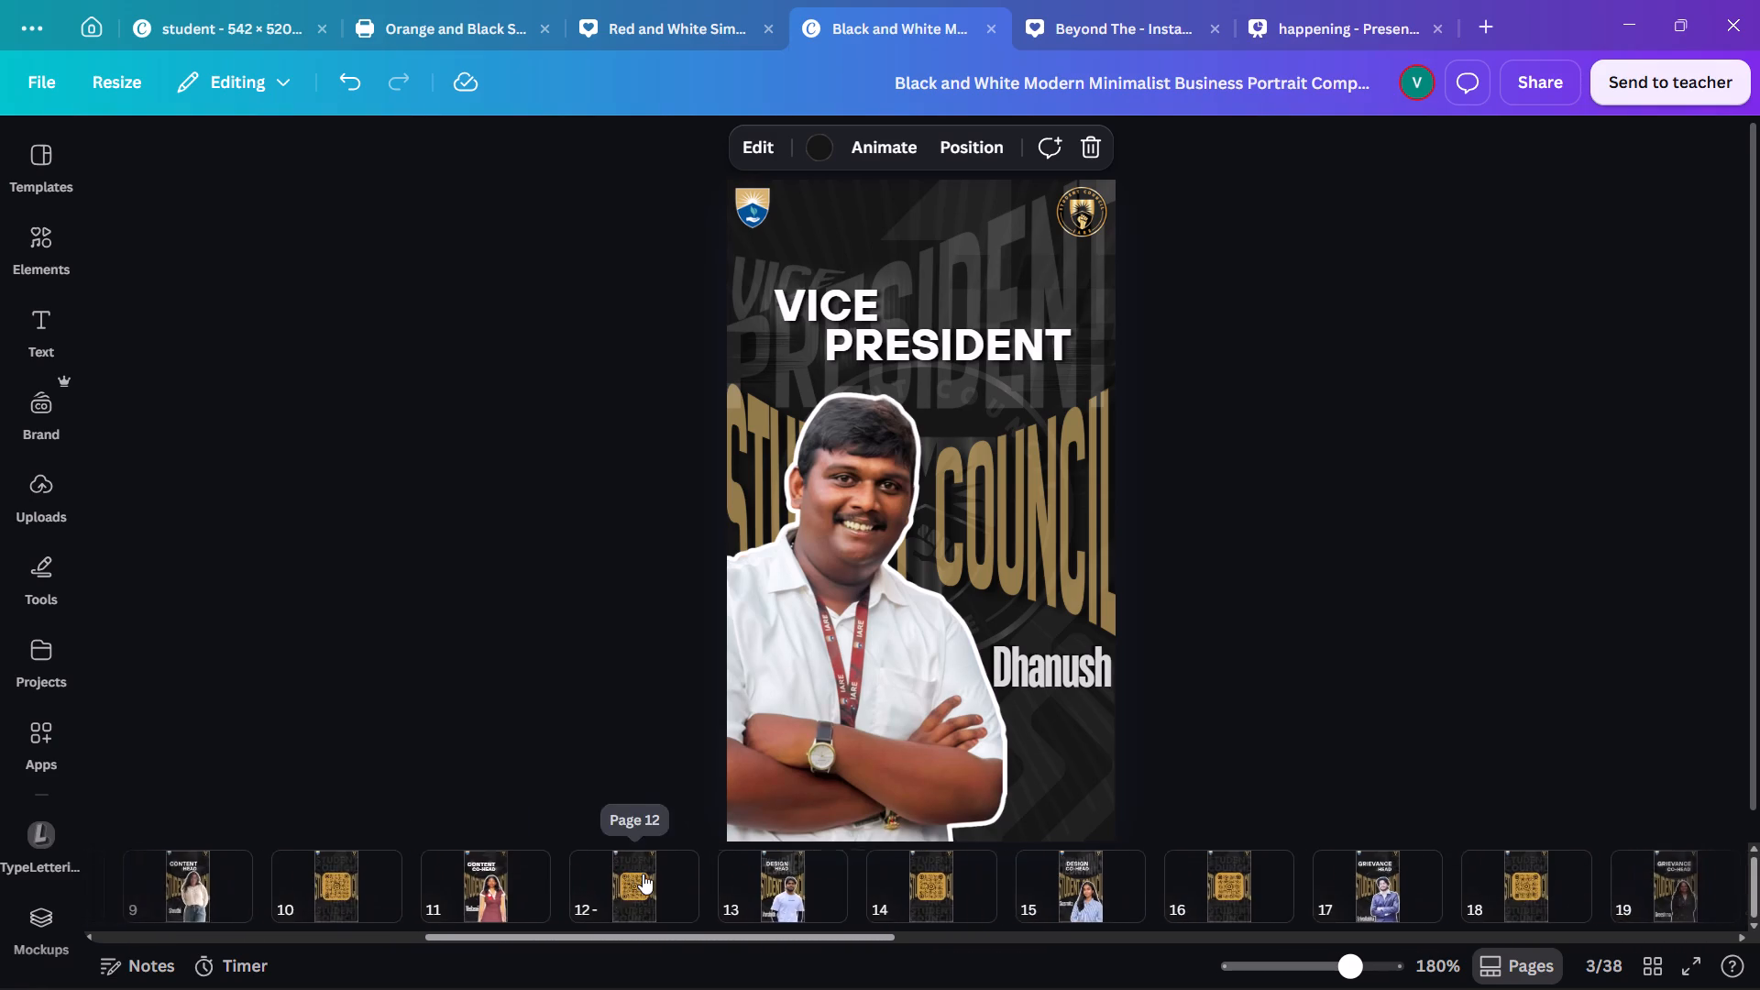
{"action": "scroll", "coordinate": [643, 874], "scroll_direction": "left", "scroll_amount": 5}
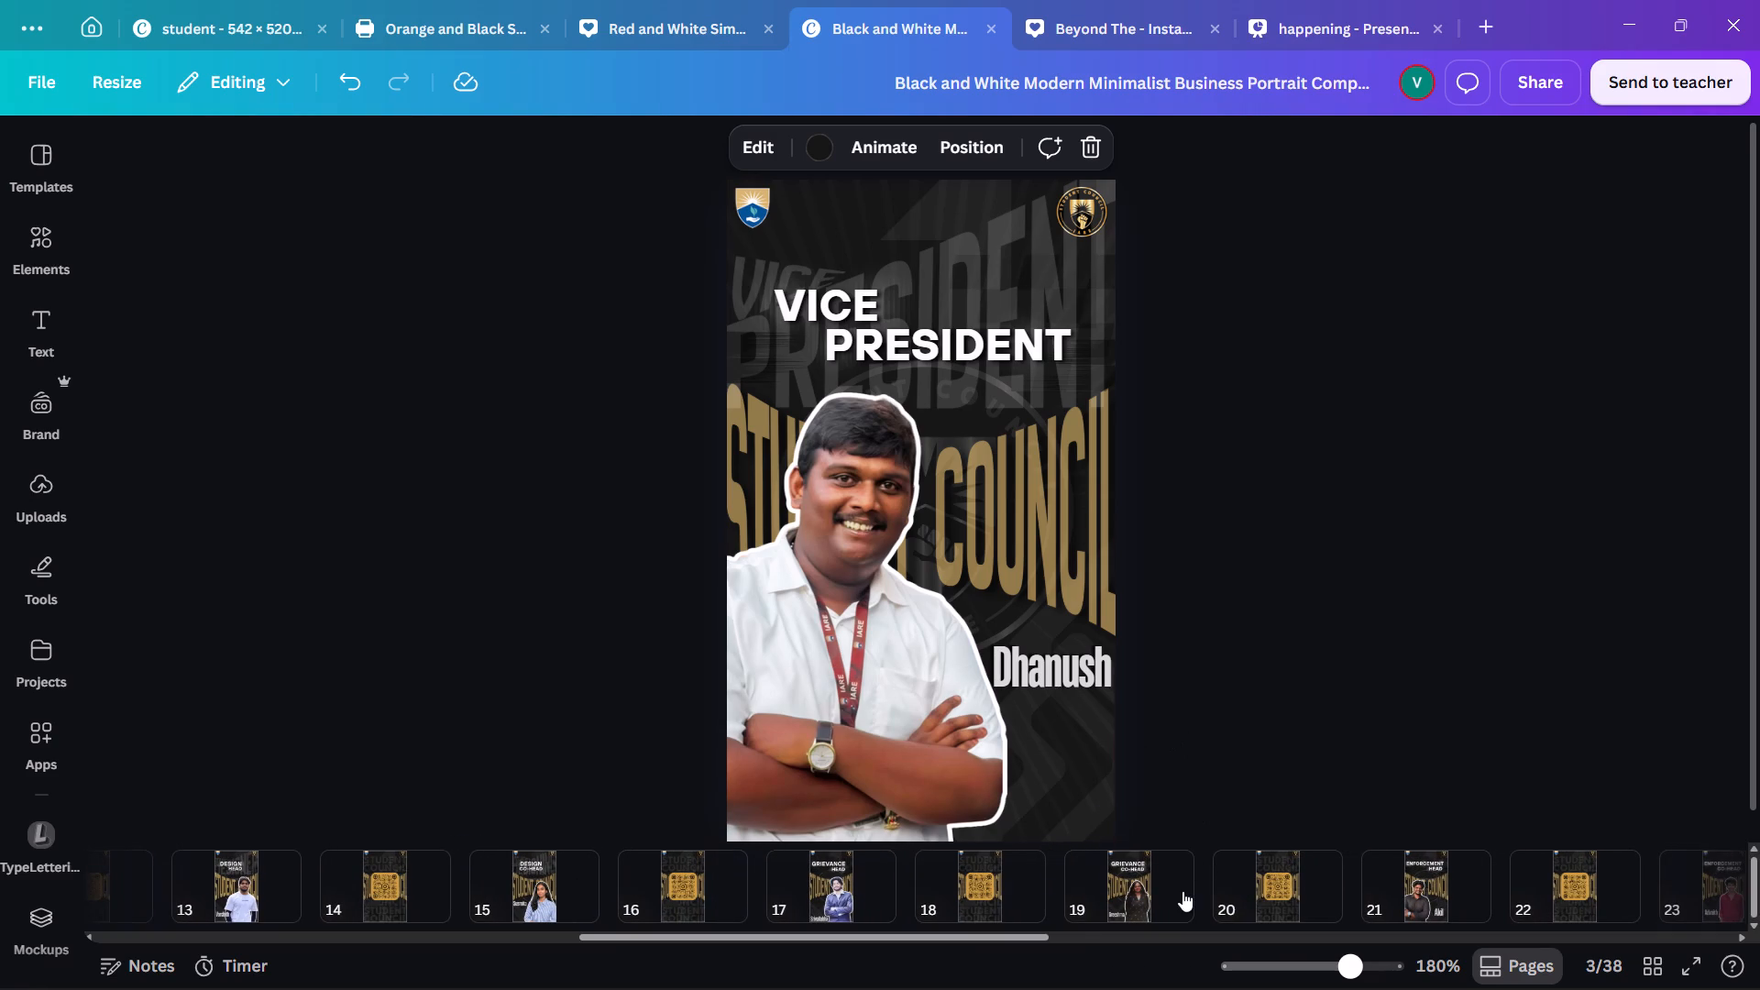
{"action": "scroll", "coordinate": [1182, 891], "scroll_direction": "left", "scroll_amount": 4}
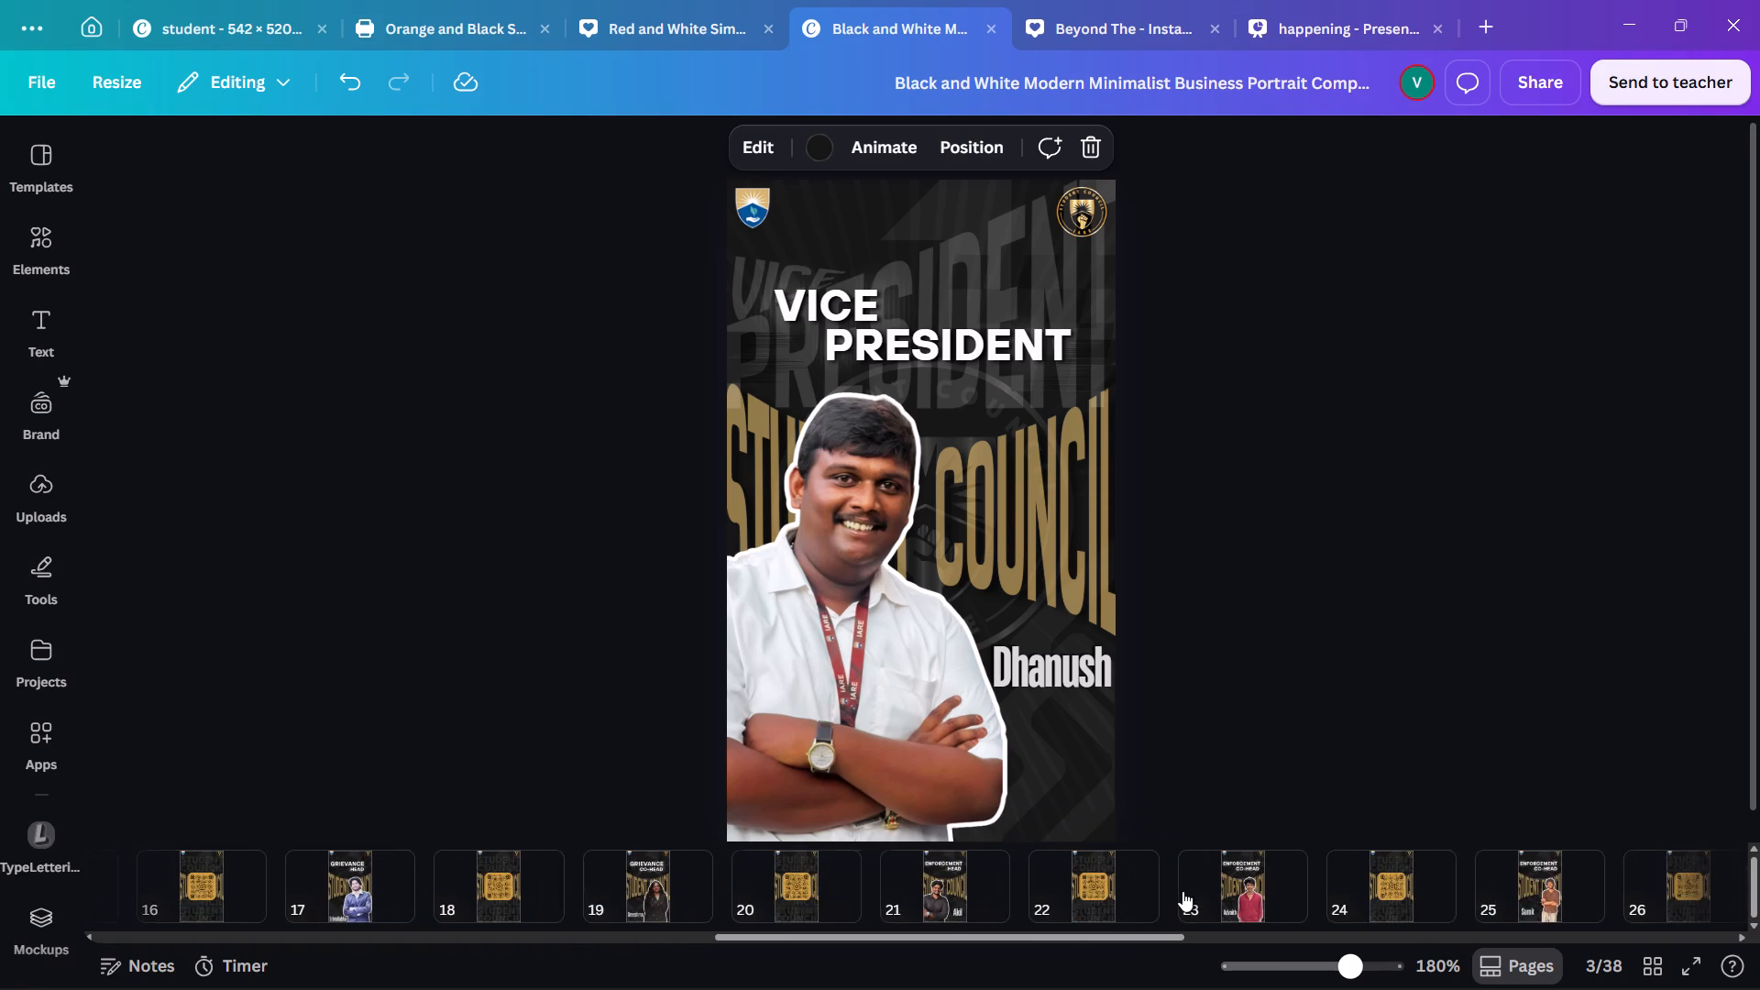
{"action": "scroll", "coordinate": [1182, 891], "scroll_direction": "left", "scroll_amount": 5}
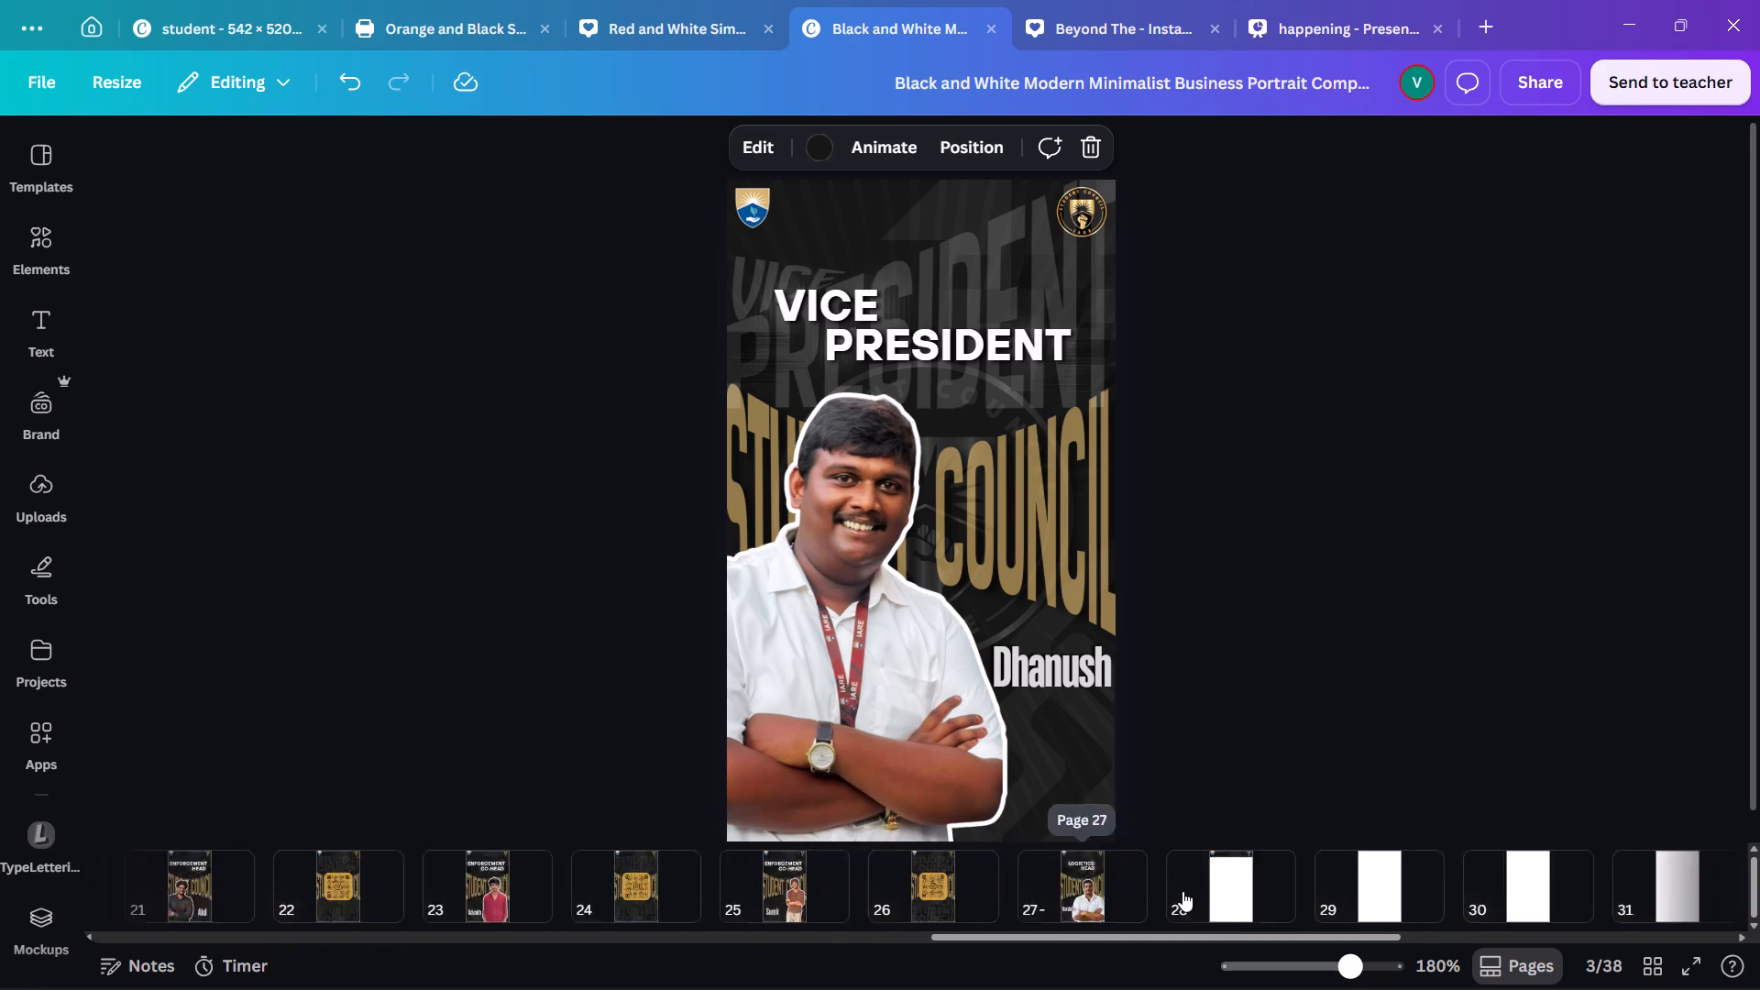
{"action": "scroll", "coordinate": [1182, 891], "scroll_direction": "left", "scroll_amount": 2}
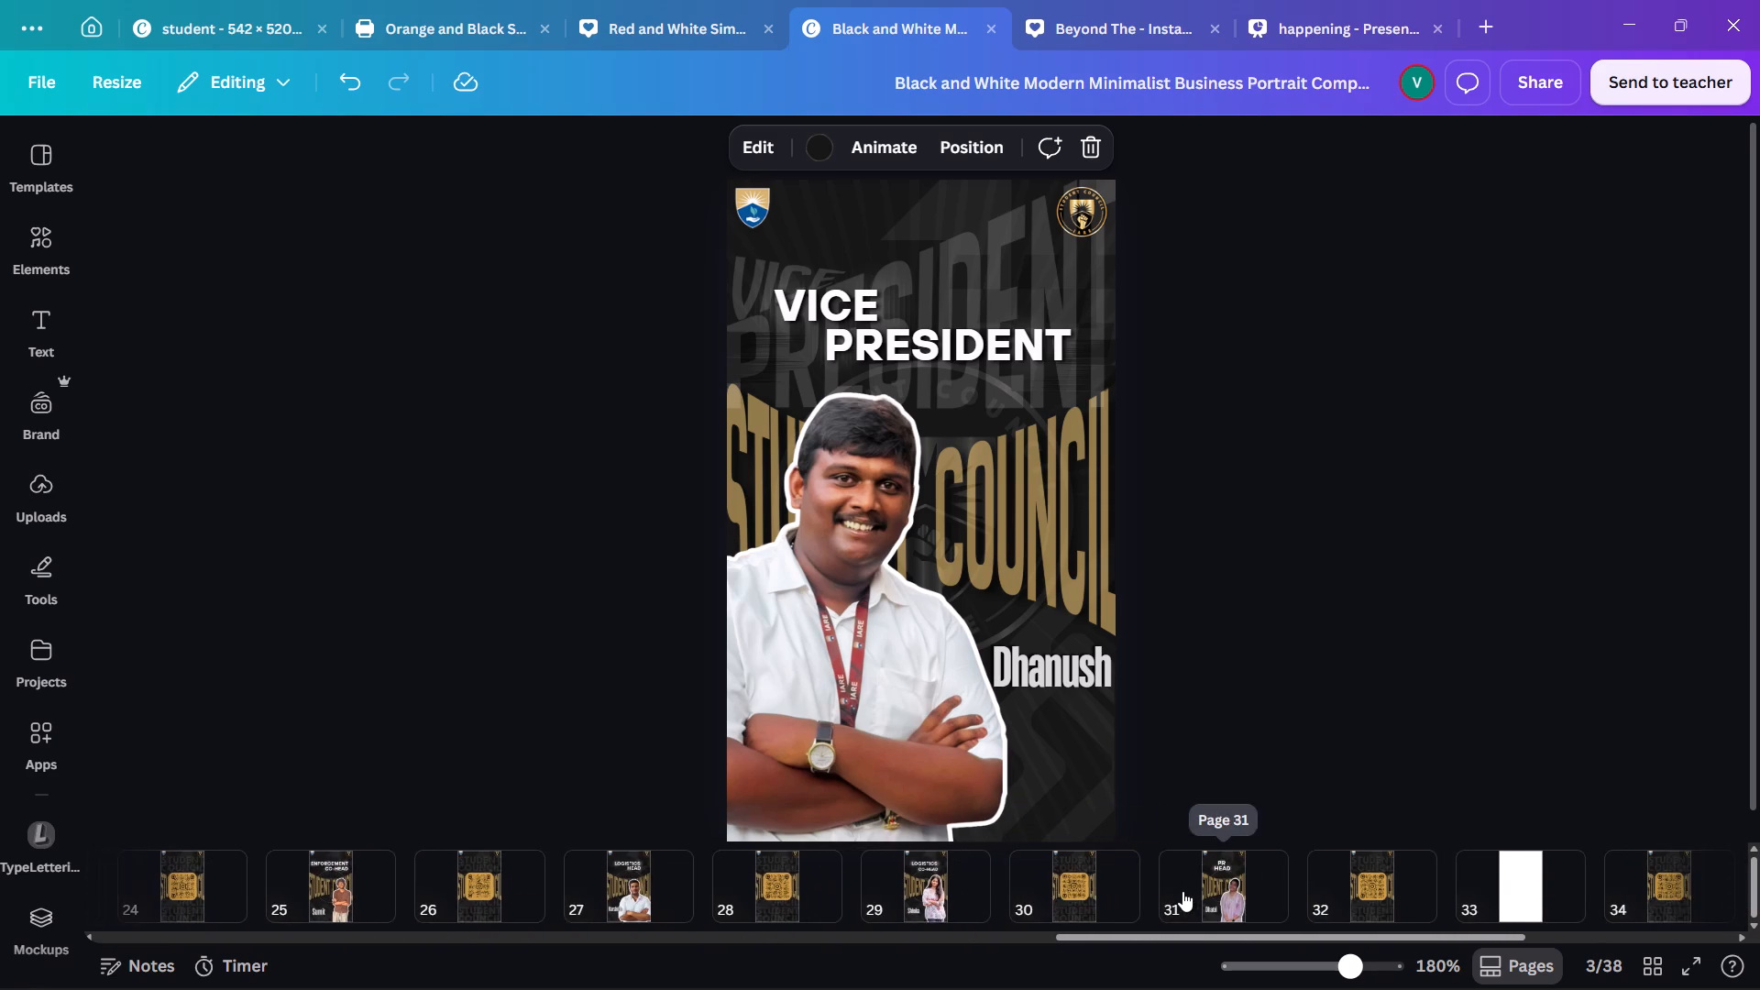
{"action": "scroll", "coordinate": [1182, 891], "scroll_direction": "left", "scroll_amount": 3}
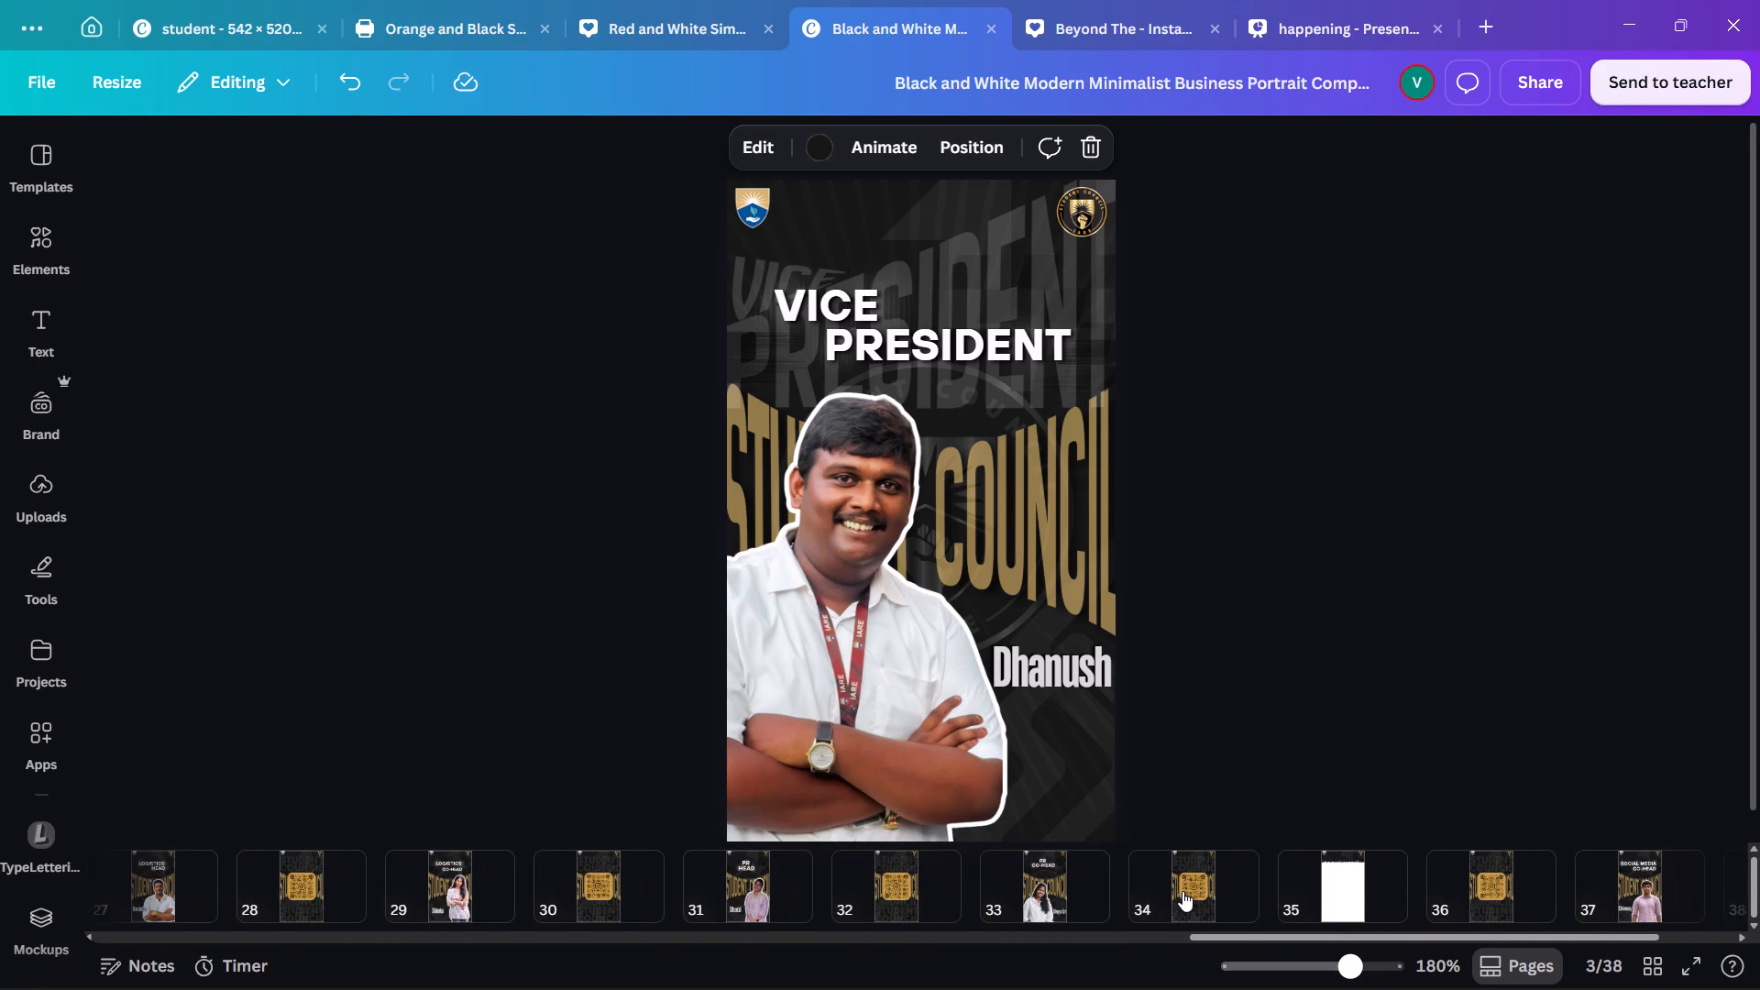
{"action": "scroll", "coordinate": [1182, 891], "scroll_direction": "left", "scroll_amount": 4}
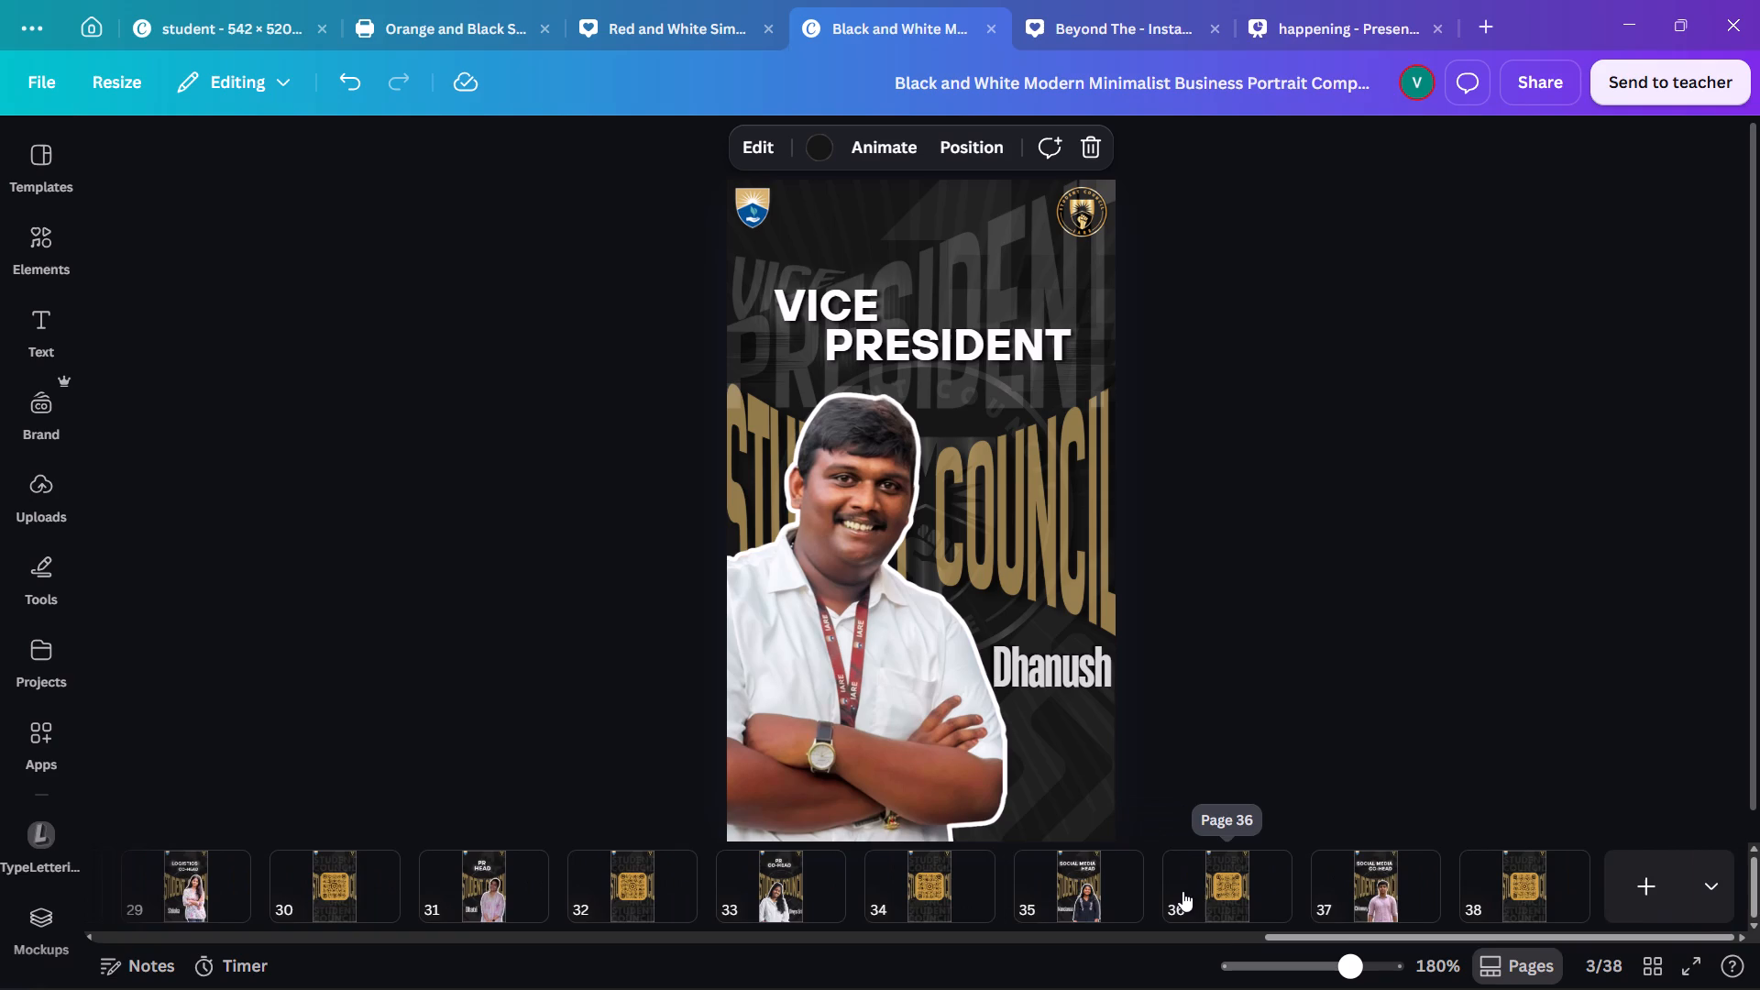
{"action": "scroll", "coordinate": [1182, 891], "scroll_direction": "down", "scroll_amount": 1}
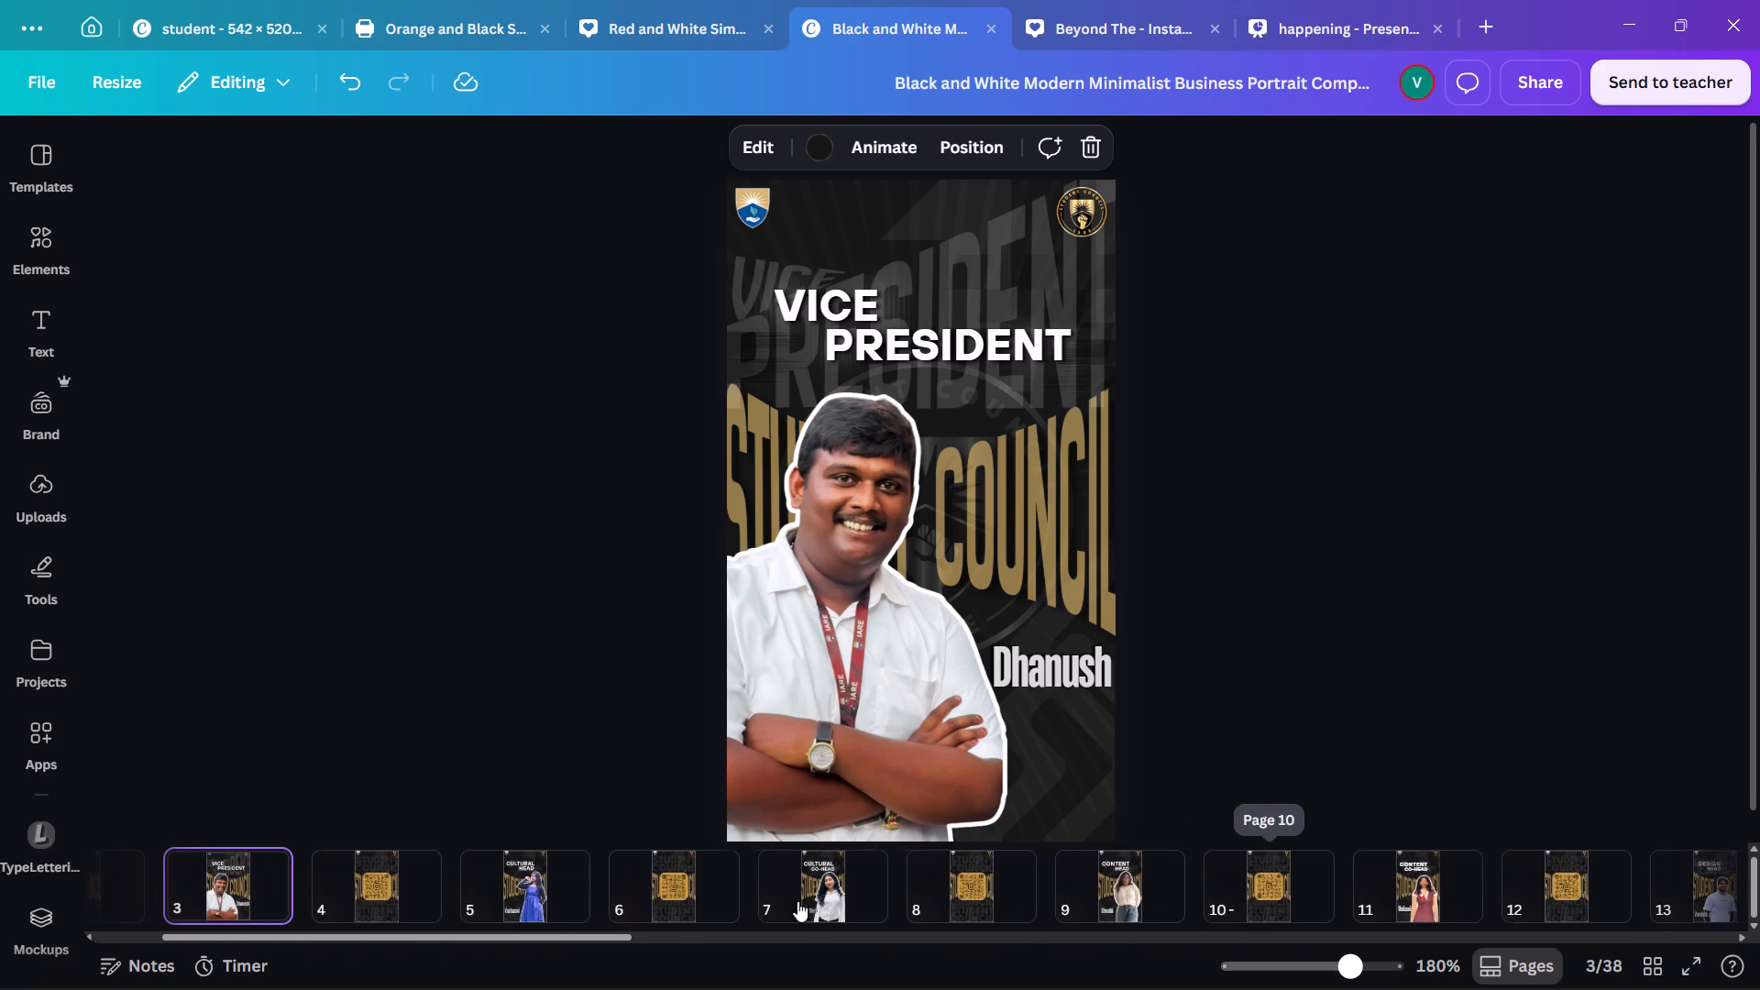
Review the Cultural Head, Cultural Co-Head, Content Head and Content Co-Head pages in turn.
{"action": "left_click", "coordinate": [478, 886]}
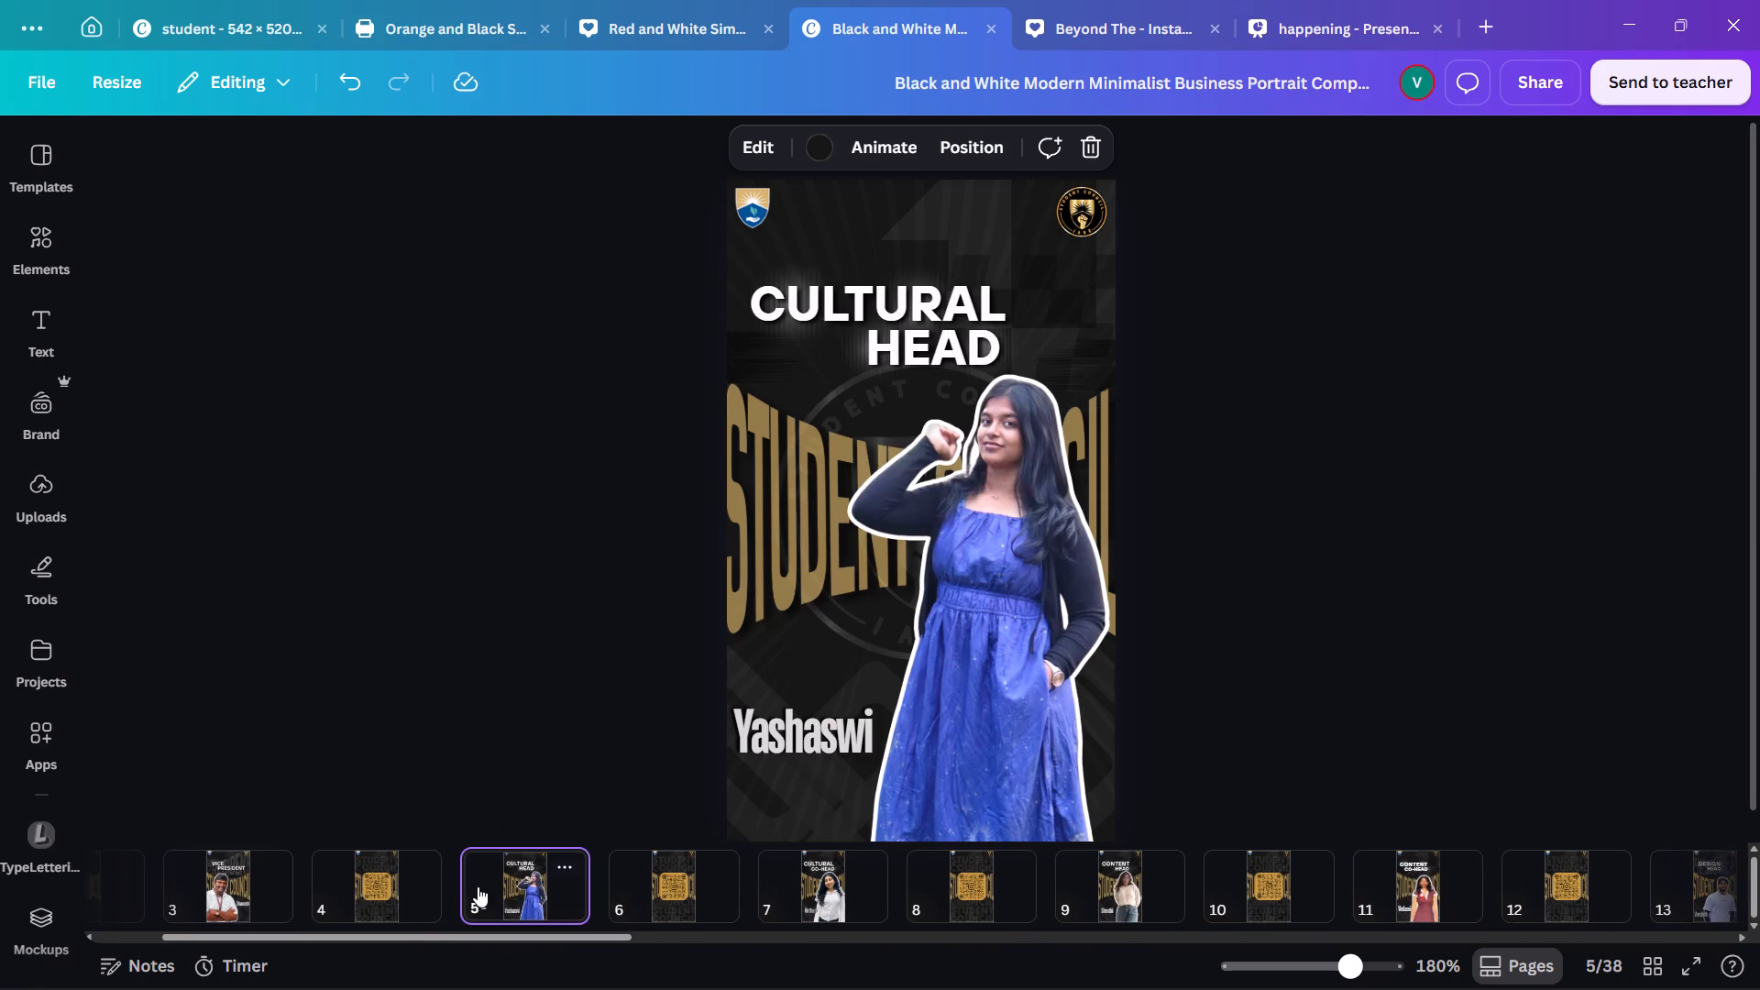
{"action": "left_click", "coordinate": [818, 889]}
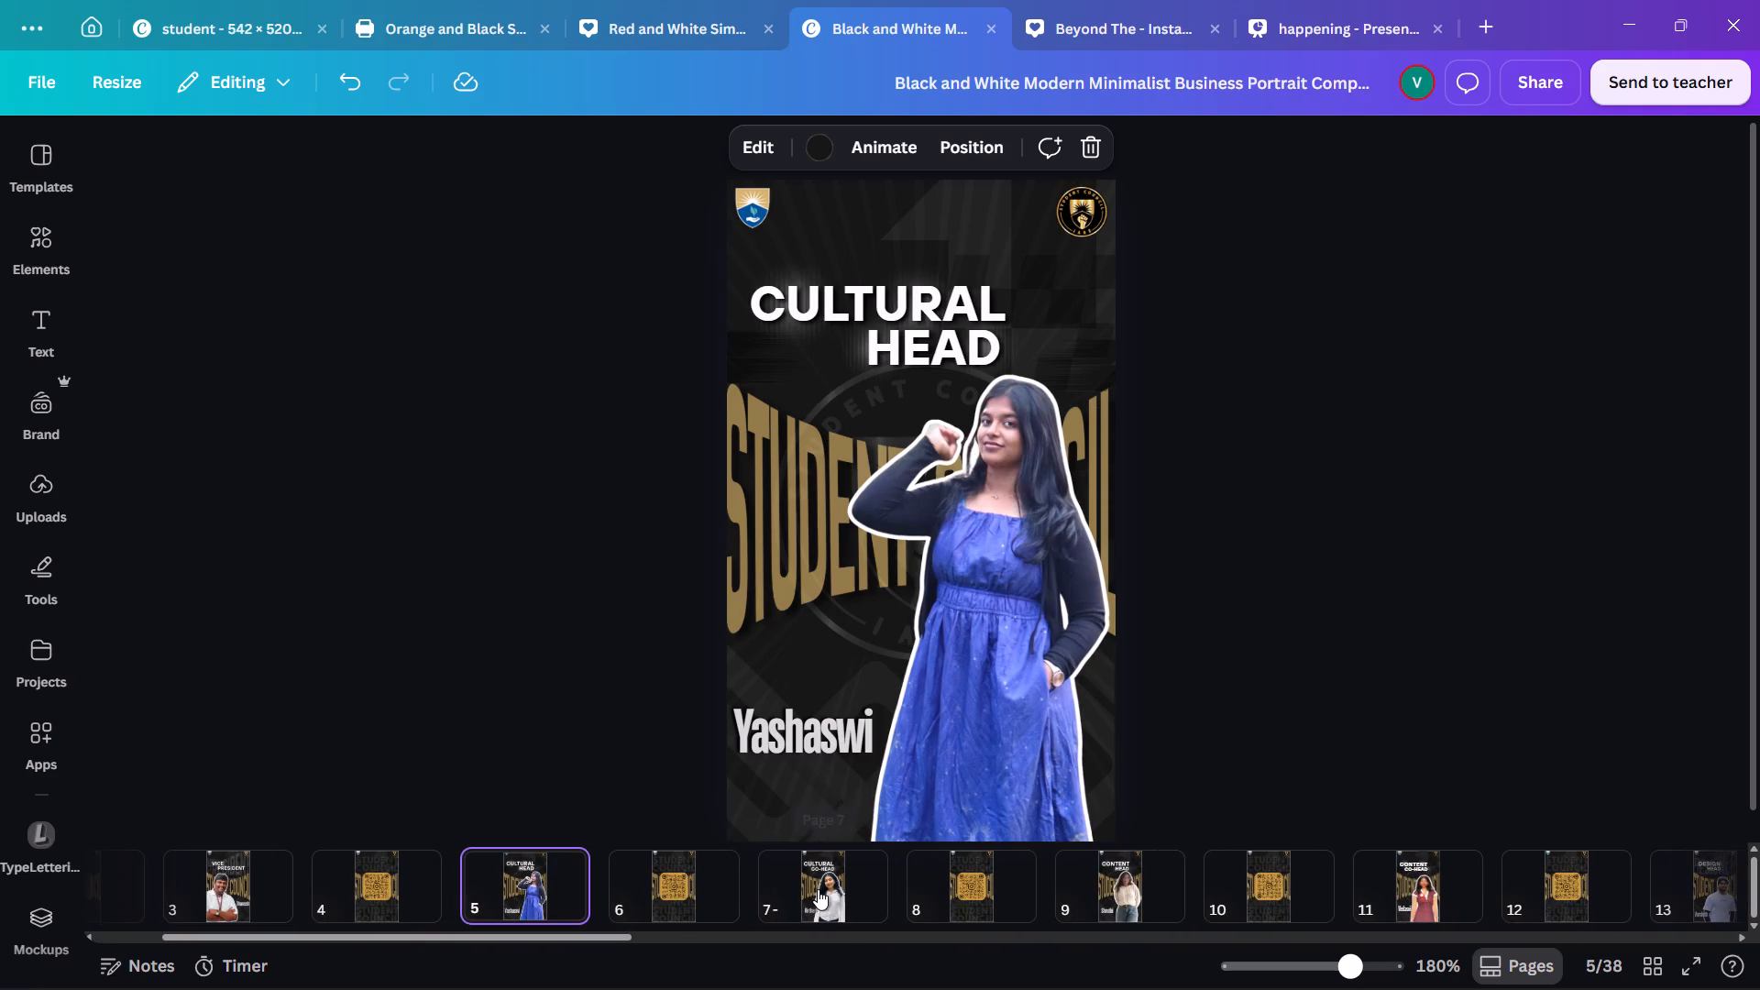
{"action": "left_click", "coordinate": [1133, 879]}
{"action": "left_click", "coordinate": [1414, 880]}
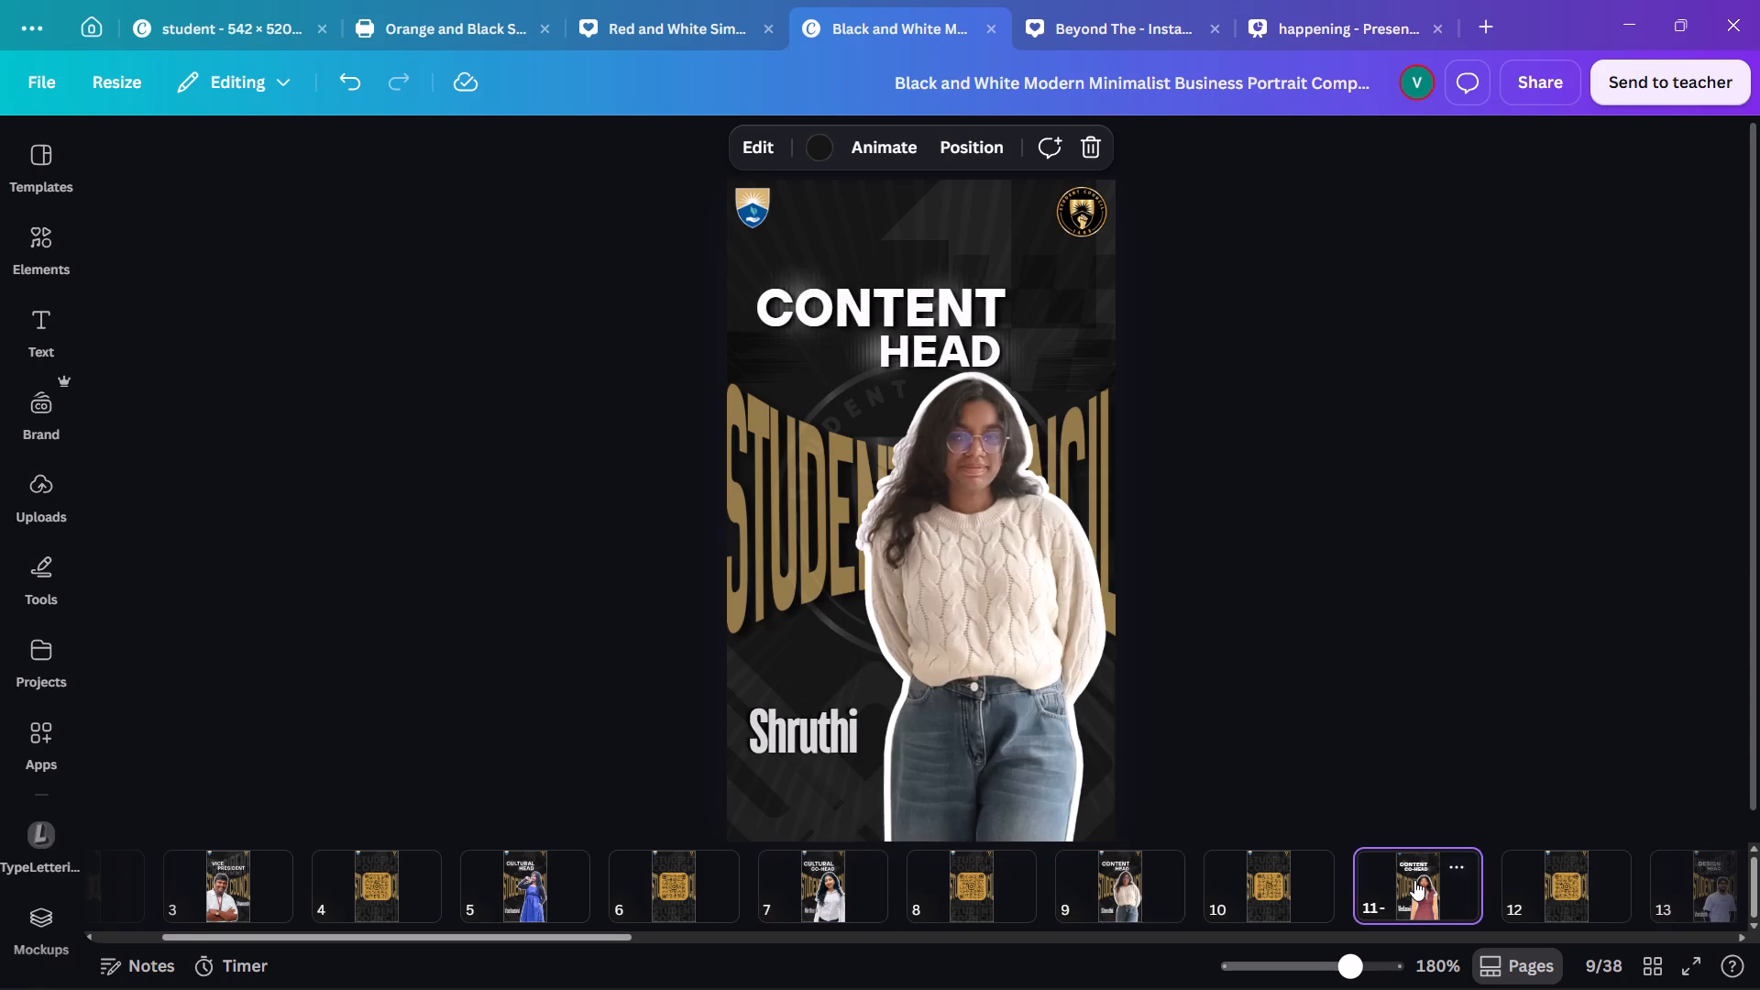
On the Design Co-Head page (page 15), enlarge the portrait to about 50 wide by 53 high and shift it slightly toward the name.
{"action": "scroll", "coordinate": [1414, 880], "scroll_direction": "left", "scroll_amount": 4}
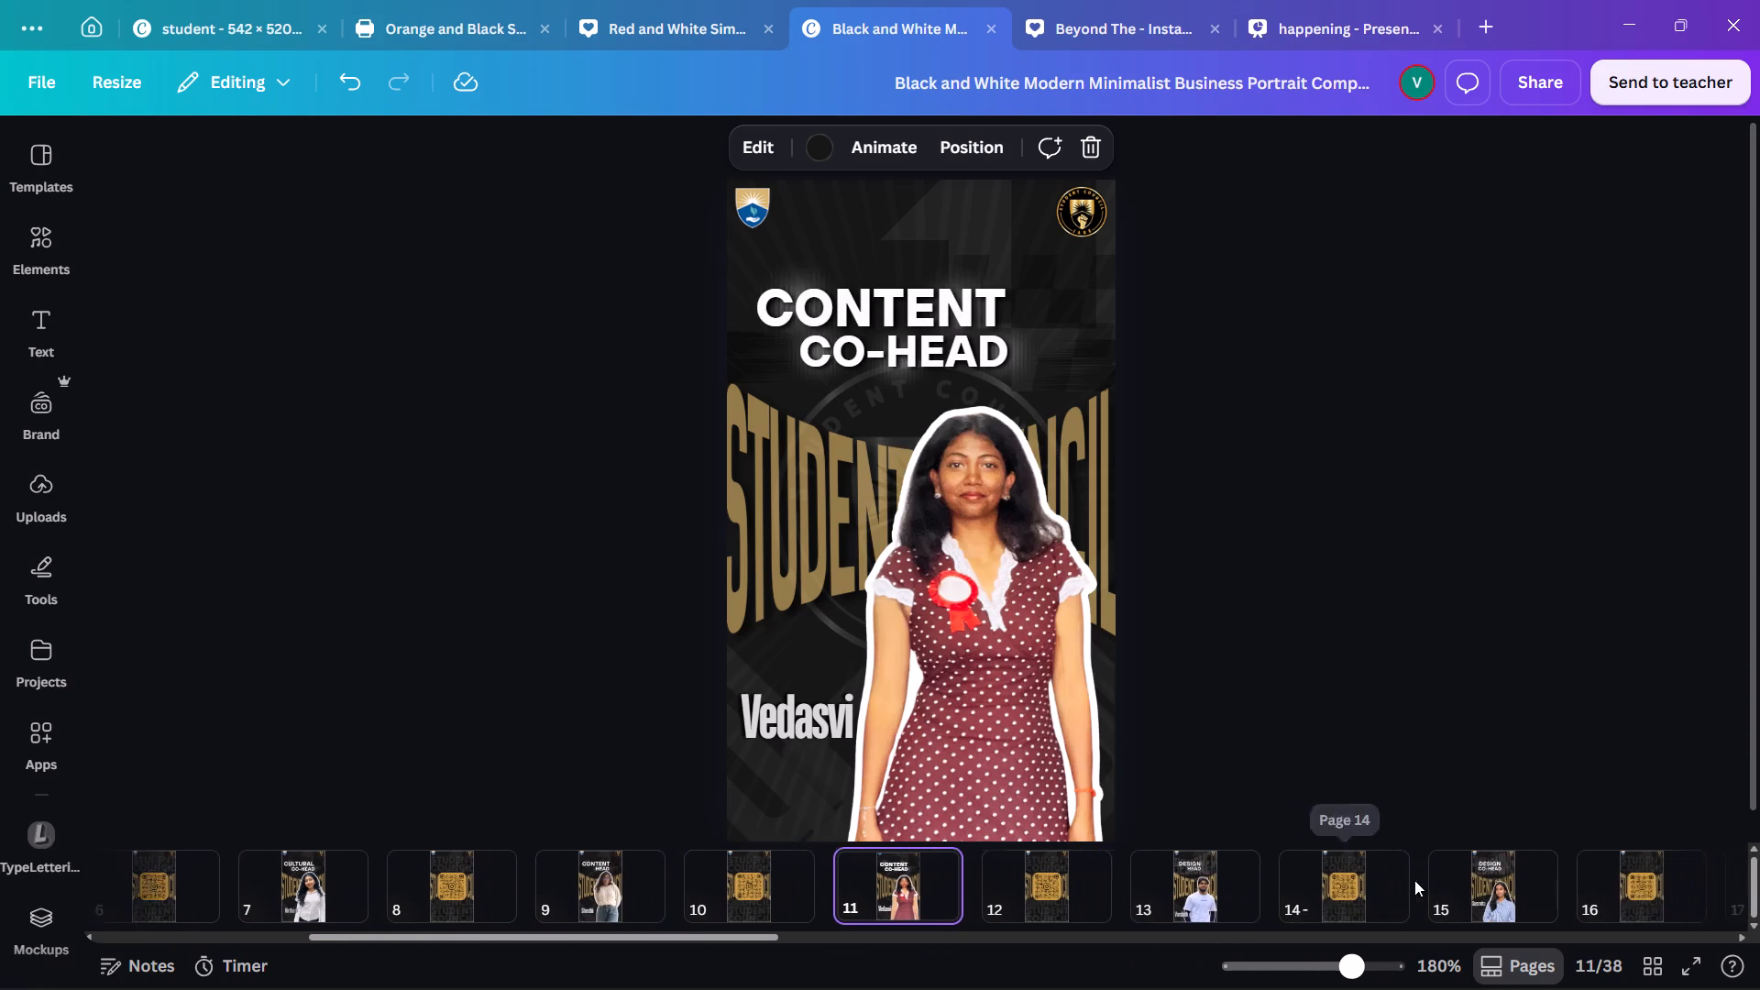
{"action": "scroll", "coordinate": [1414, 880], "scroll_direction": "left", "scroll_amount": 2}
{"action": "left_click", "coordinate": [1414, 880]}
{"action": "scroll", "coordinate": [1414, 880], "scroll_direction": "left", "scroll_amount": 3}
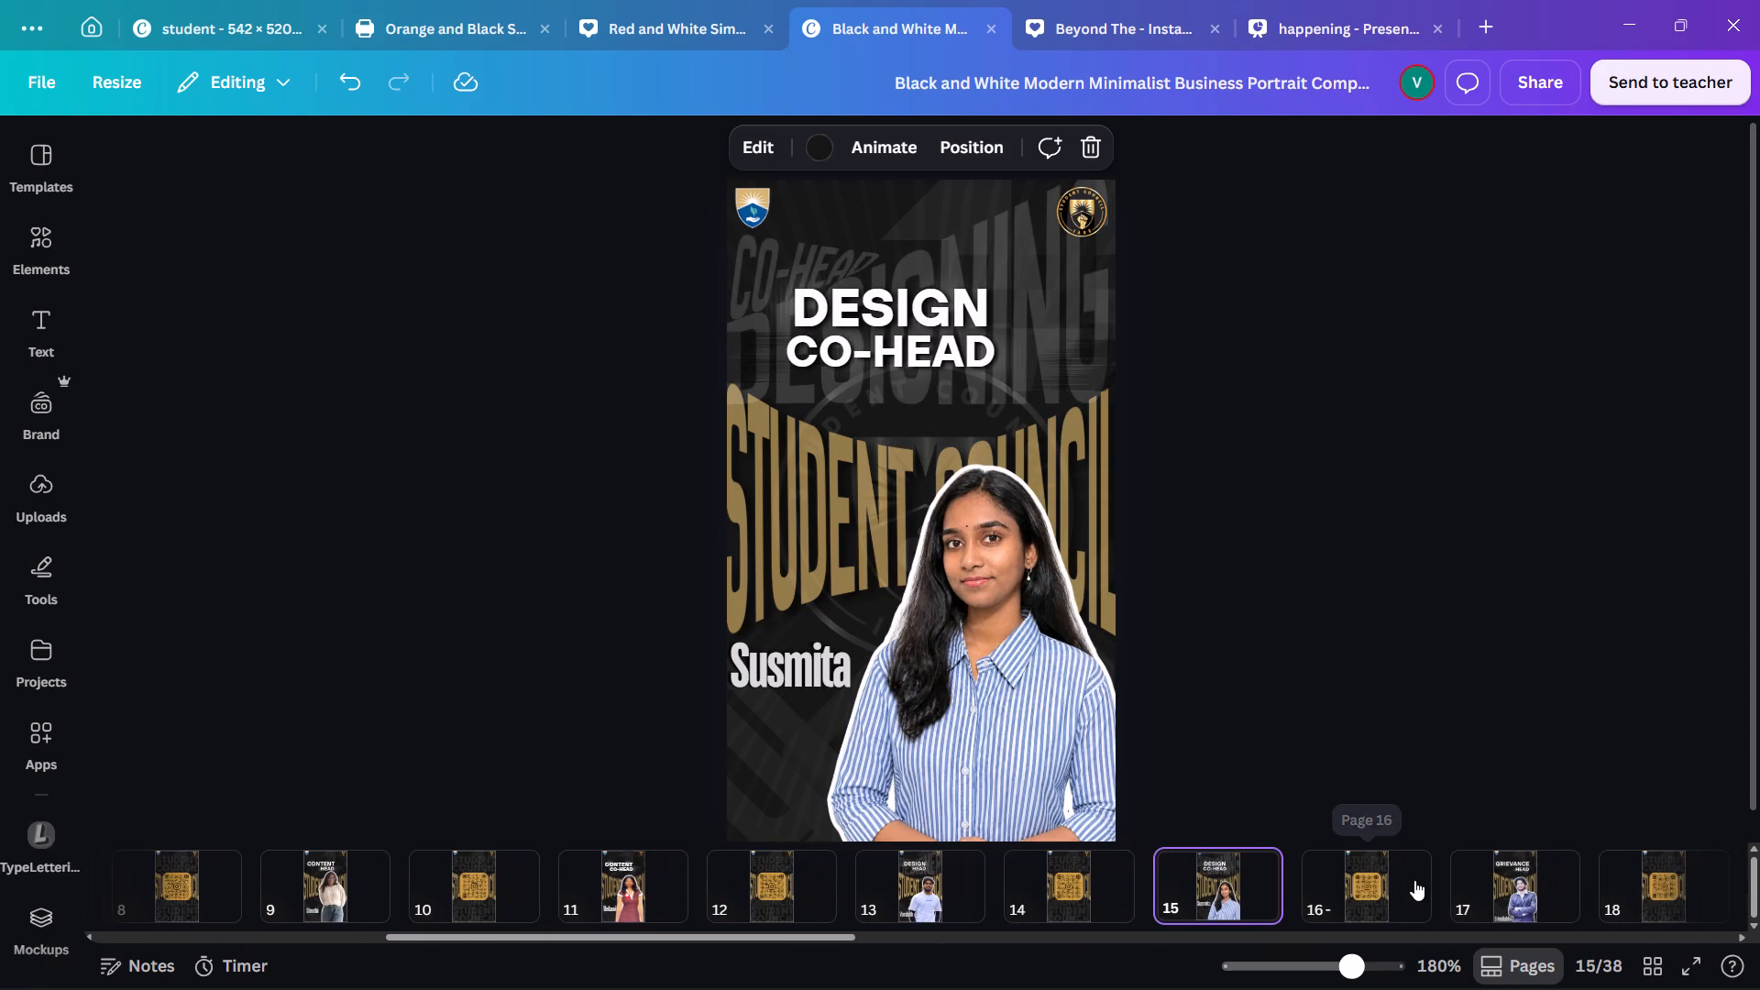
{"action": "left_click", "coordinate": [985, 711]}
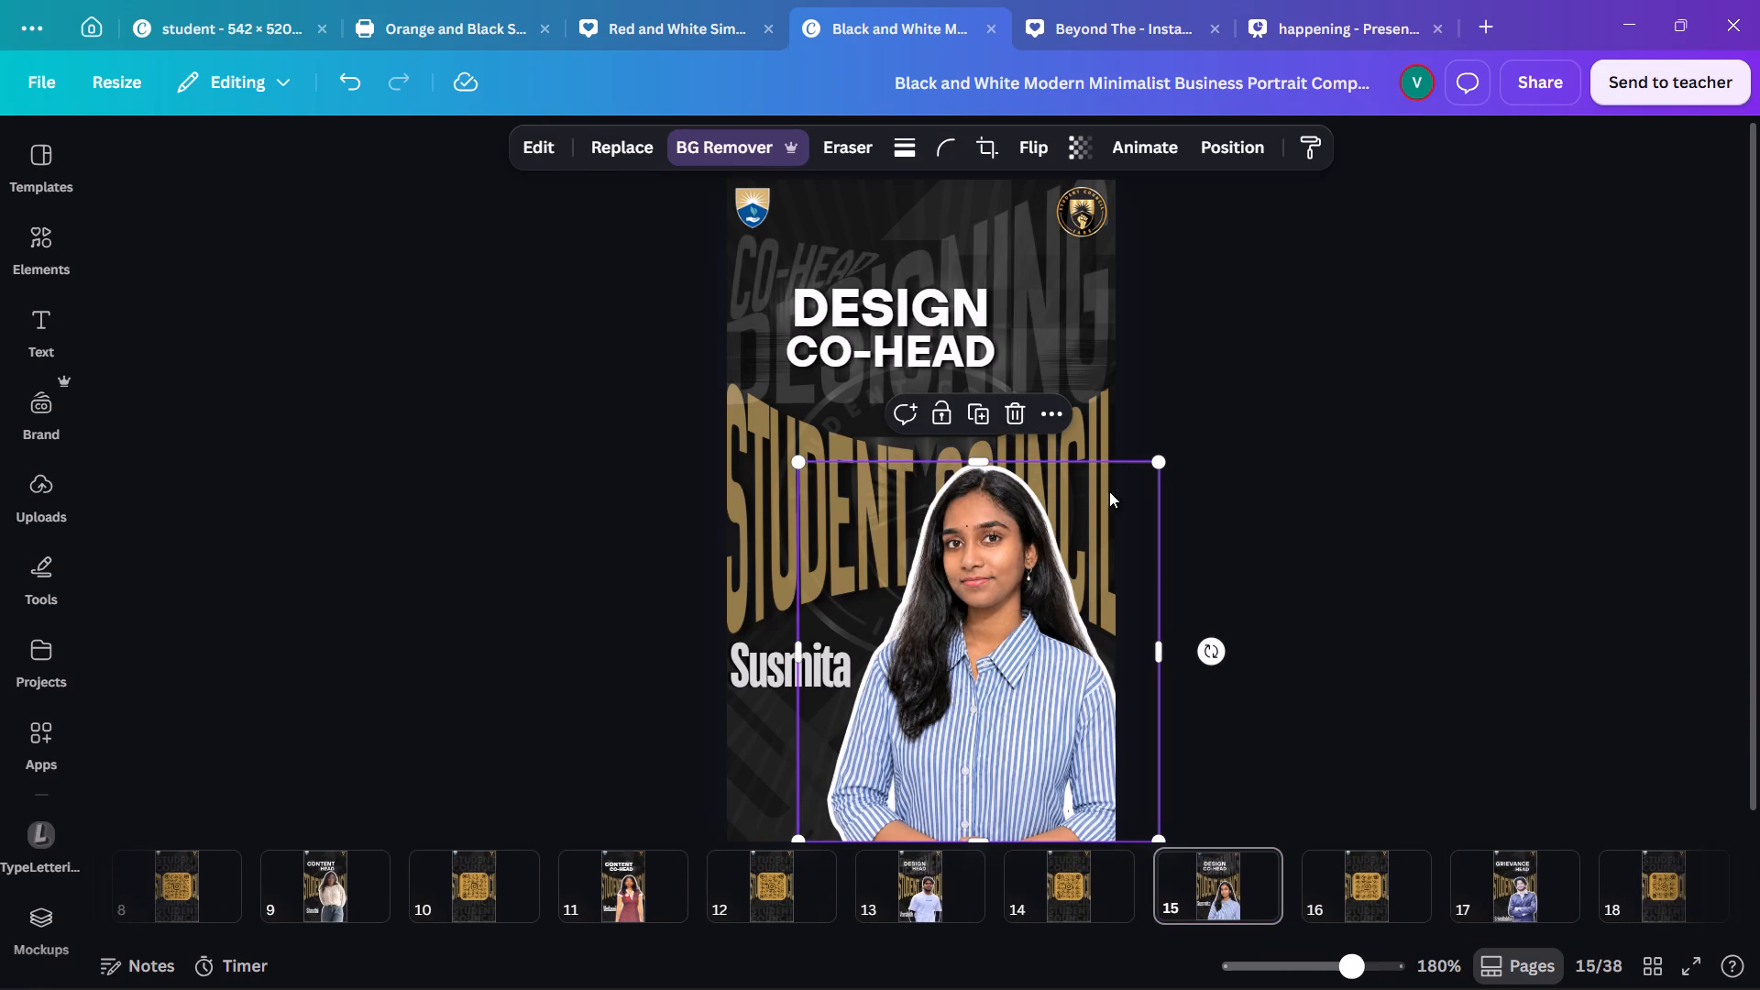
{"action": "left_click_drag", "start_coordinate": [1157, 463], "coordinate": [1175, 414]}
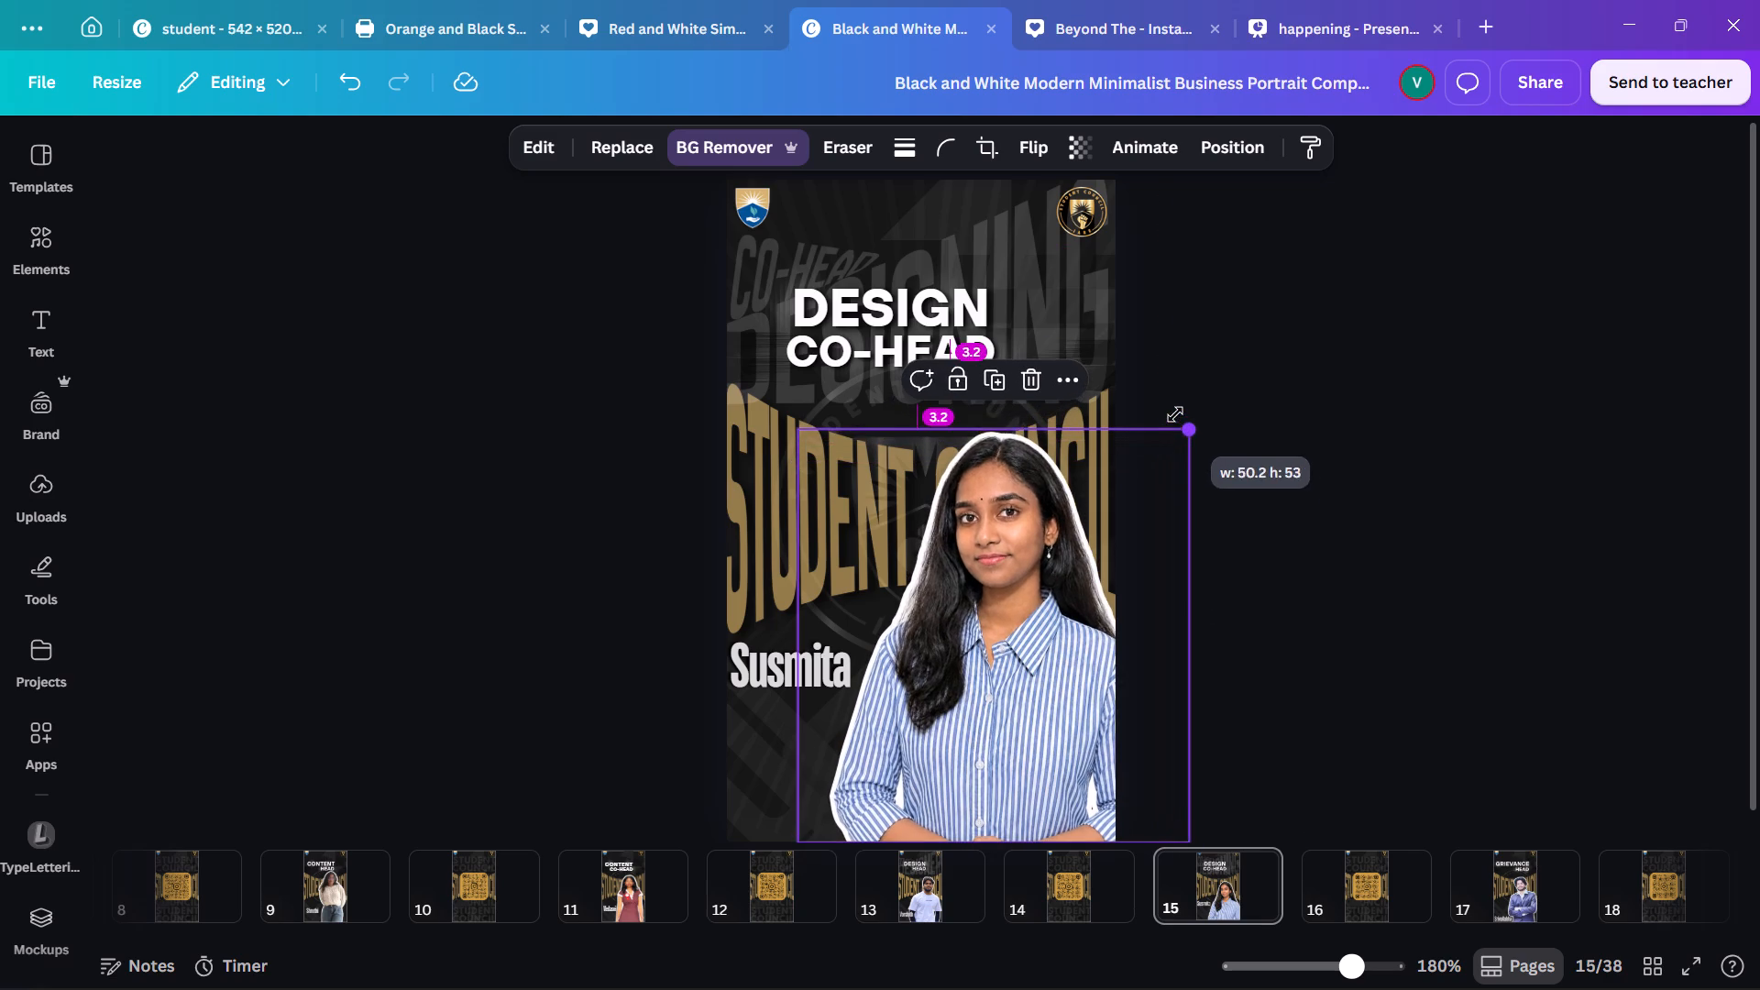
{"action": "left_click_drag", "start_coordinate": [1175, 414], "coordinate": [1175, 412]}
{"action": "left_click_drag", "start_coordinate": [1002, 610], "coordinate": [980, 611]}
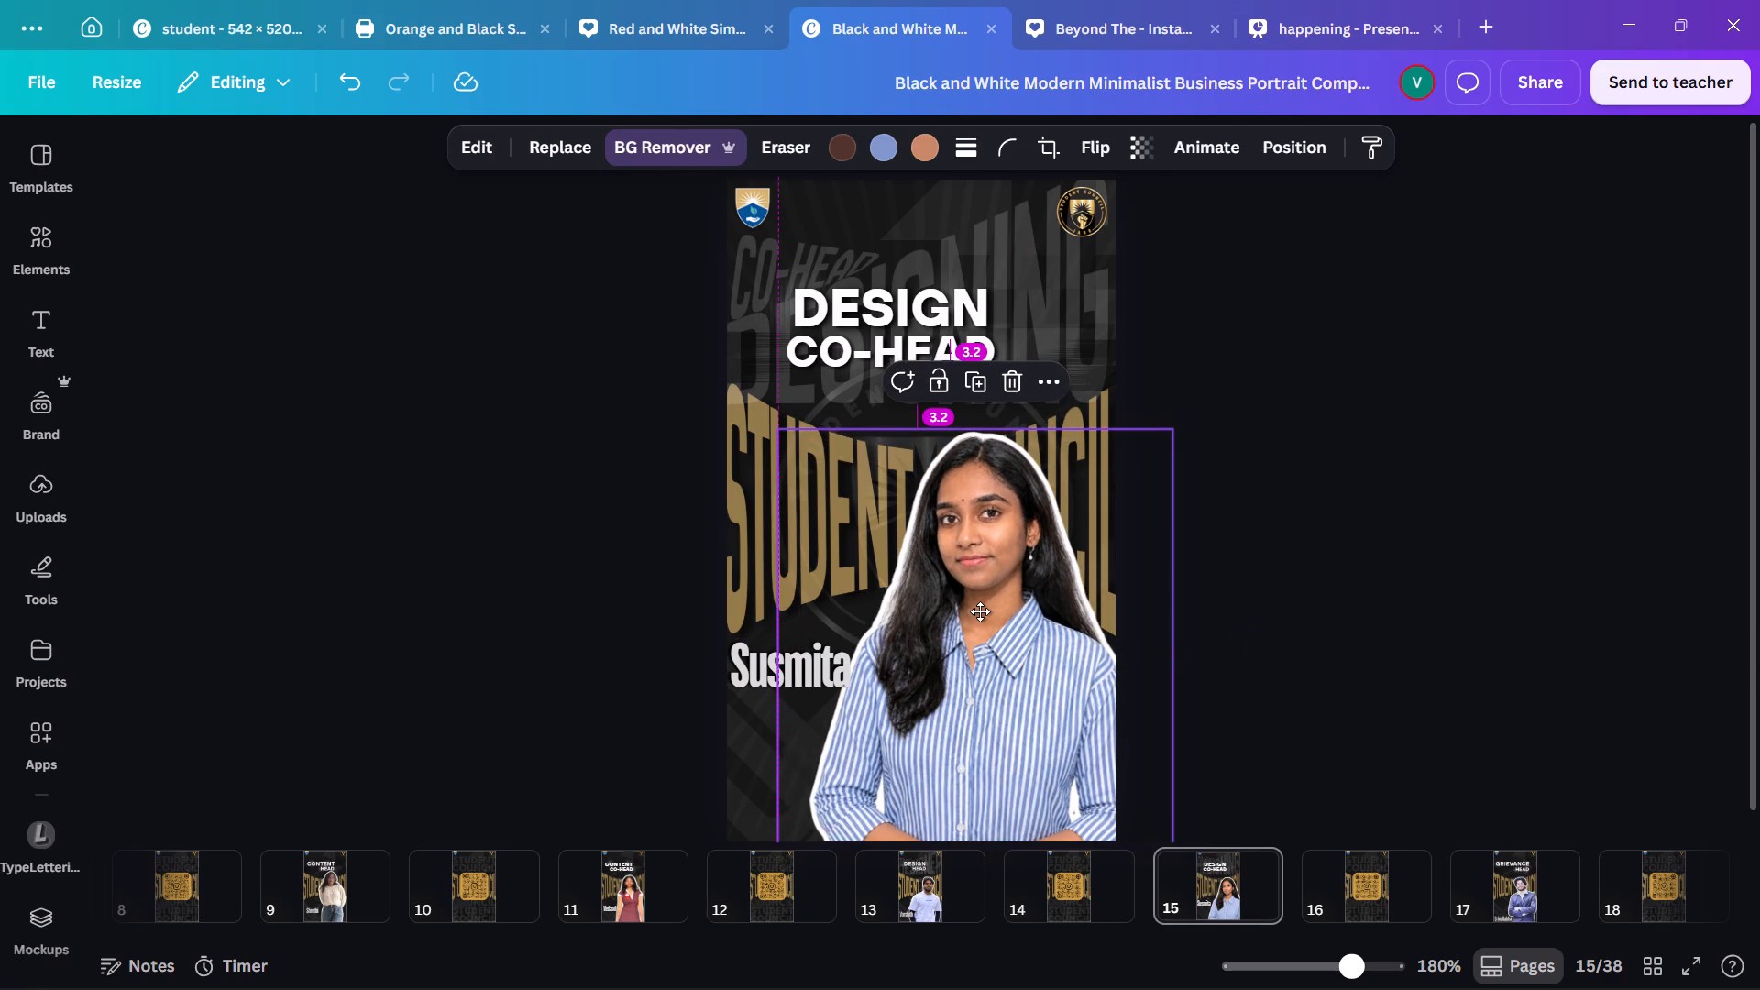
{"action": "left_click_drag", "start_coordinate": [980, 611], "coordinate": [975, 610]}
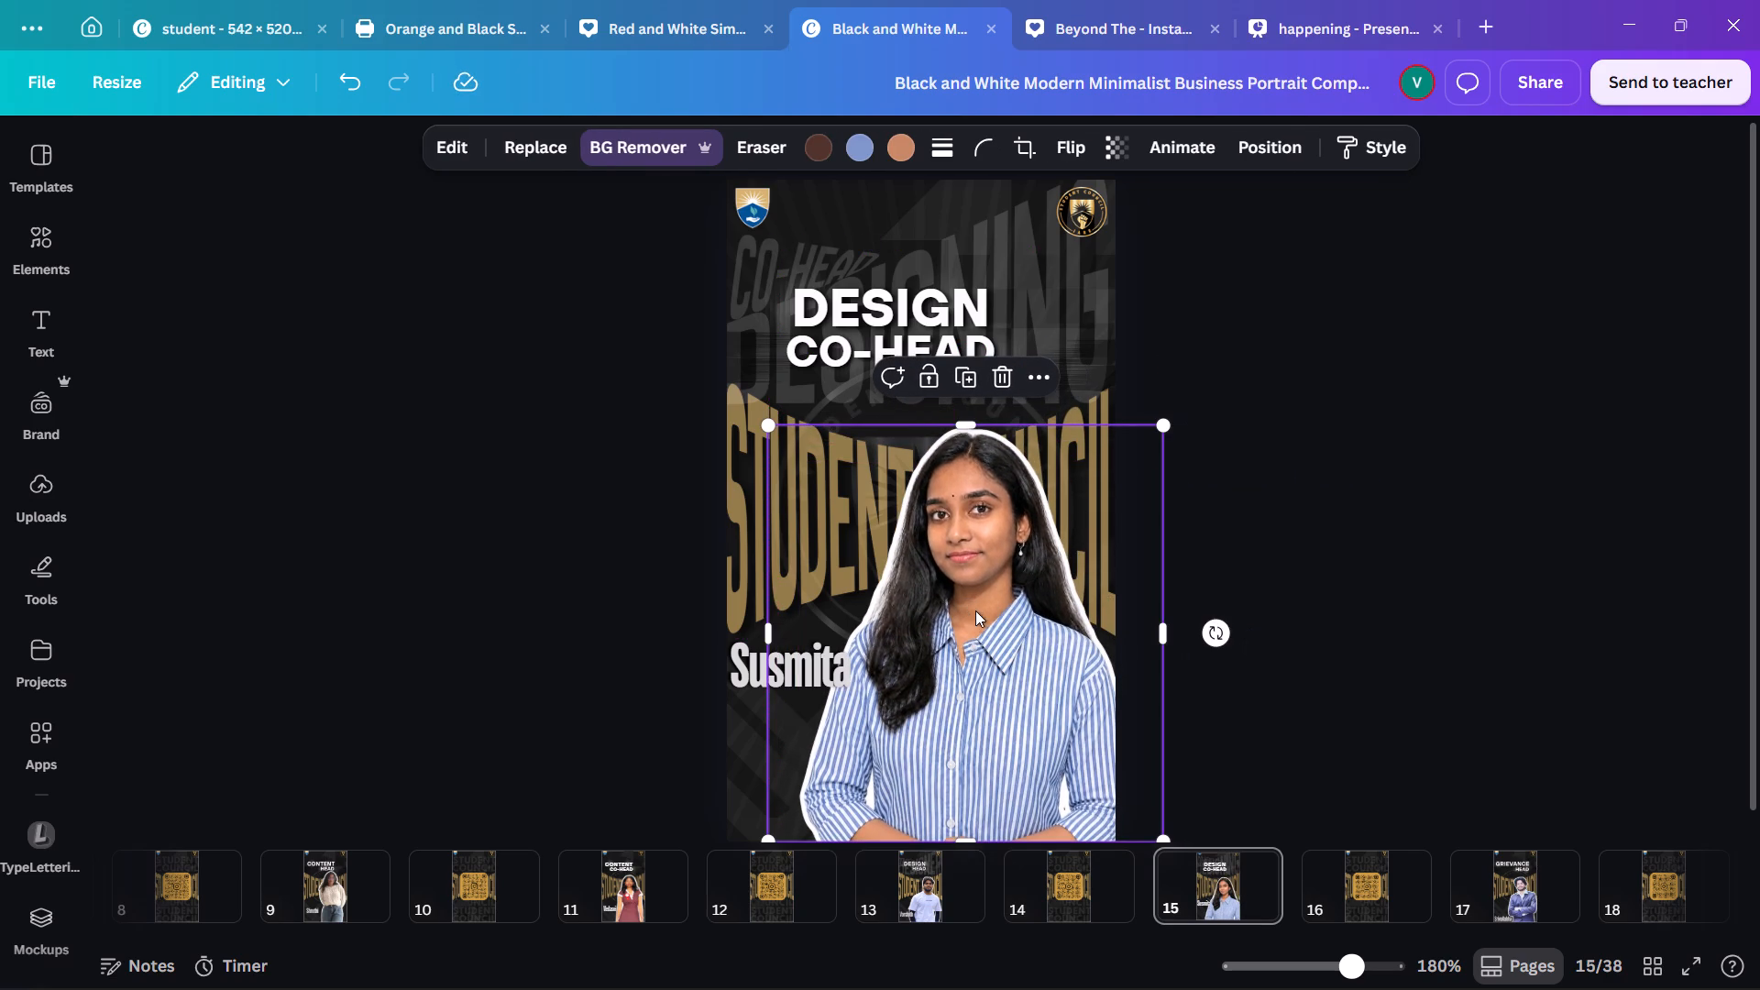
Open the Grievance Co-Head page (page 19) and select its portrait.
{"action": "scroll", "coordinate": [1246, 888], "scroll_direction": "left", "scroll_amount": 1}
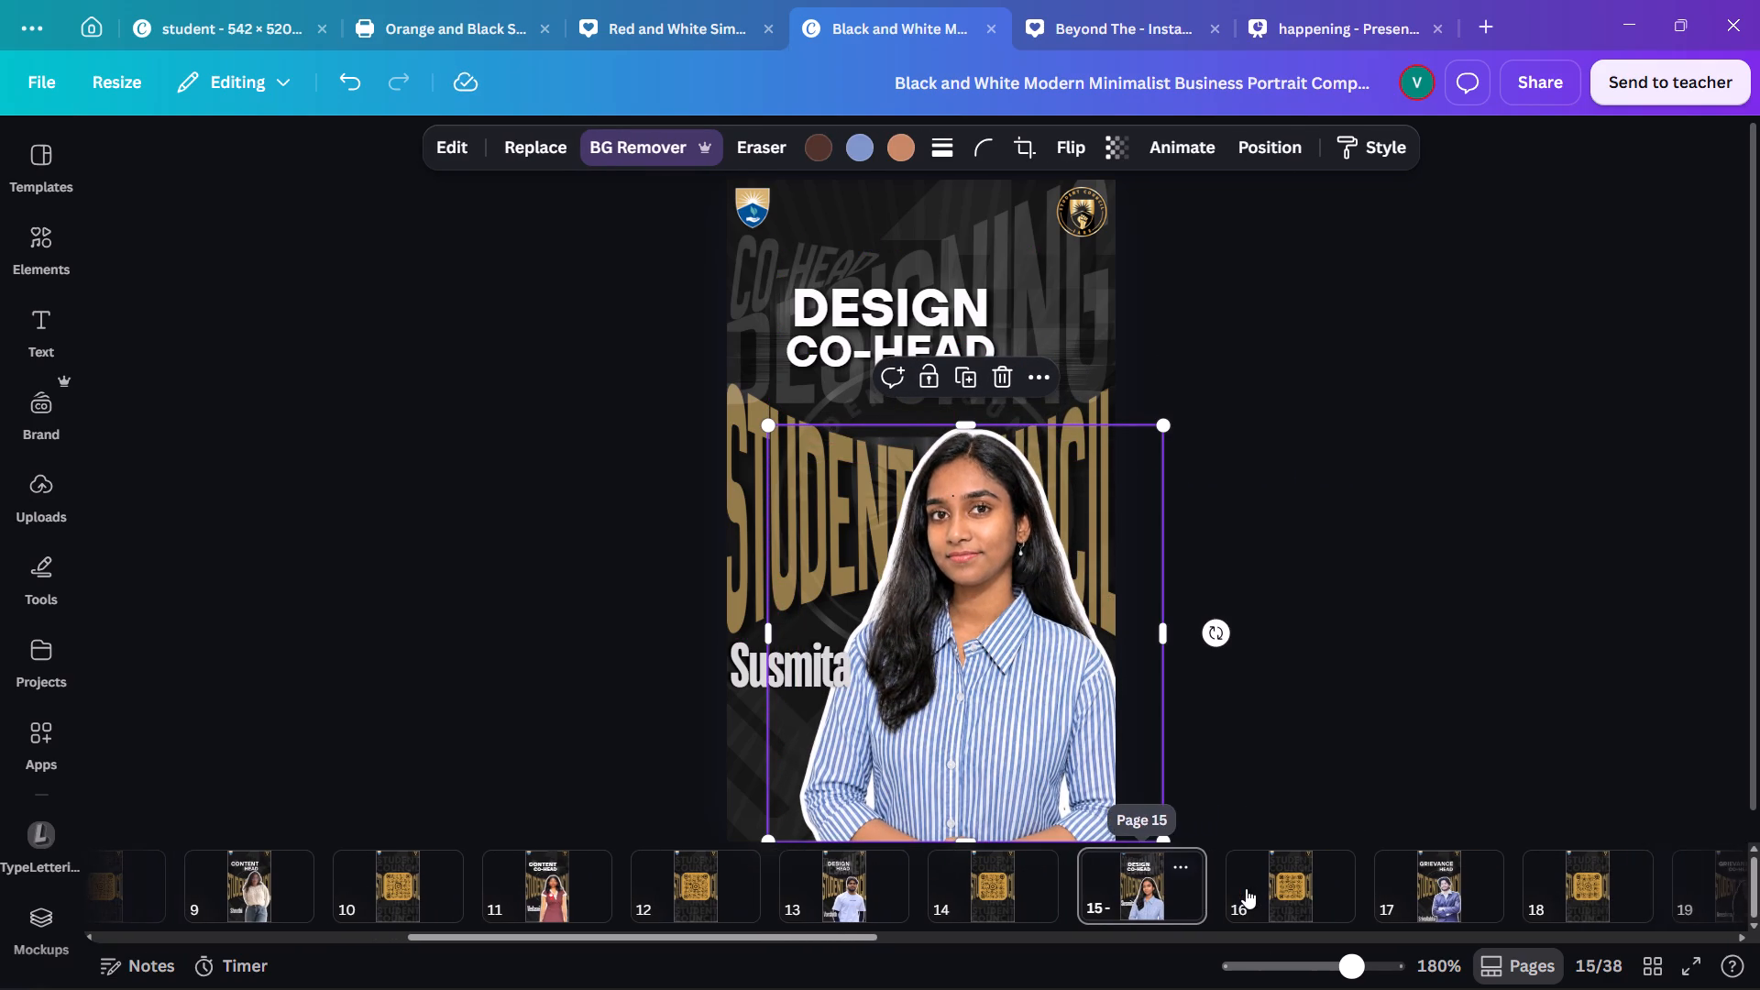
{"action": "scroll", "coordinate": [1246, 888], "scroll_direction": "left", "scroll_amount": 3}
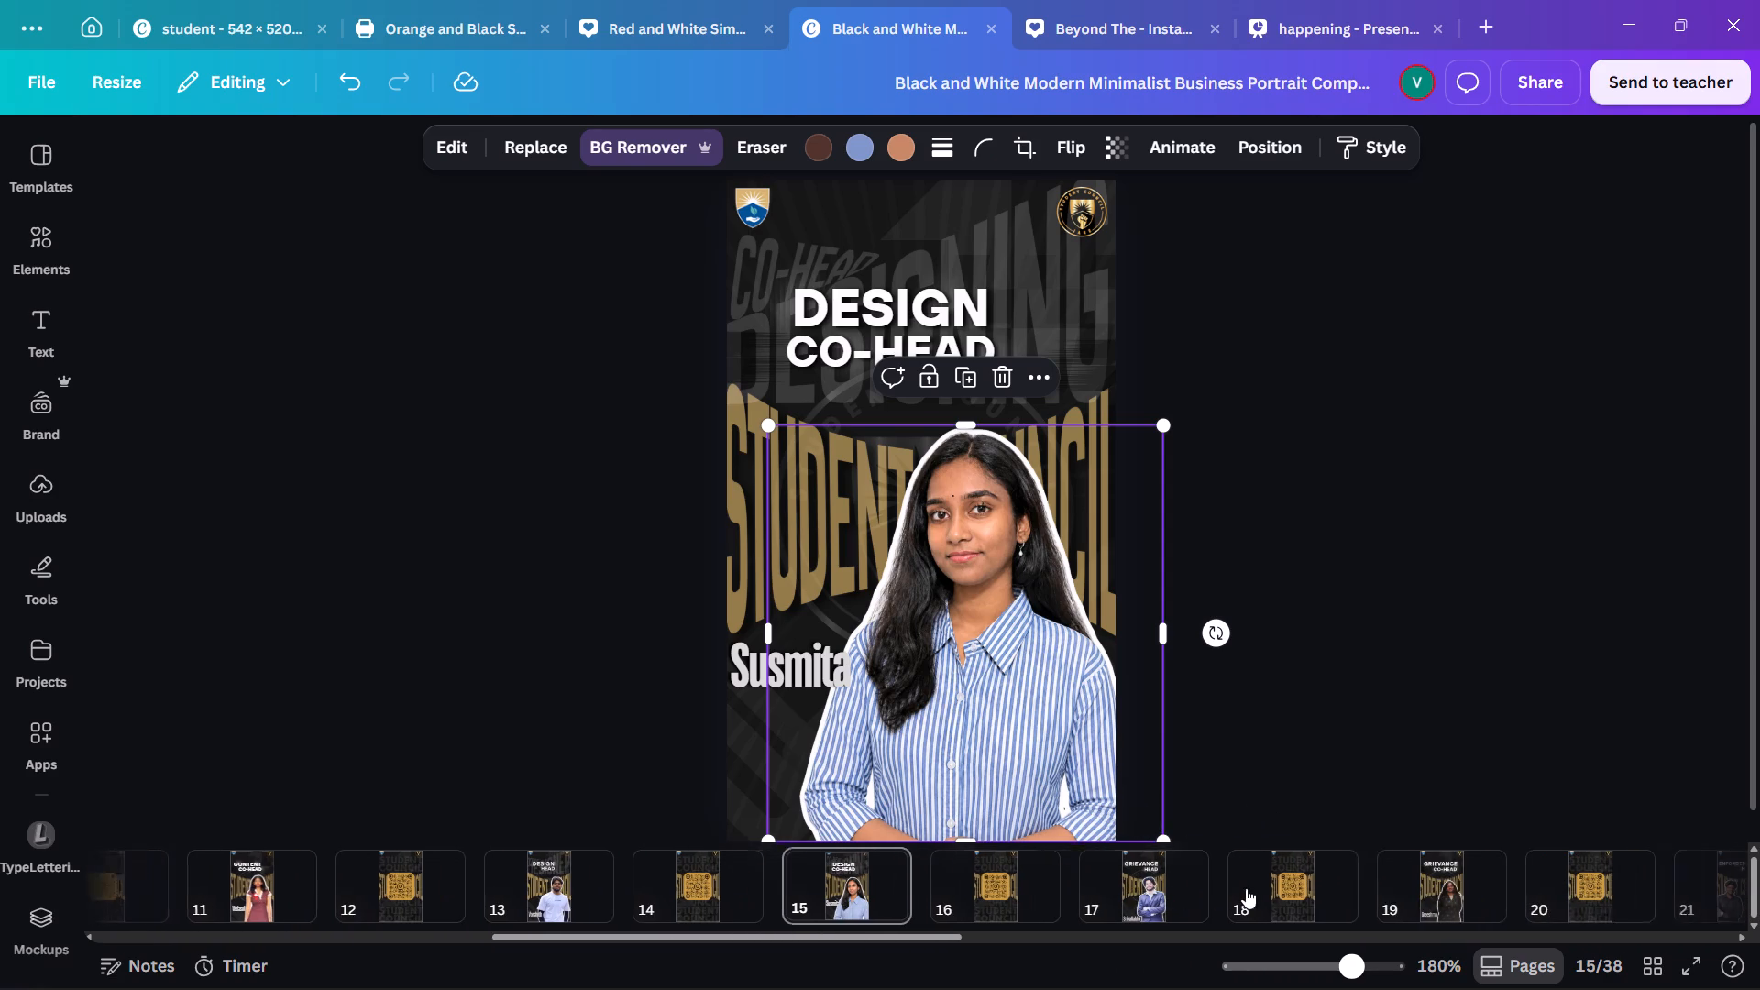
{"action": "scroll", "coordinate": [1246, 888], "scroll_direction": "left", "scroll_amount": 3}
{"action": "left_click", "coordinate": [1246, 888]}
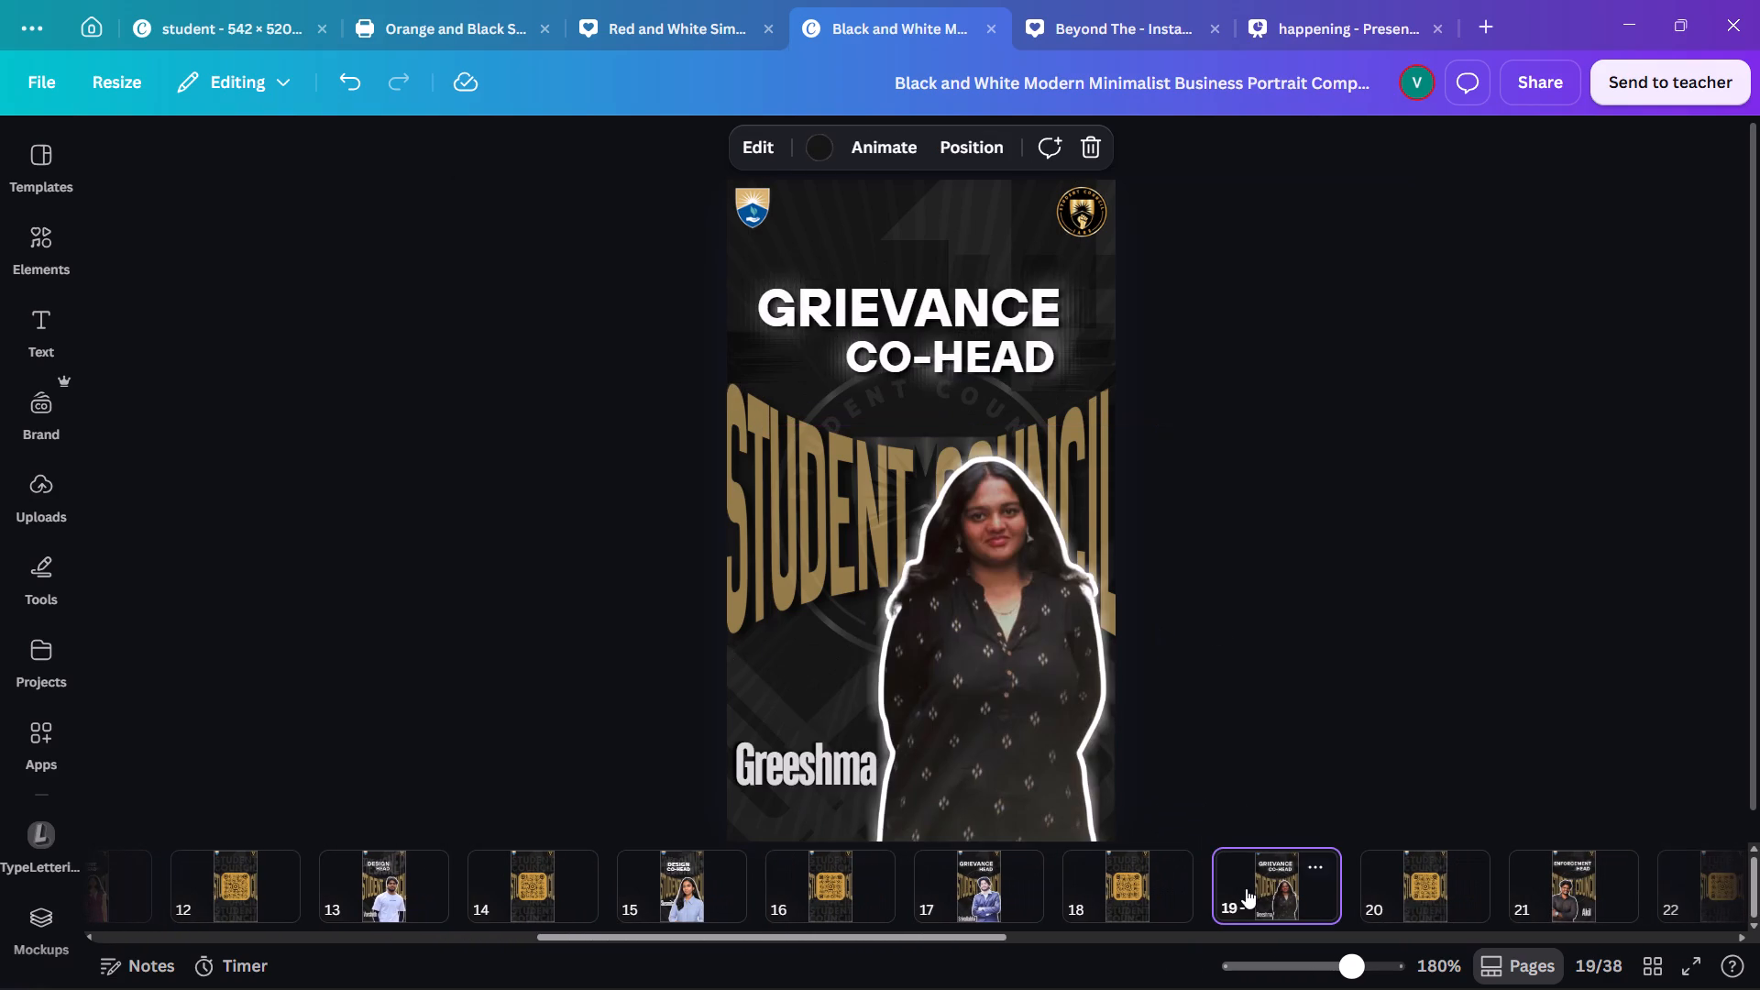
{"action": "left_click", "coordinate": [995, 770]}
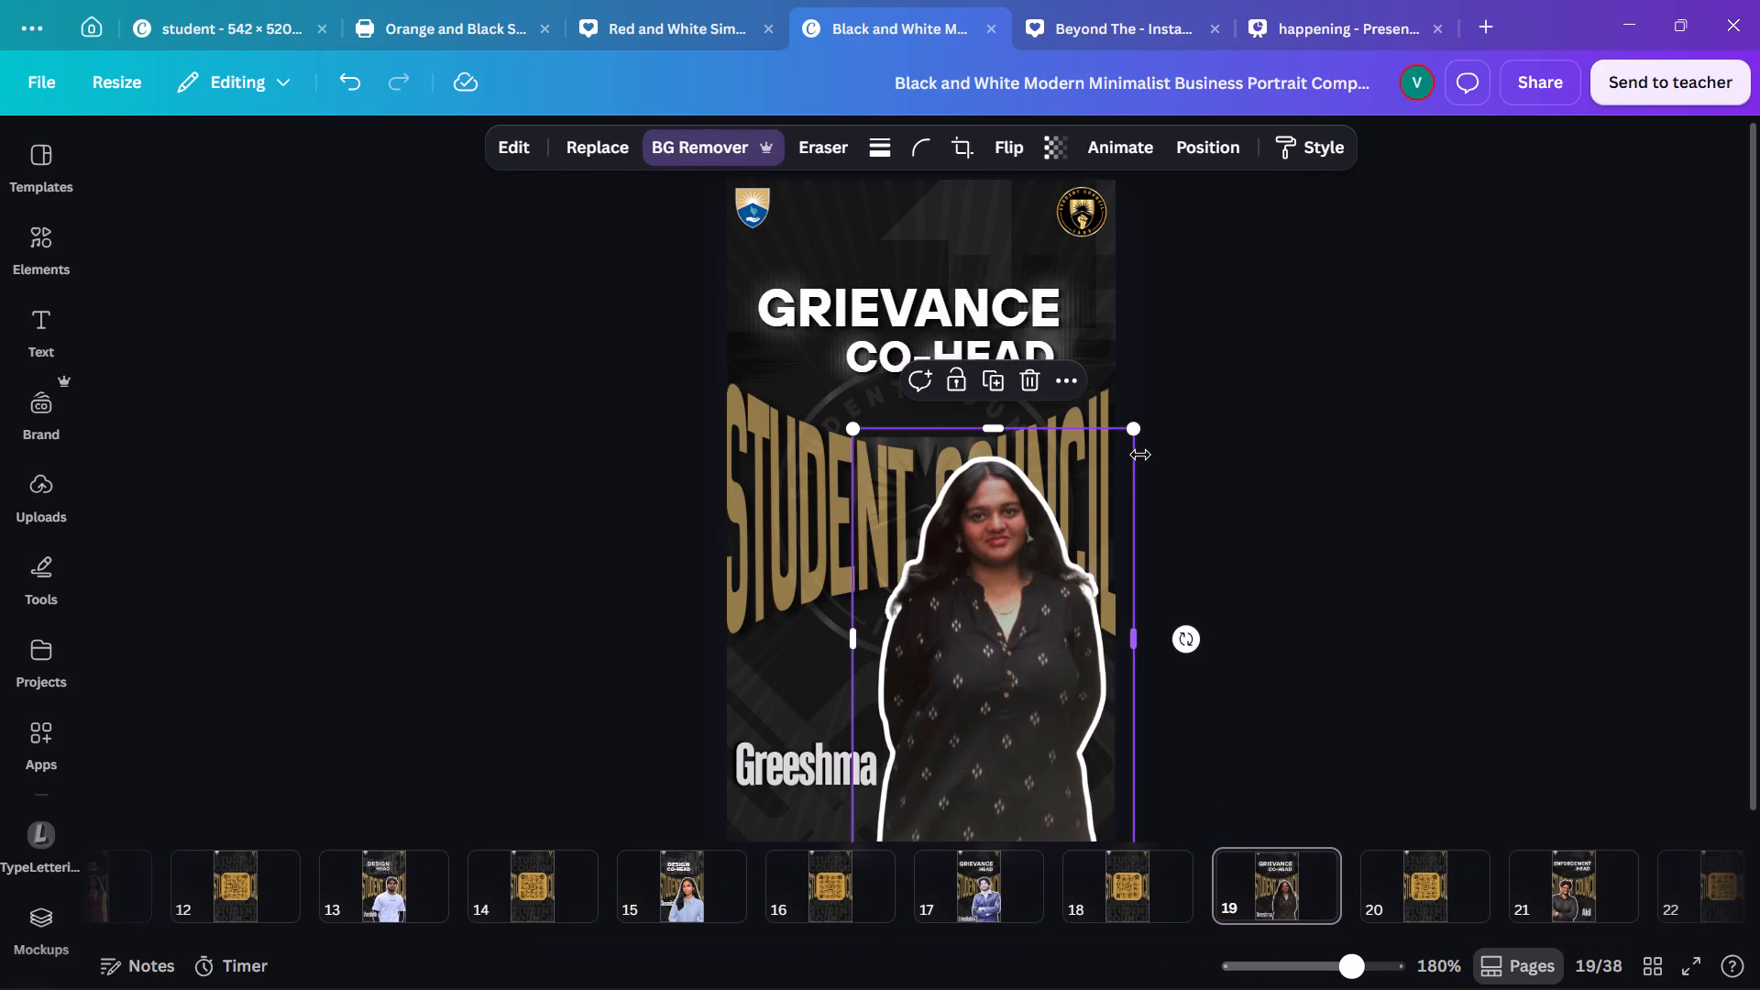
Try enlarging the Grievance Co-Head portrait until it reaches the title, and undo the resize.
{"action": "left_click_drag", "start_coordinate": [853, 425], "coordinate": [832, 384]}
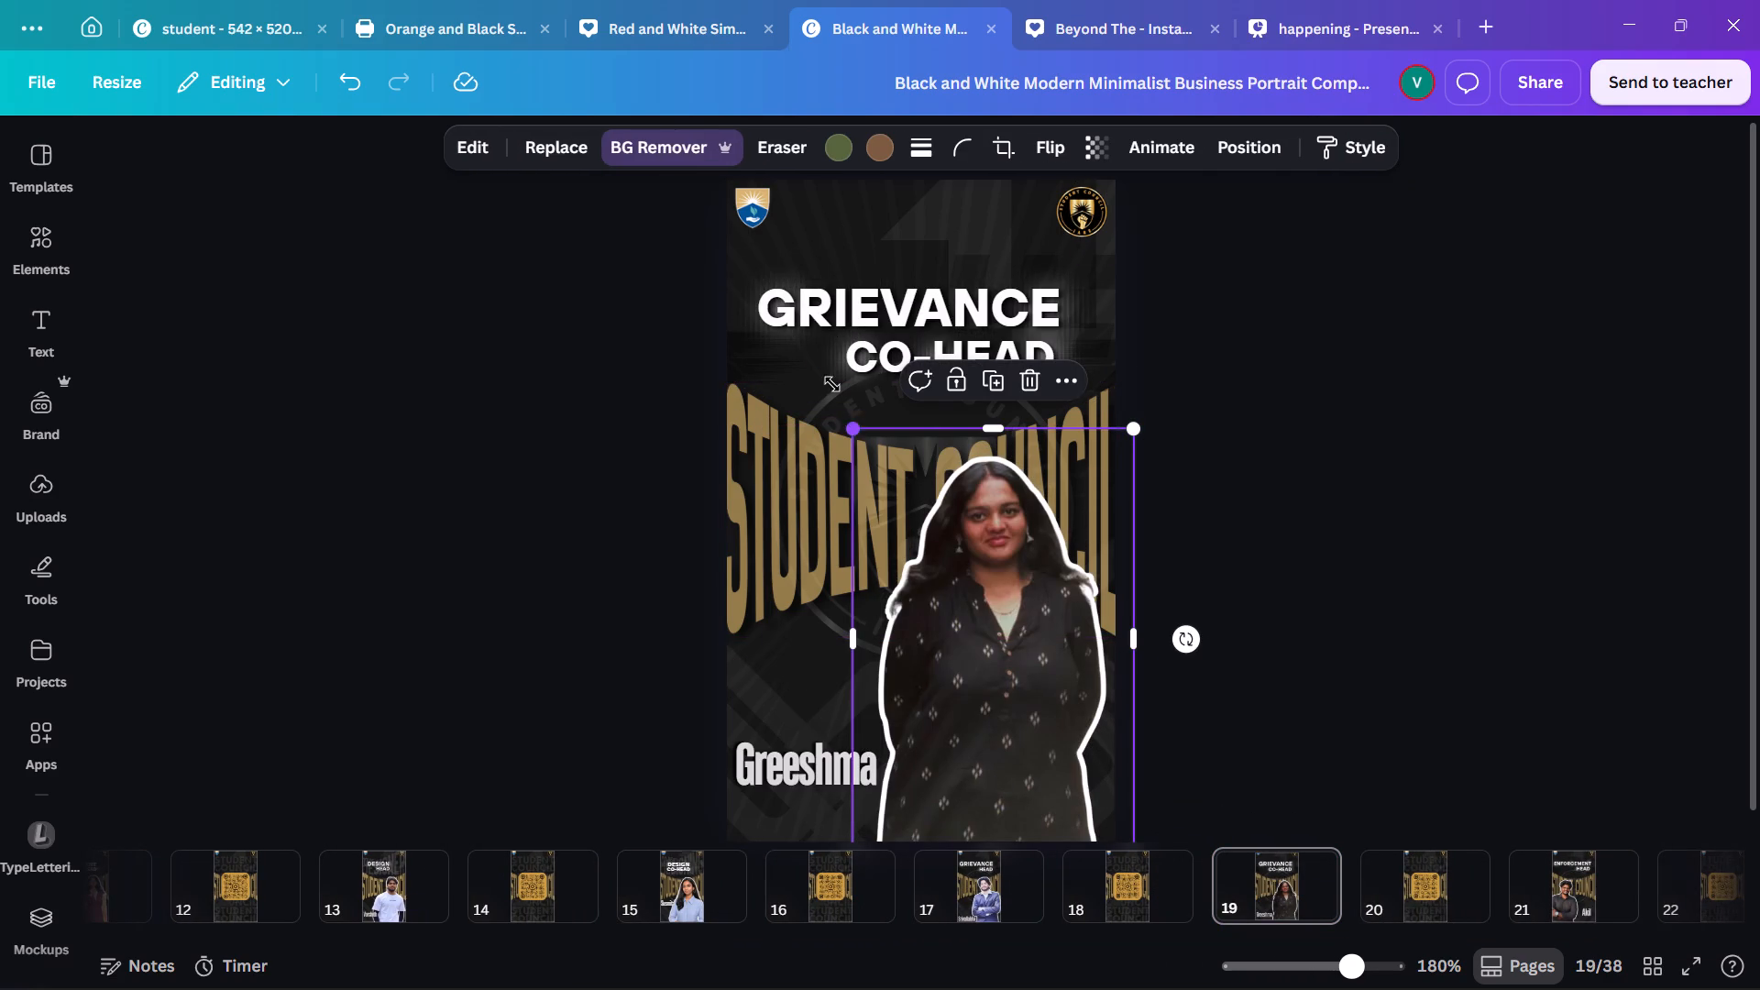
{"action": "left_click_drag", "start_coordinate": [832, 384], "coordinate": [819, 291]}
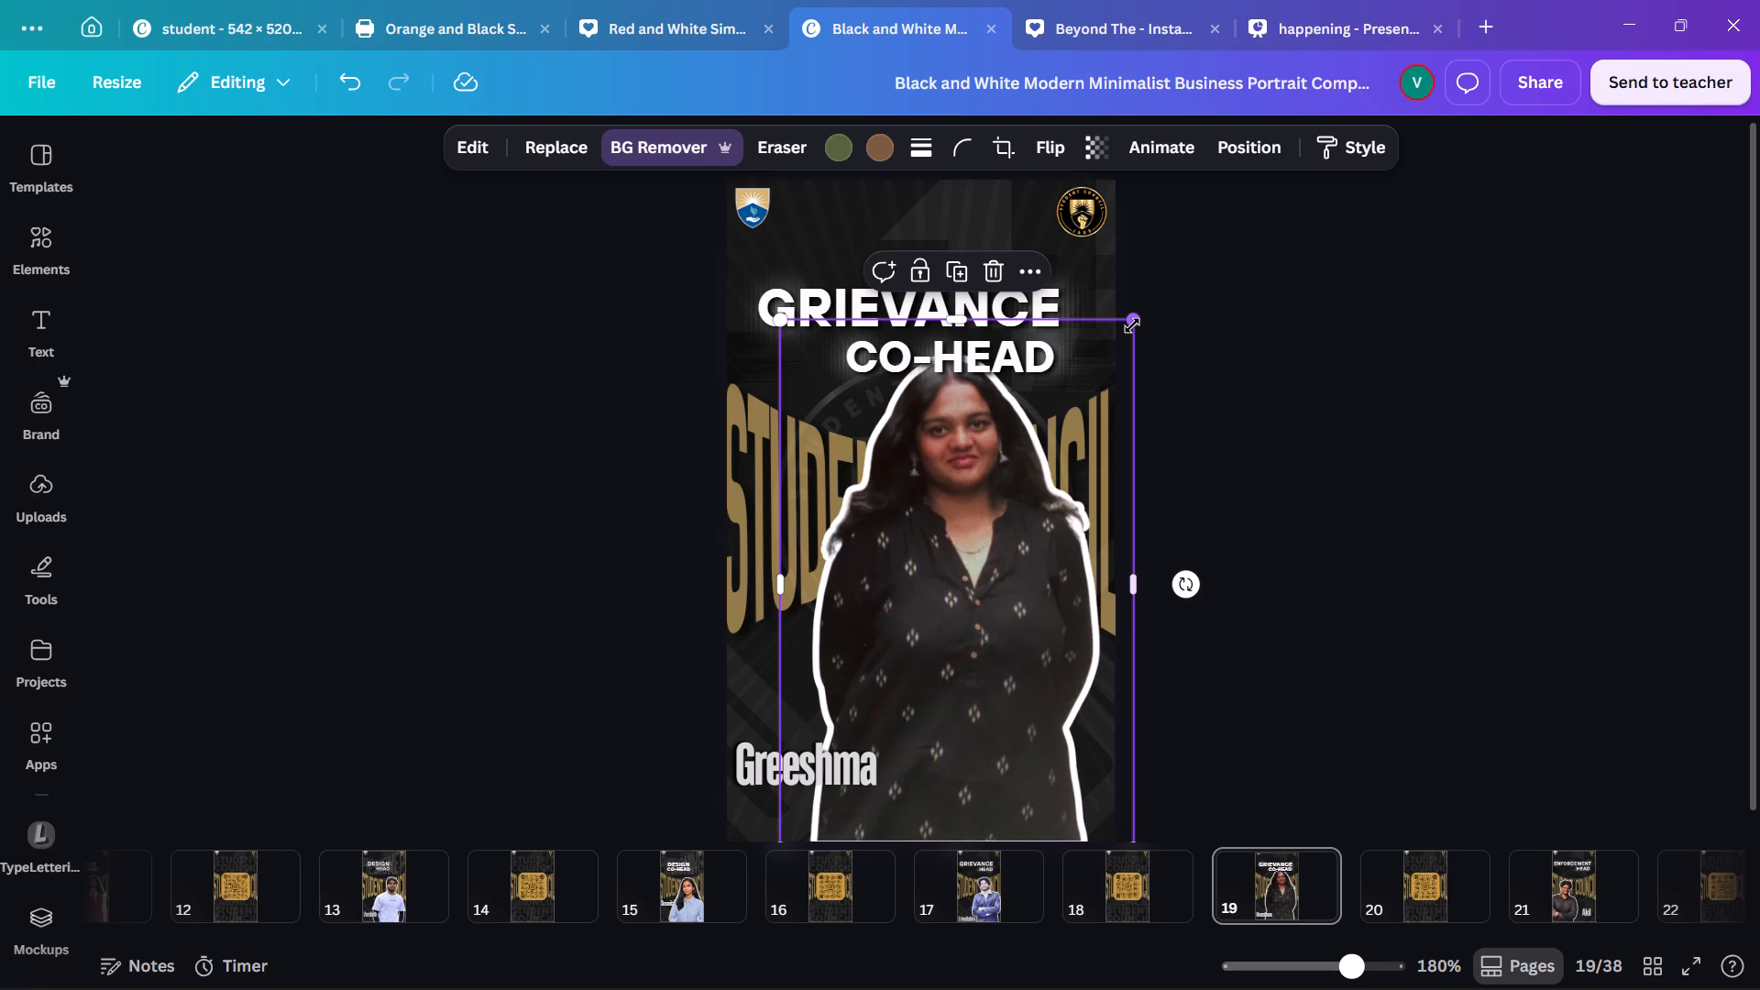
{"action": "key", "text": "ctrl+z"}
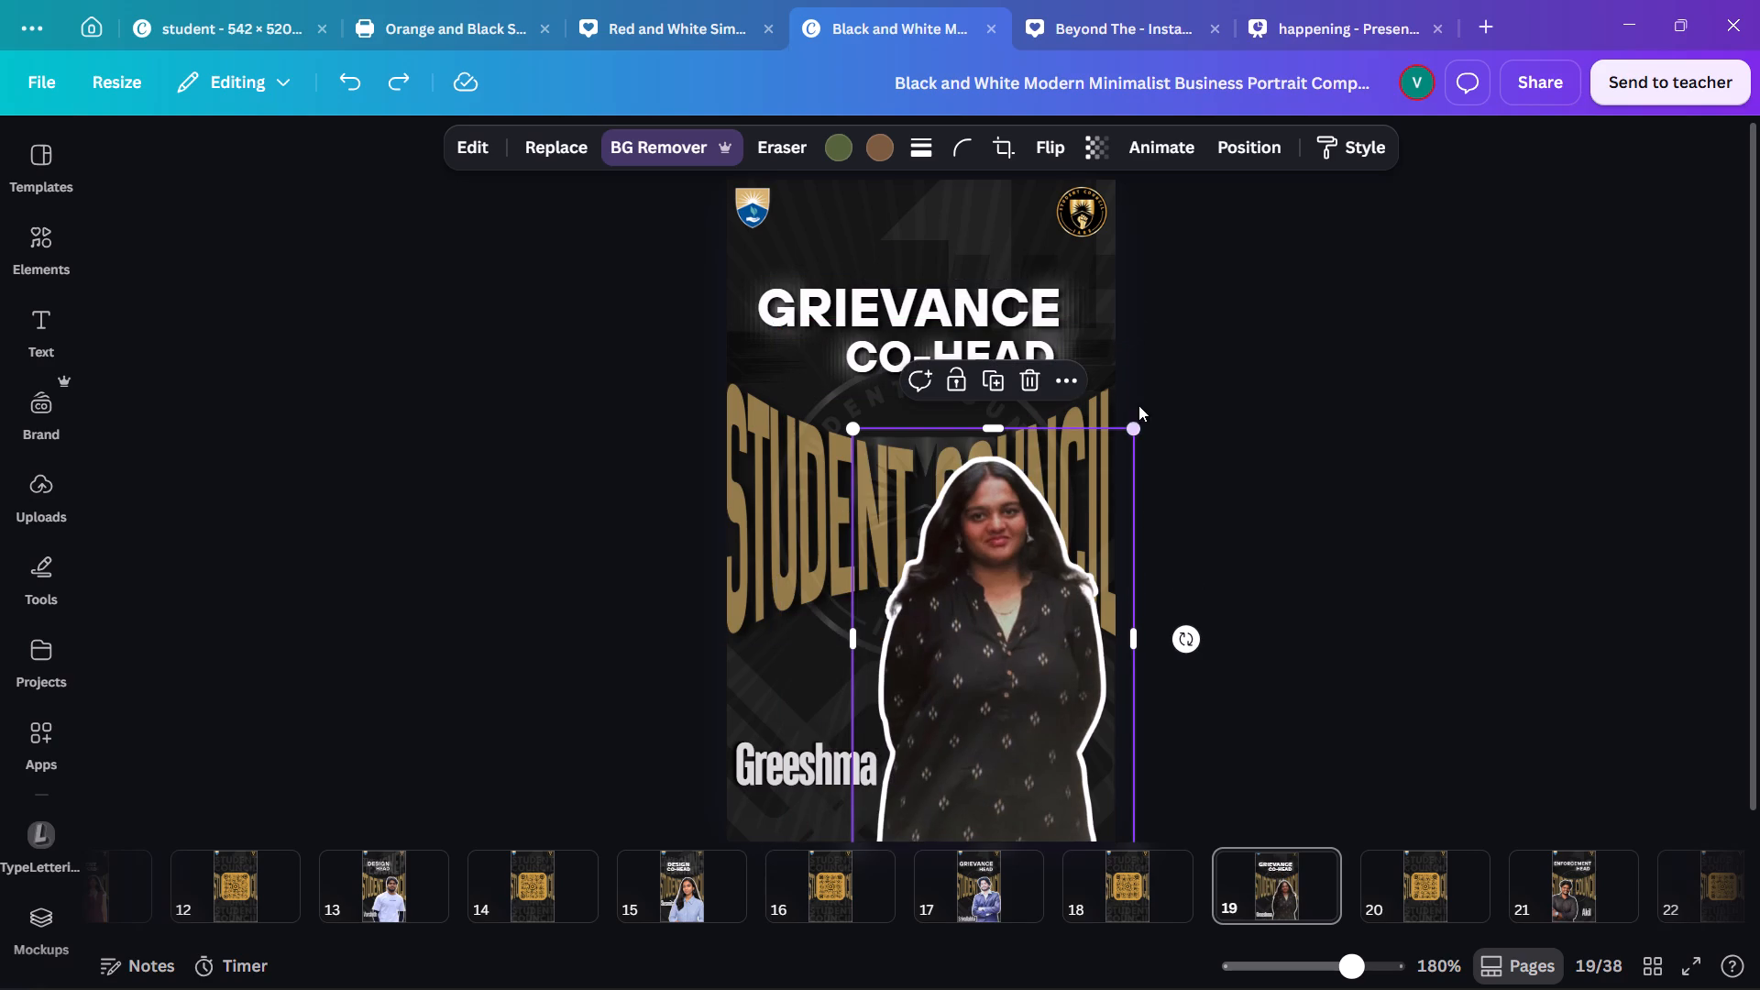
Enlarge the Grievance Co-Head portrait slightly and move it a little toward the name so it stays within the page edge.
{"action": "left_click_drag", "start_coordinate": [1133, 431], "coordinate": [1138, 410]}
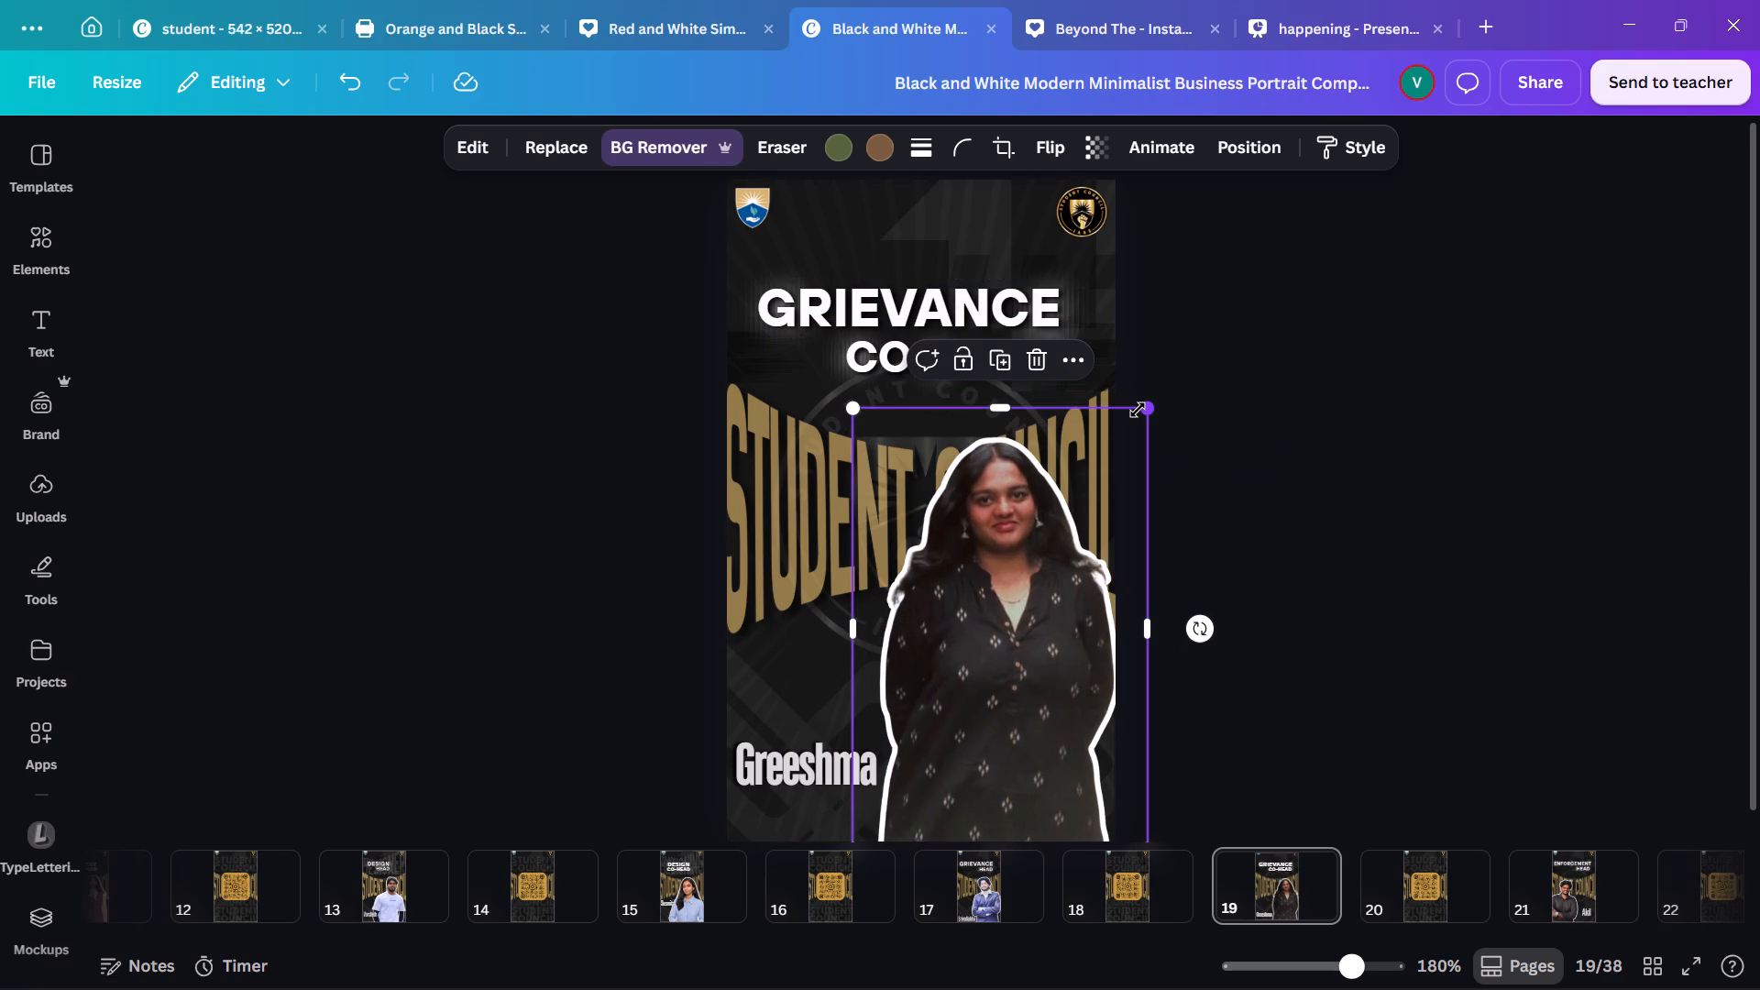
{"action": "left_click", "coordinate": [824, 753]}
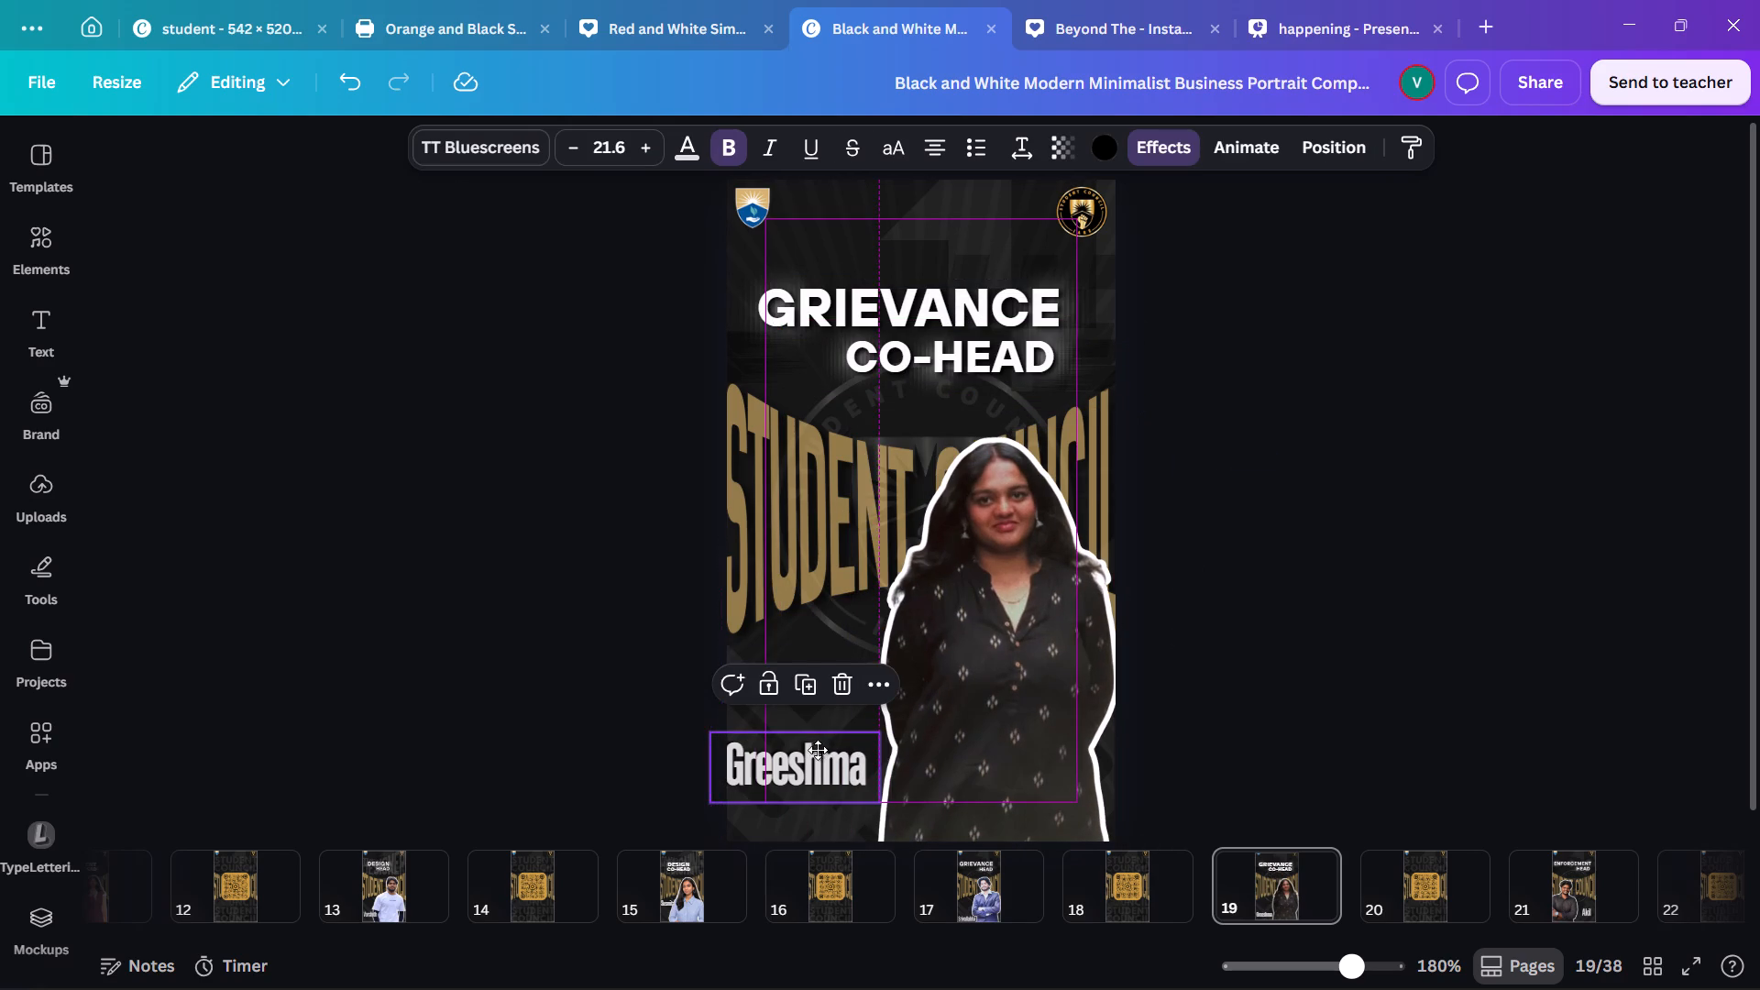
{"action": "left_click_drag", "start_coordinate": [1041, 672], "coordinate": [1031, 674]}
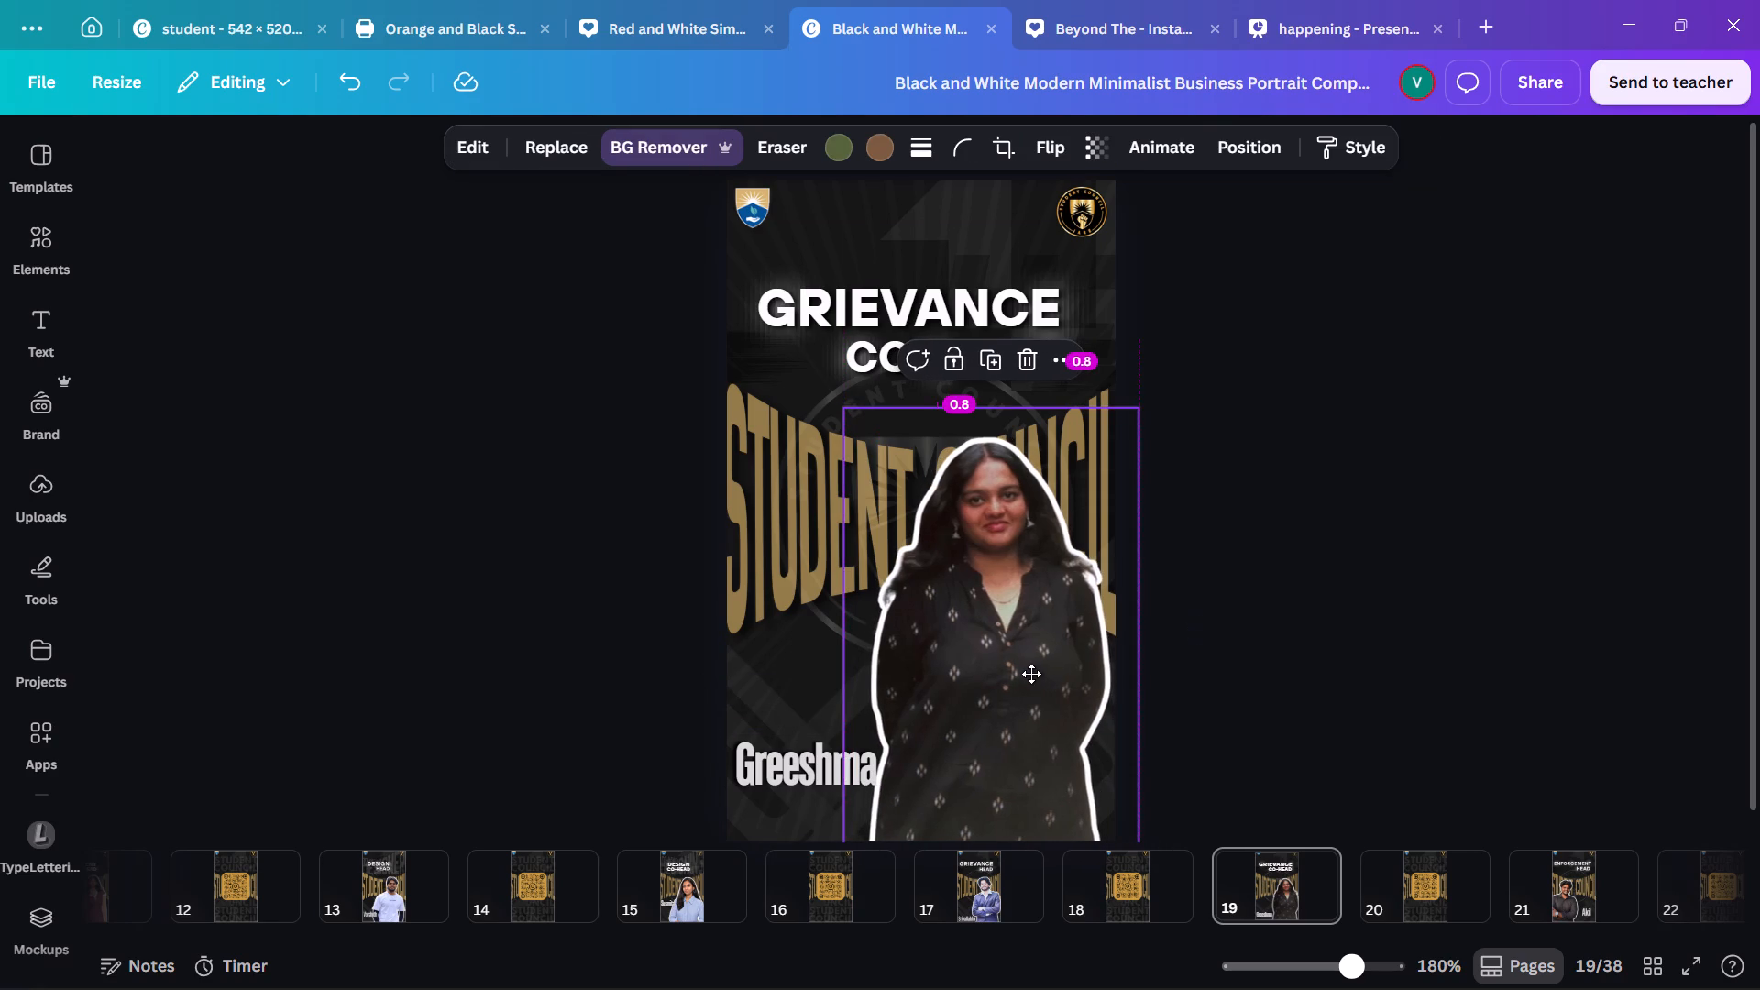
{"action": "left_click_drag", "start_coordinate": [1031, 674], "coordinate": [1033, 674]}
{"action": "left_click", "coordinate": [1254, 733]}
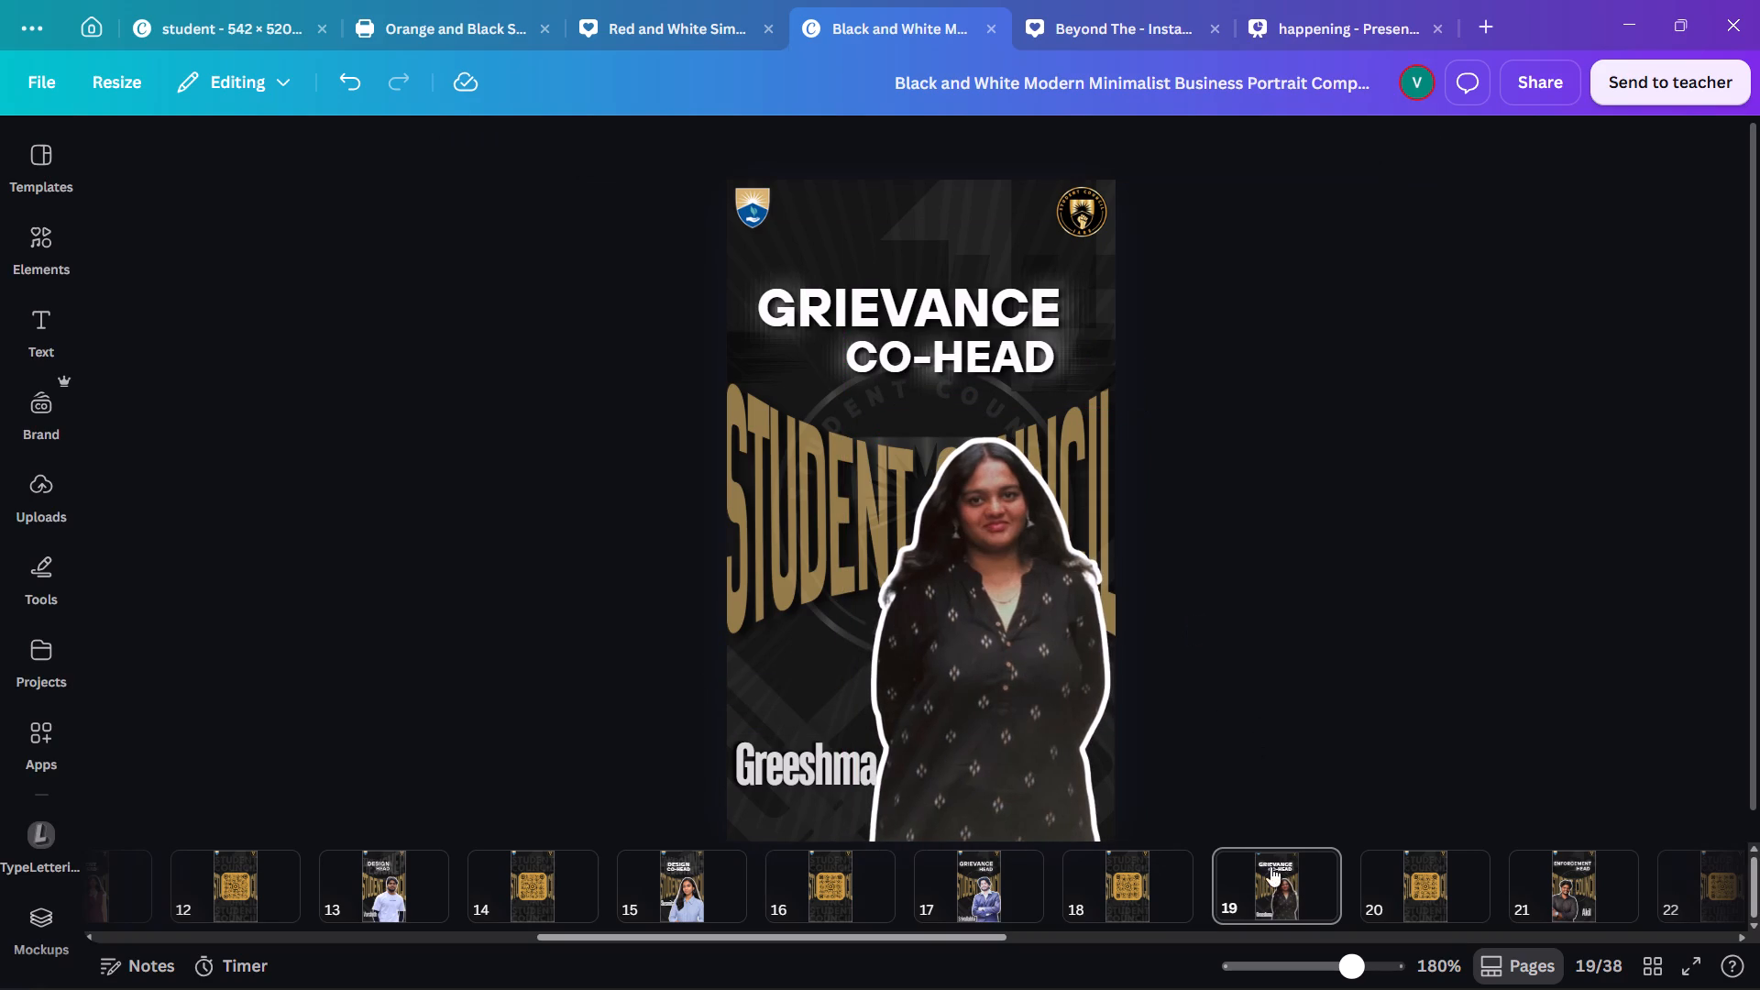
Fine-tune the name text on the Grievance Co-Head page, placing it slightly higher and closer to the page's left edge, clear of the portrait.
{"action": "left_click", "coordinate": [781, 763]}
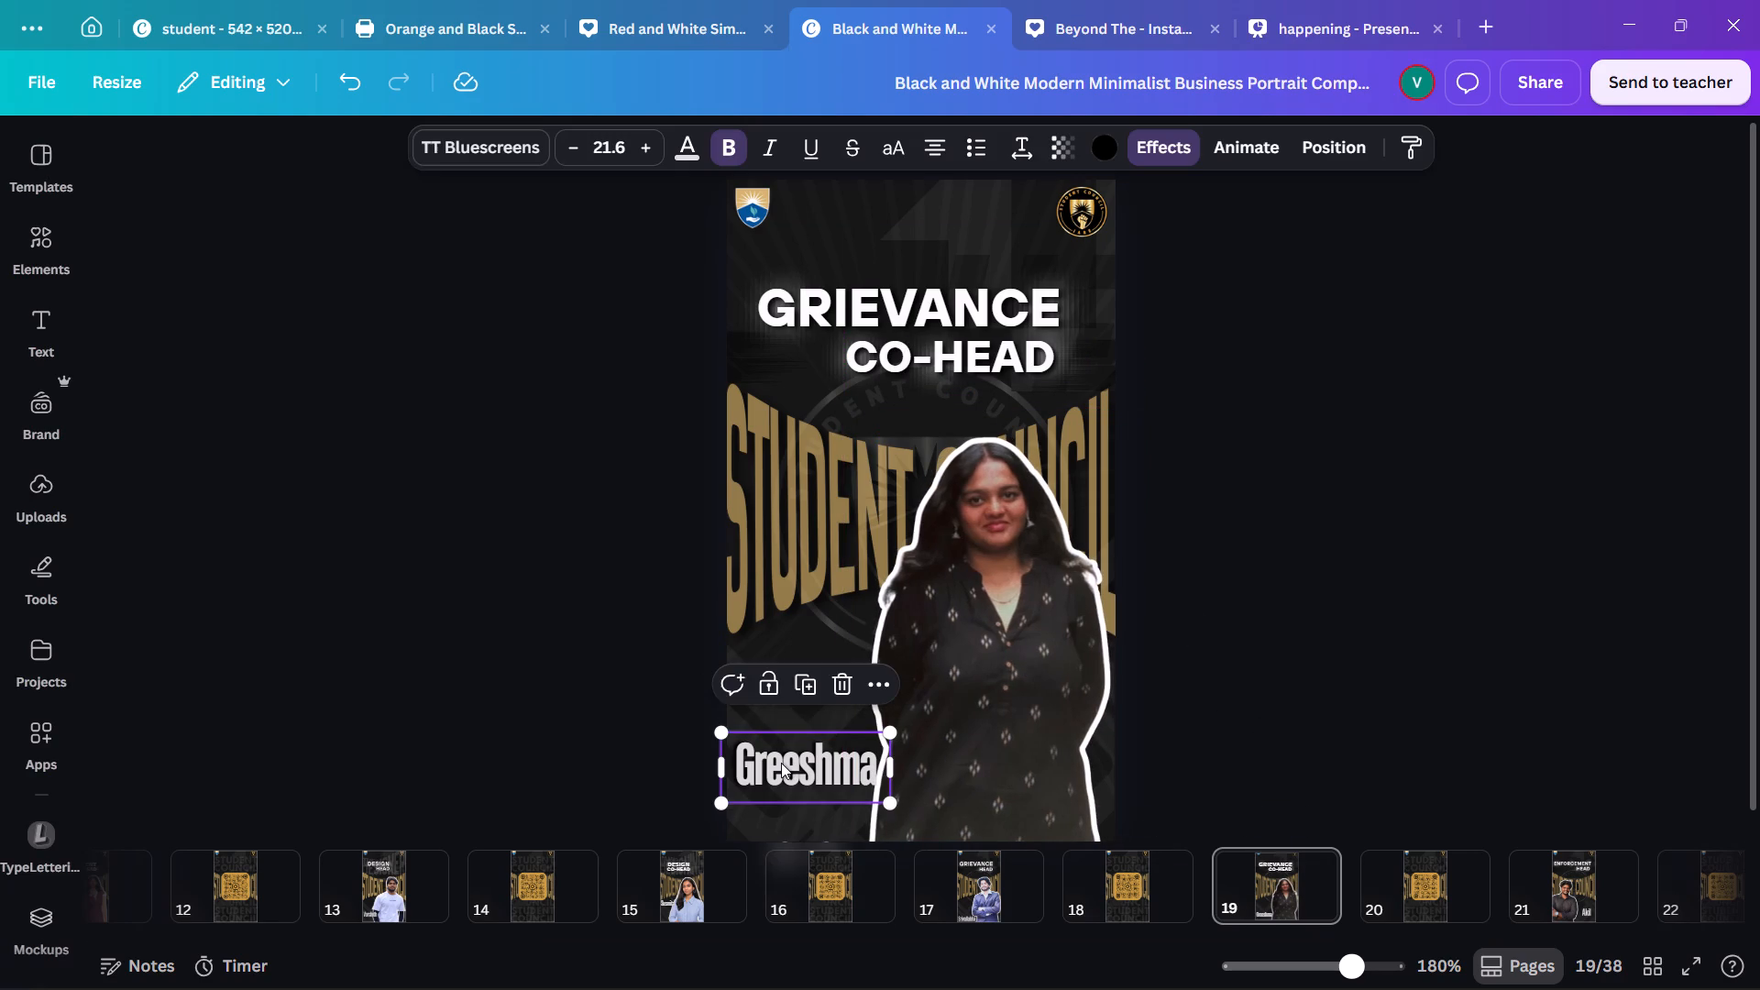
{"action": "key", "text": "Left"}
{"action": "key", "text": "Up"}
{"action": "key", "text": "Right"}
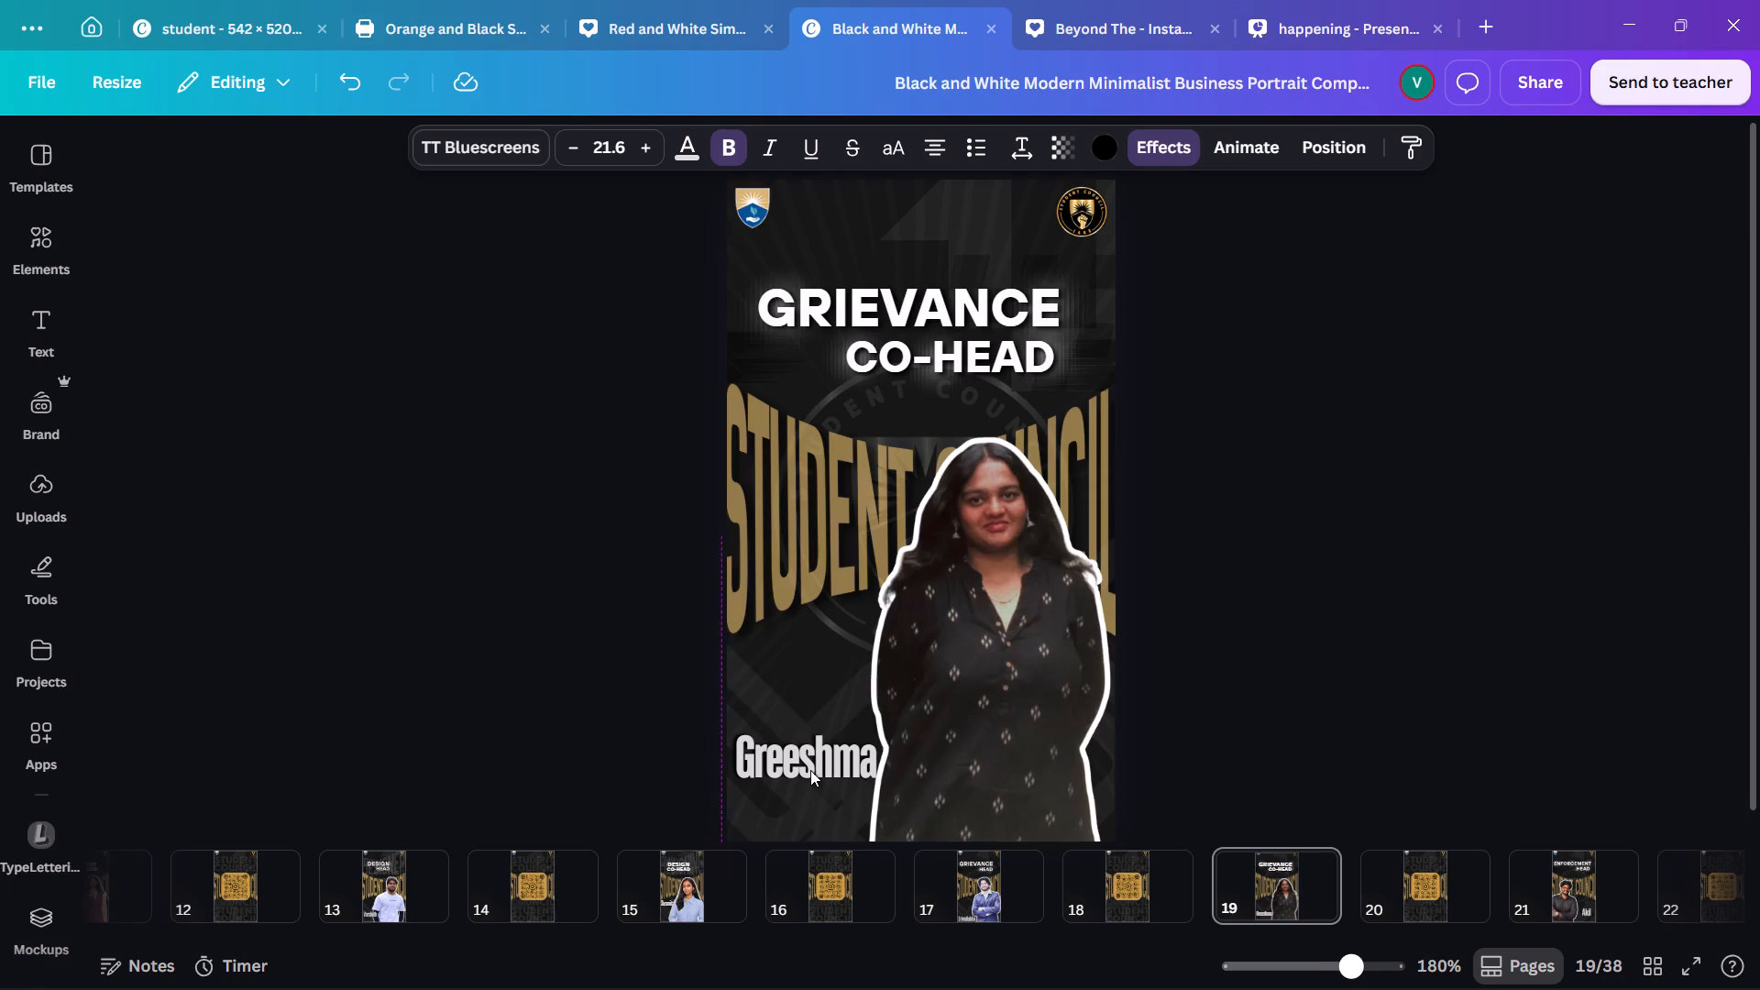
{"action": "left_click_drag", "start_coordinate": [803, 770], "coordinate": [793, 760]}
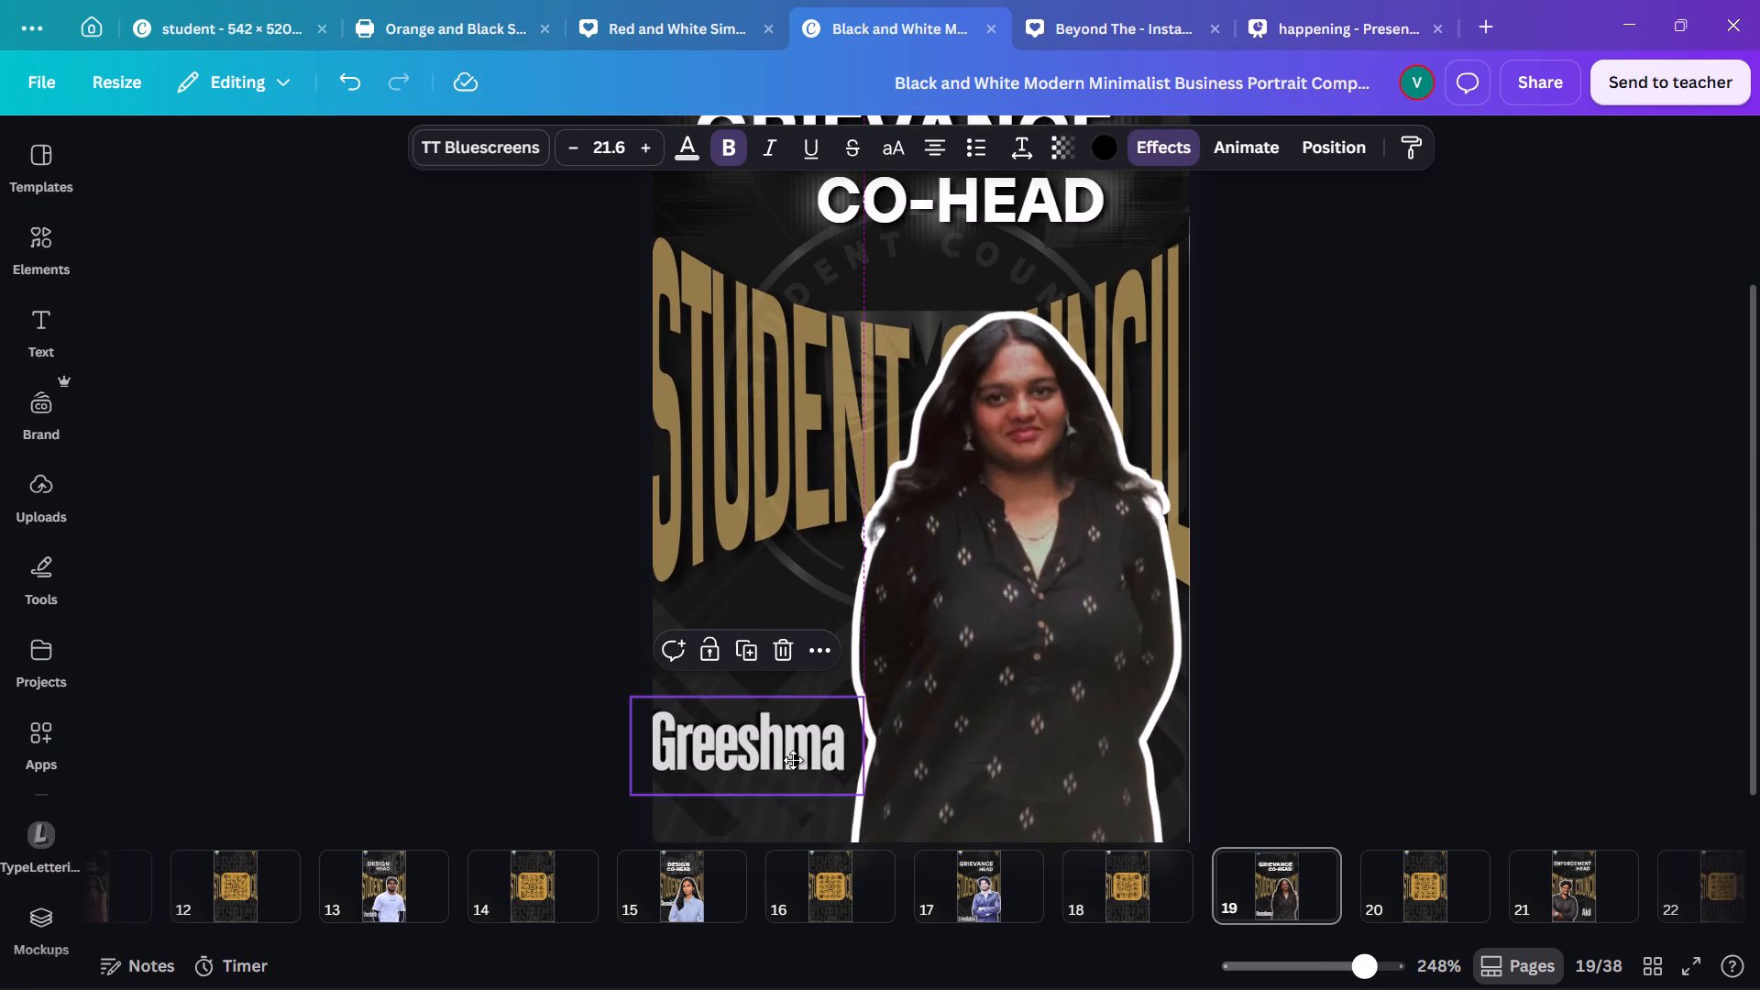
{"action": "left_click_drag", "start_coordinate": [793, 760], "coordinate": [799, 759]}
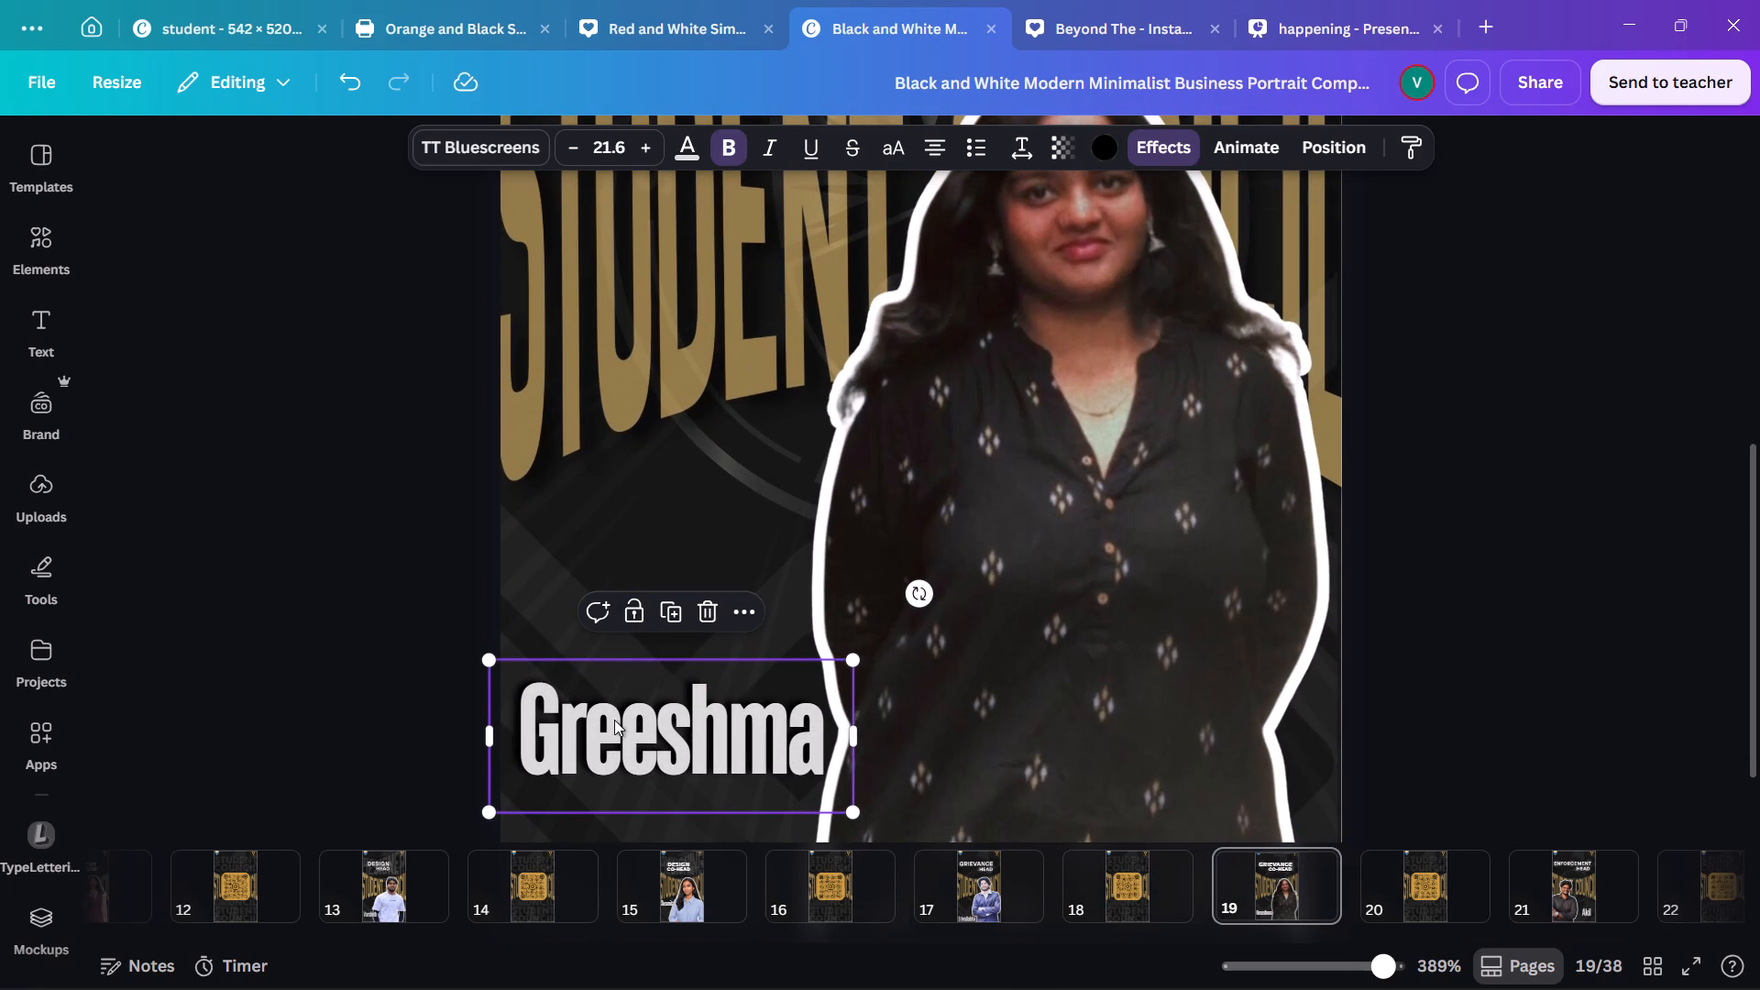
{"action": "left_click", "coordinate": [614, 720]}
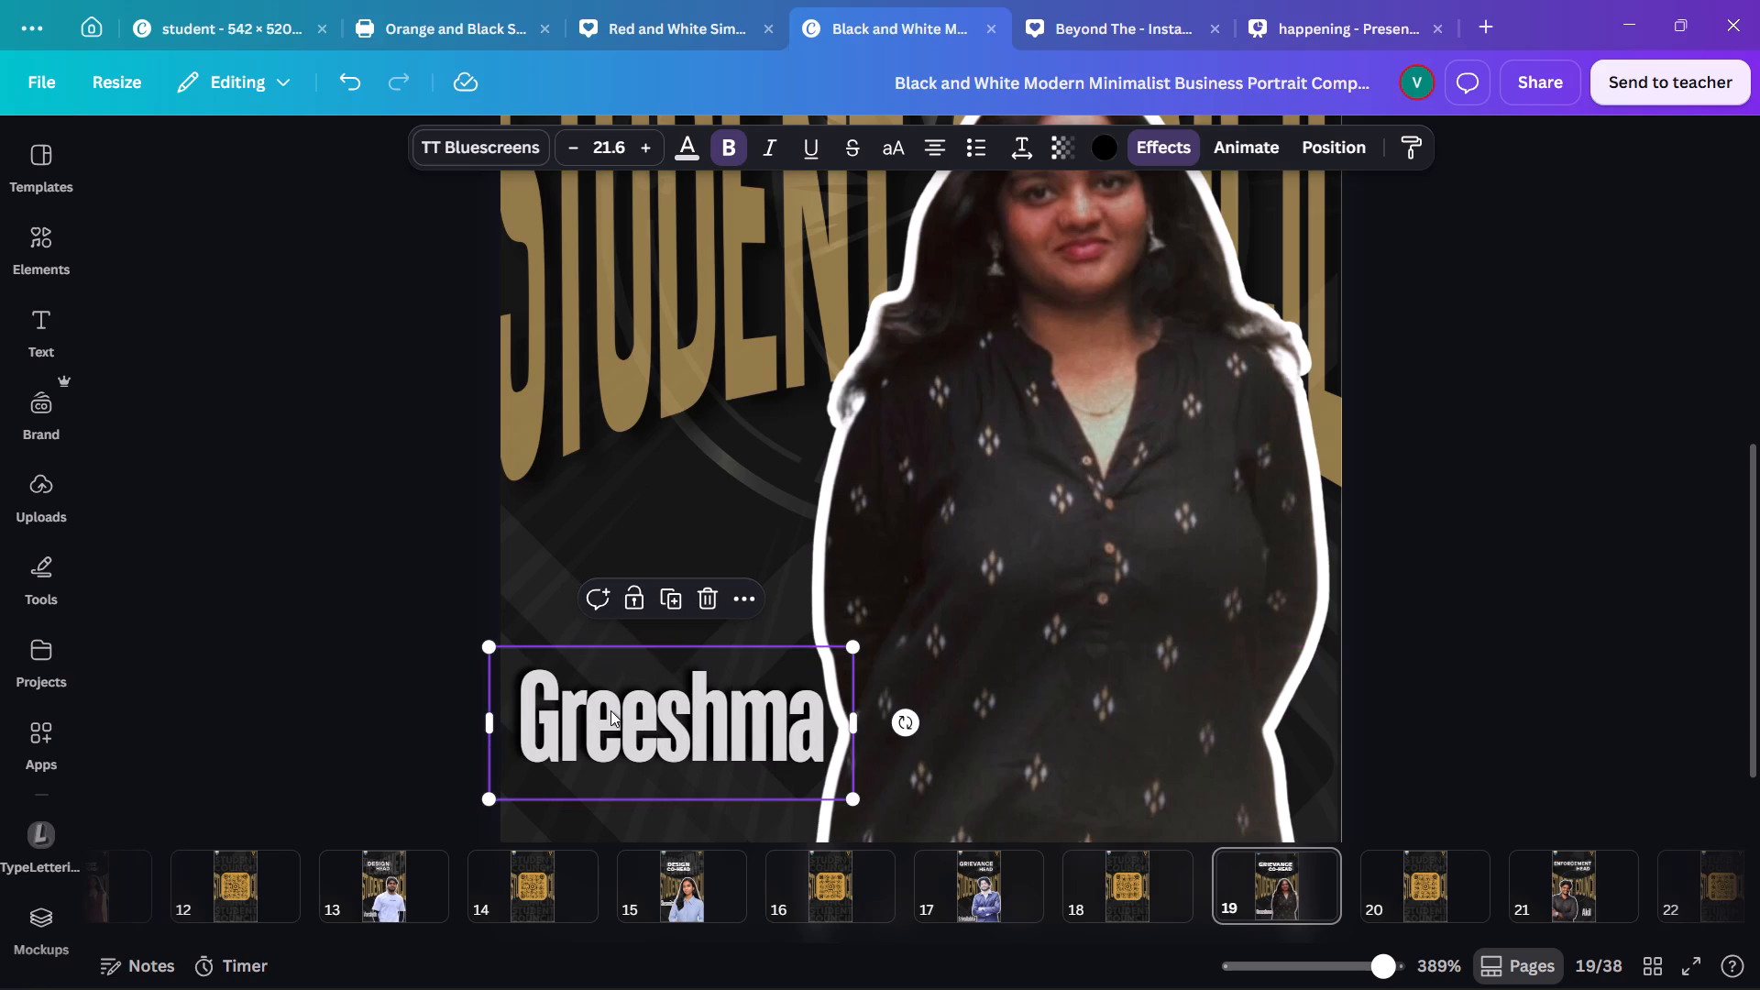
{"action": "left_click", "coordinate": [617, 709]}
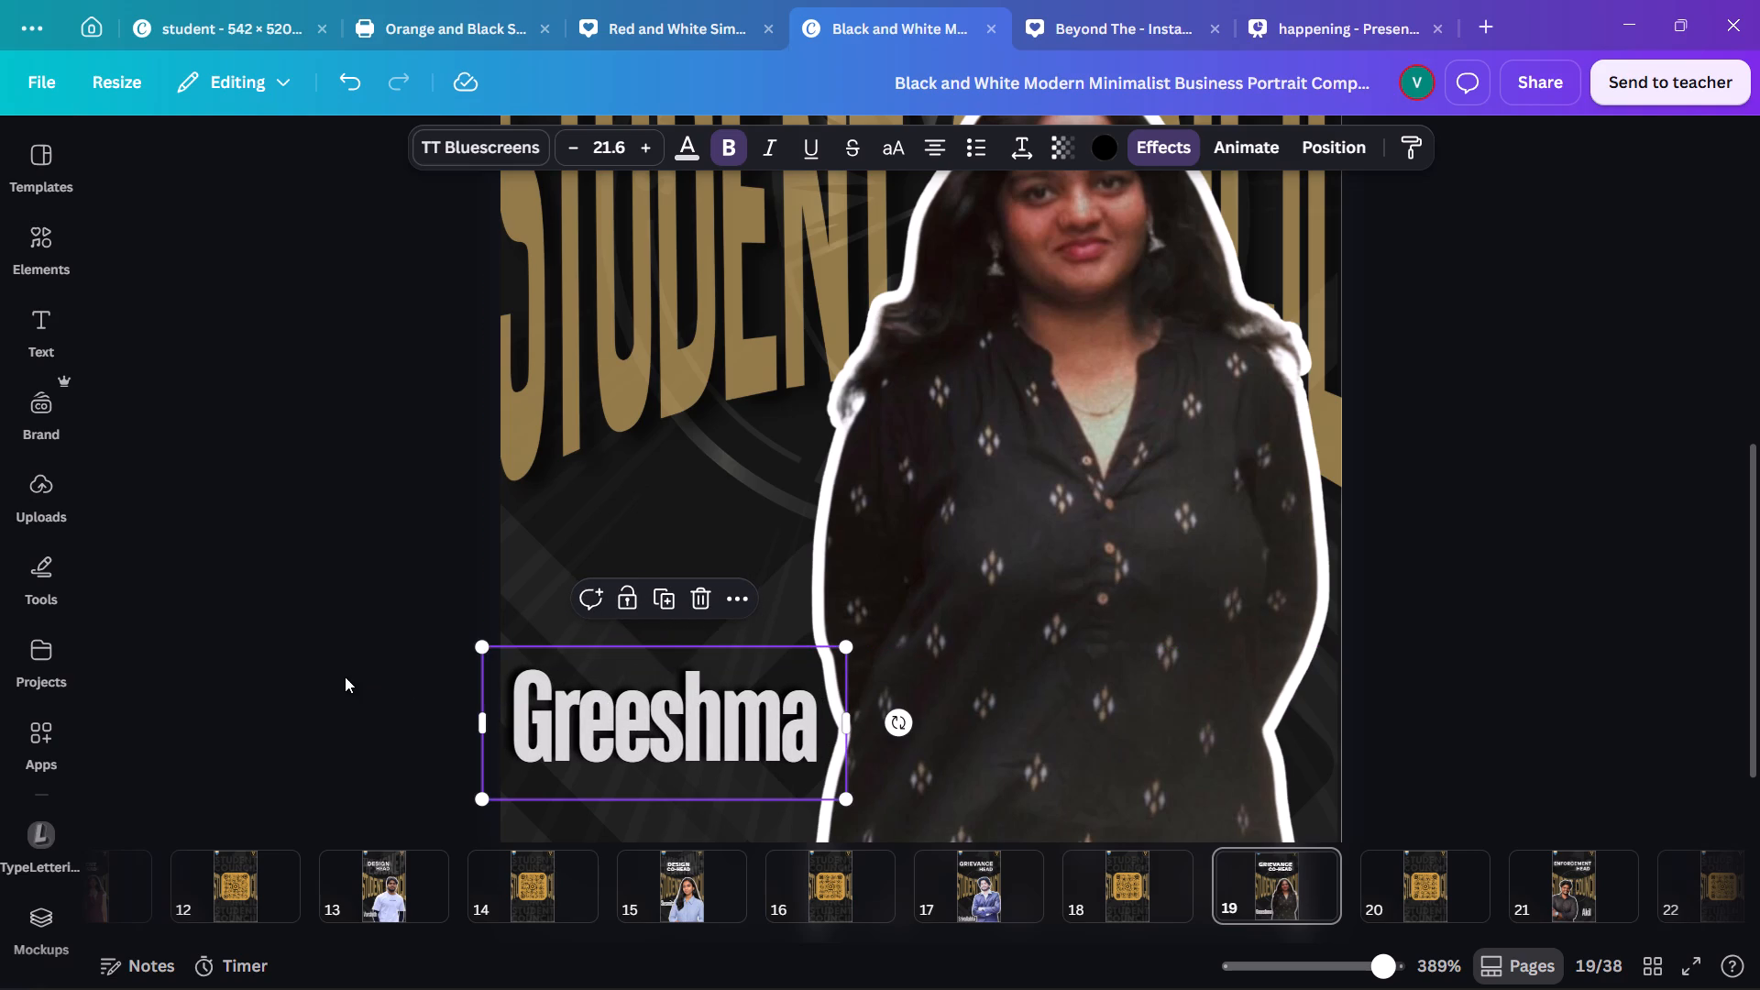
{"action": "left_click", "coordinate": [345, 676]}
Browse the pages following the Grievance Co-Head up to page 25 and return to the Enforcement Co-Head page (page 23).
{"action": "key", "text": "Right"}
{"action": "key", "text": "Right"}
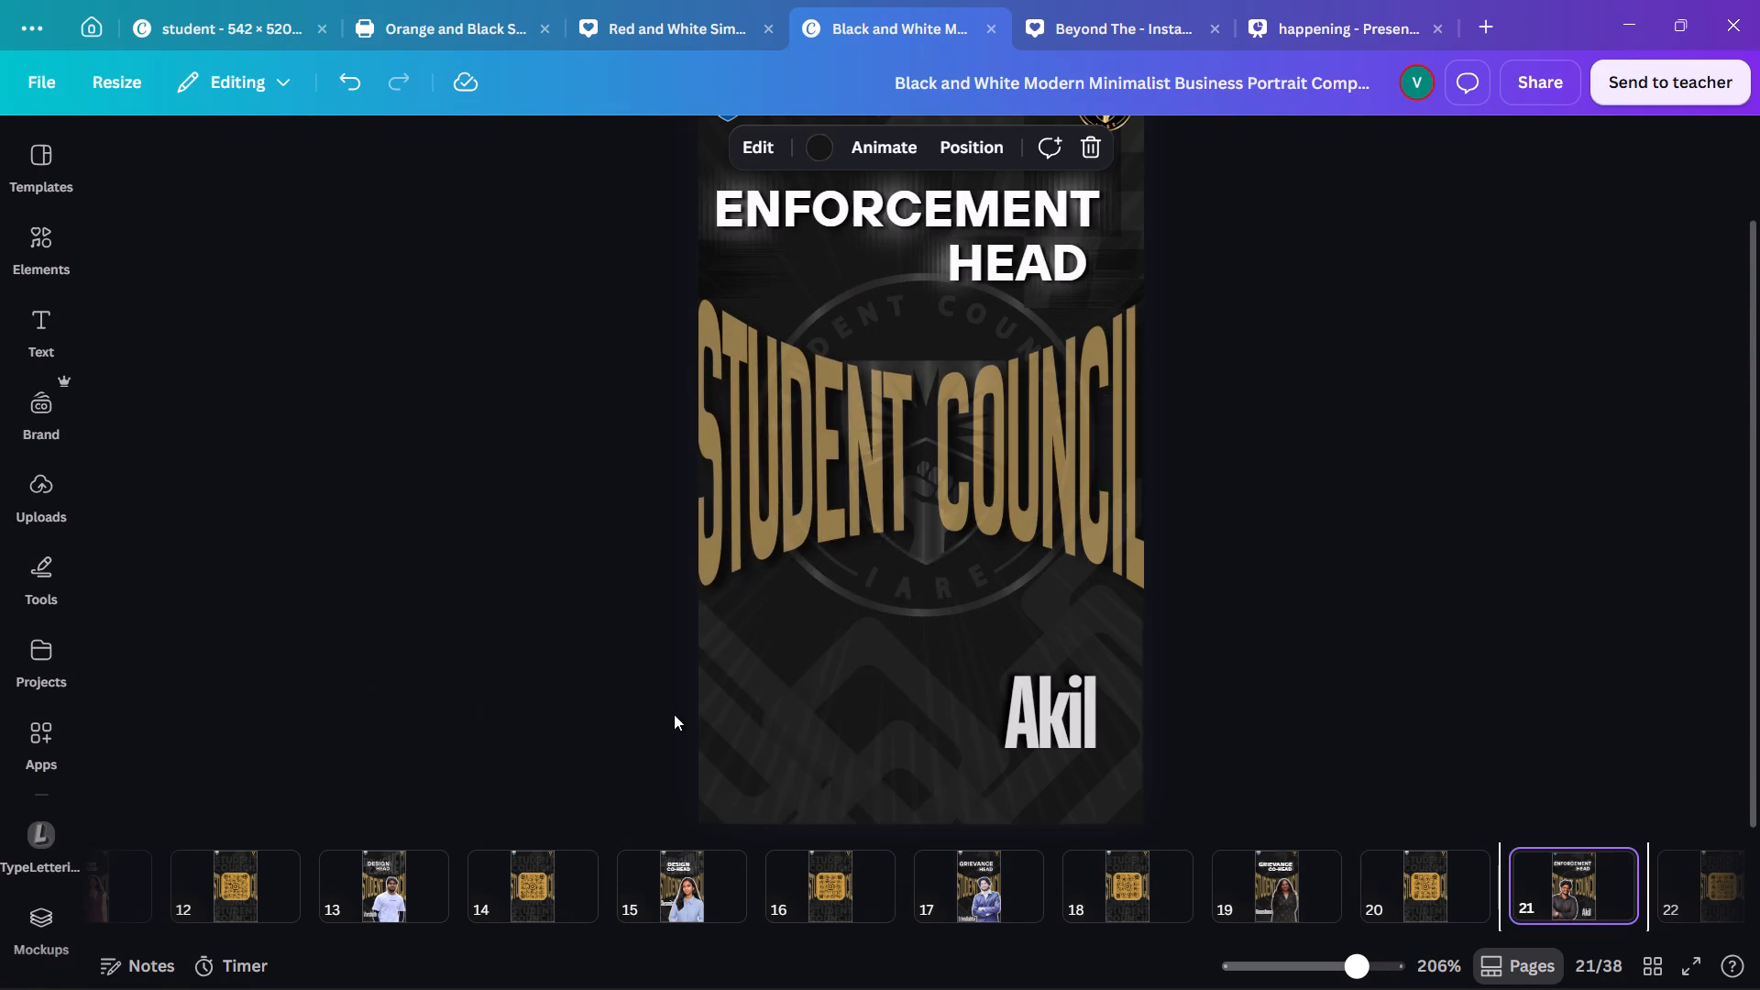
{"action": "key", "text": "Right"}
{"action": "key", "text": "Right"}
{"action": "key", "text": "Right"}
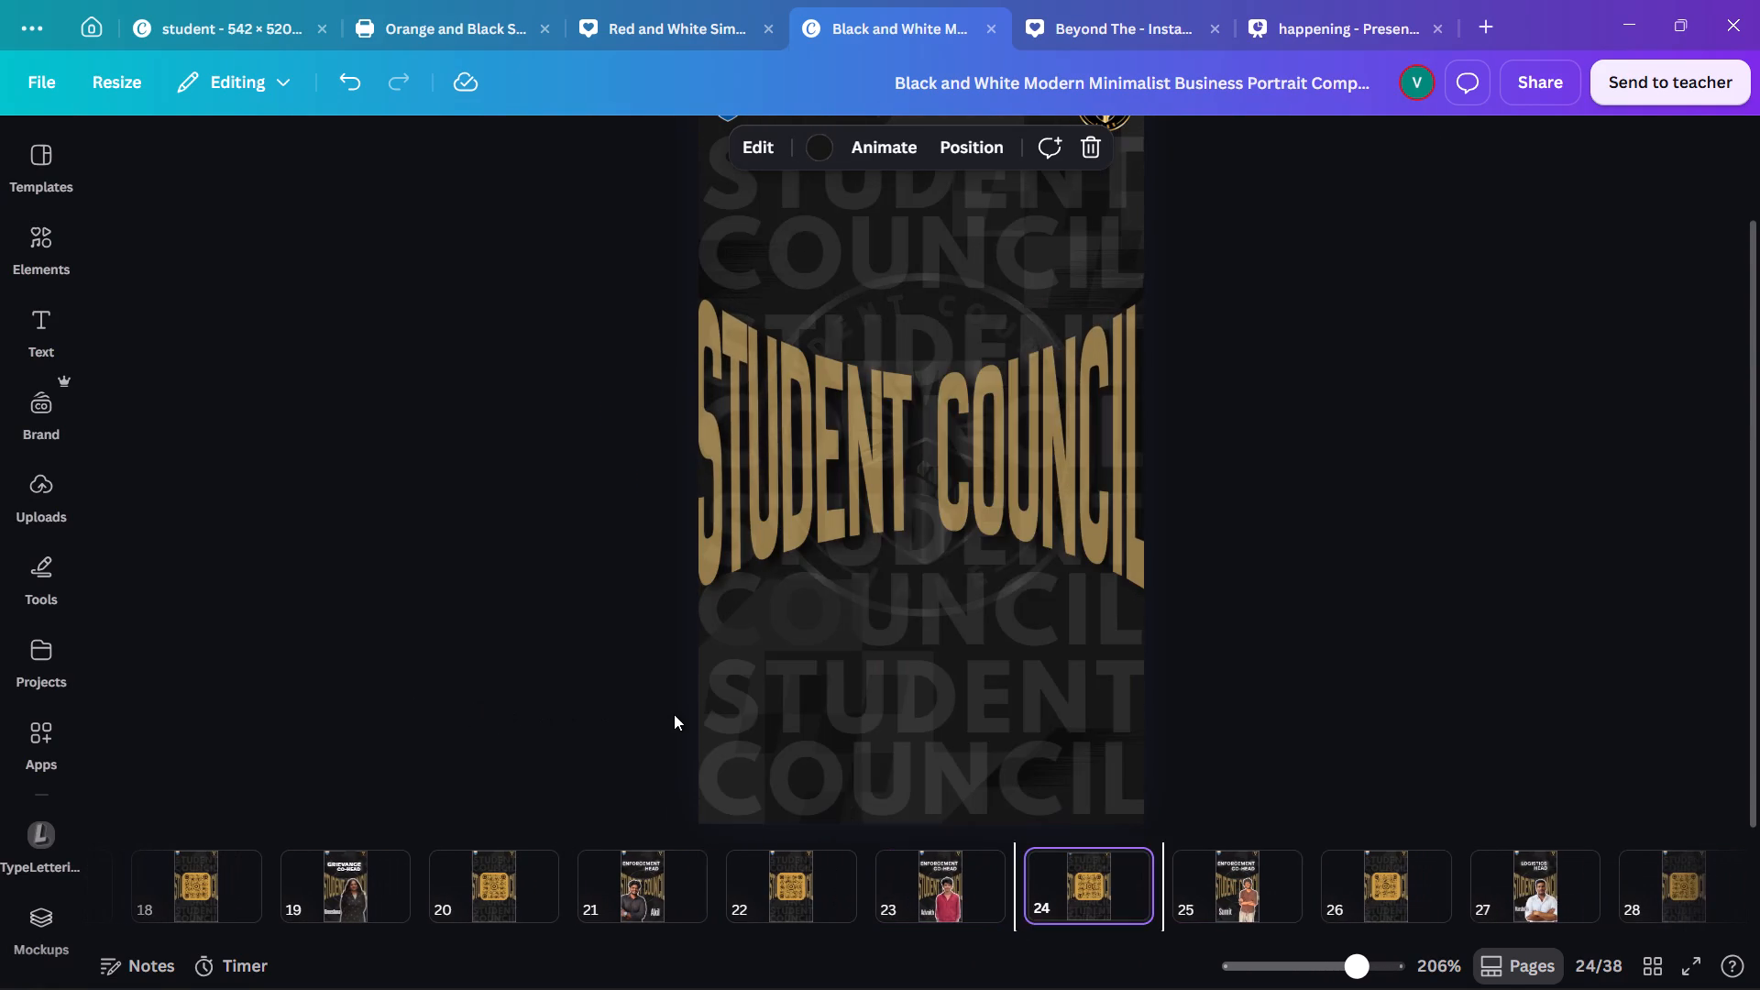
{"action": "key", "text": "Right"}
{"action": "key", "text": "Left"}
{"action": "key", "text": "Left"}
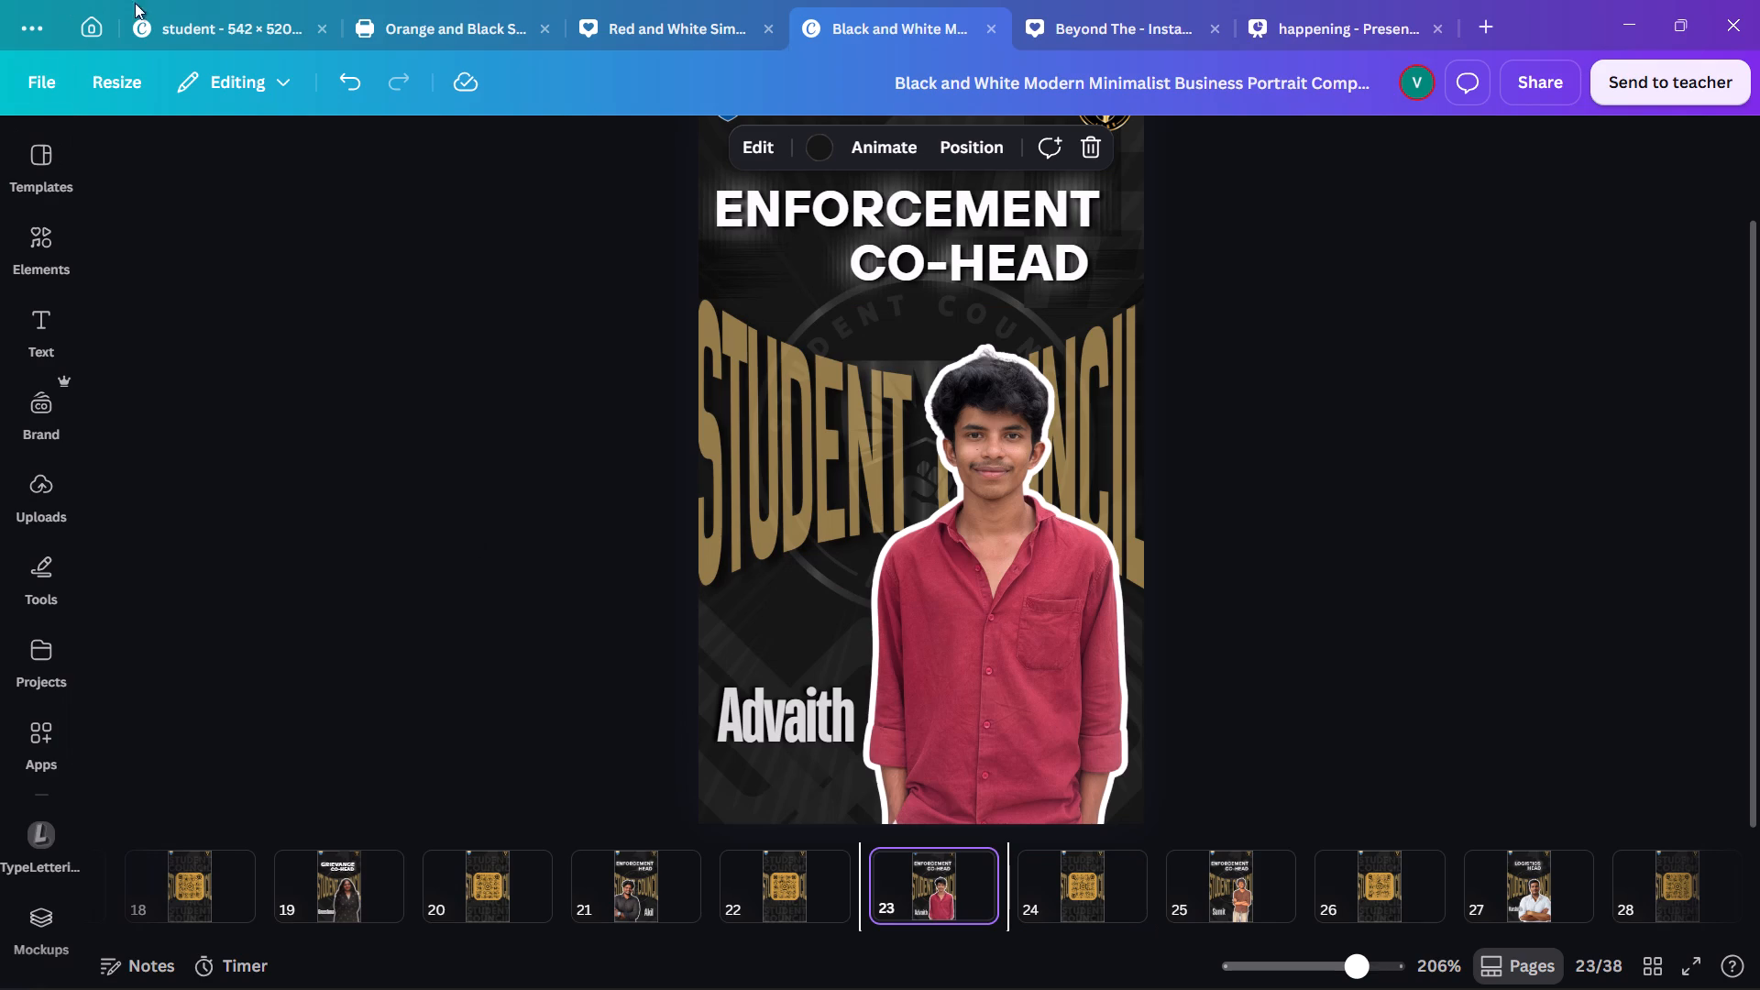
Switch to the student design and review its Meet the Team and President pages.
{"action": "left_click", "coordinate": [203, 35]}
{"action": "scroll", "coordinate": [574, 781], "scroll_direction": "down", "scroll_amount": 1}
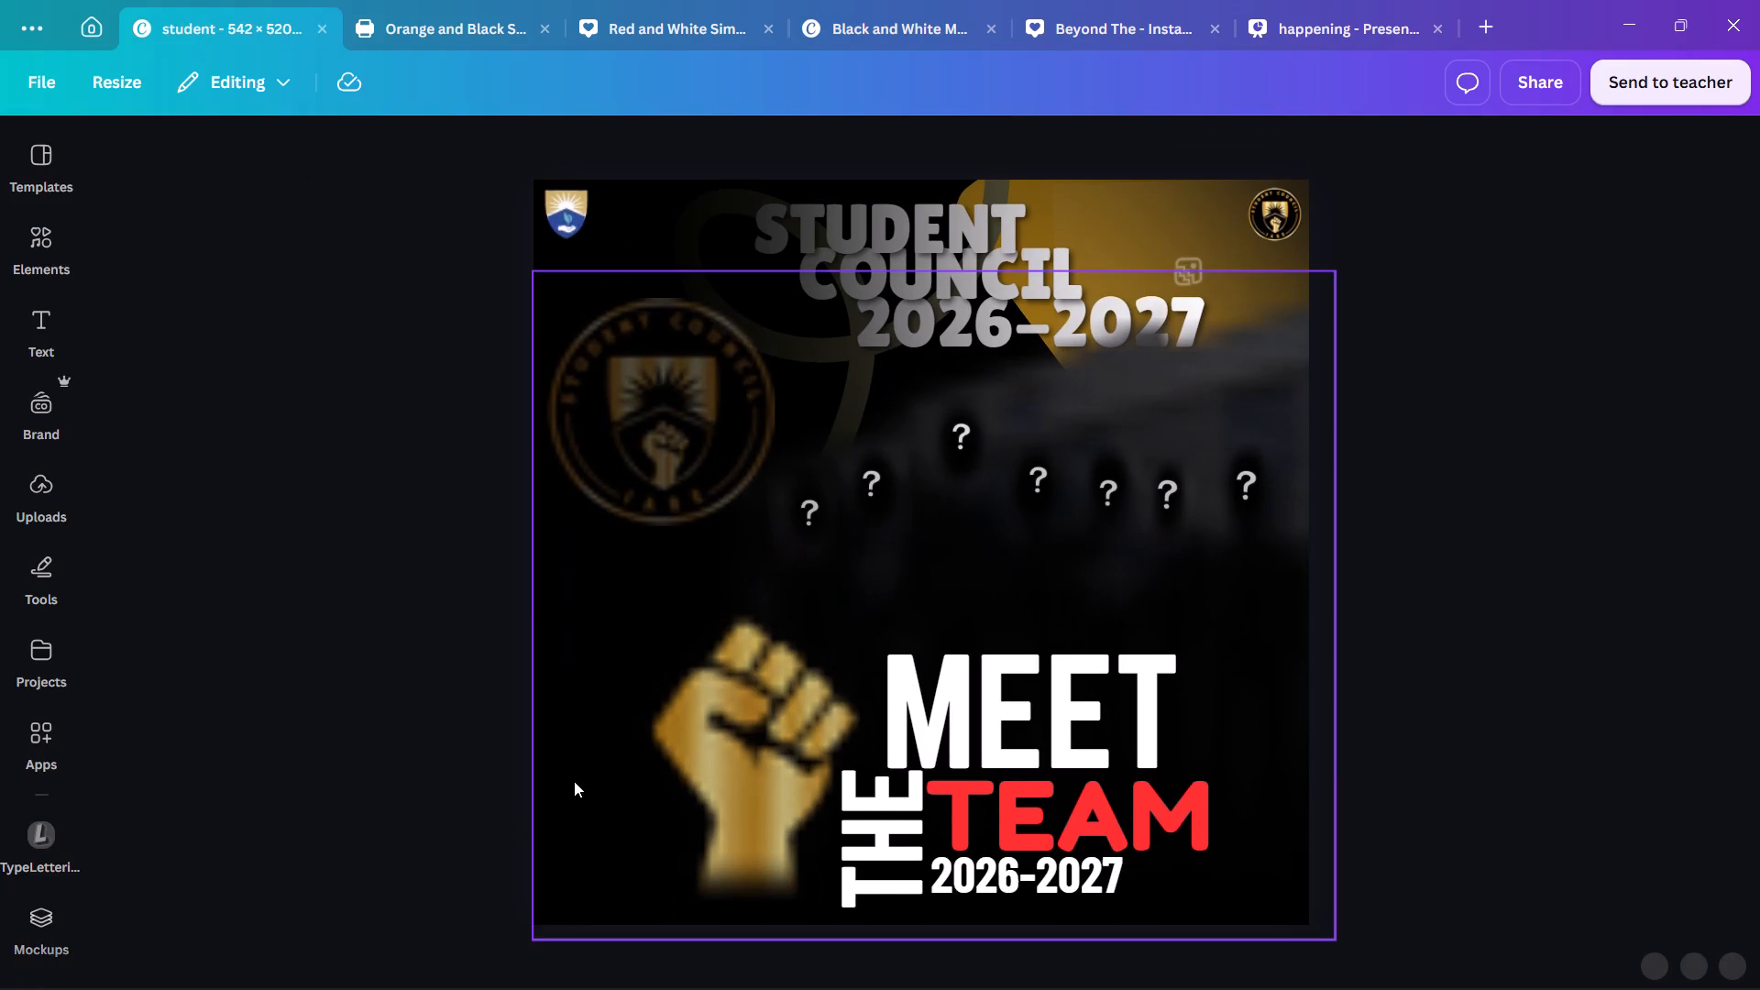
{"action": "scroll", "coordinate": [574, 781], "scroll_direction": "down", "scroll_amount": 17}
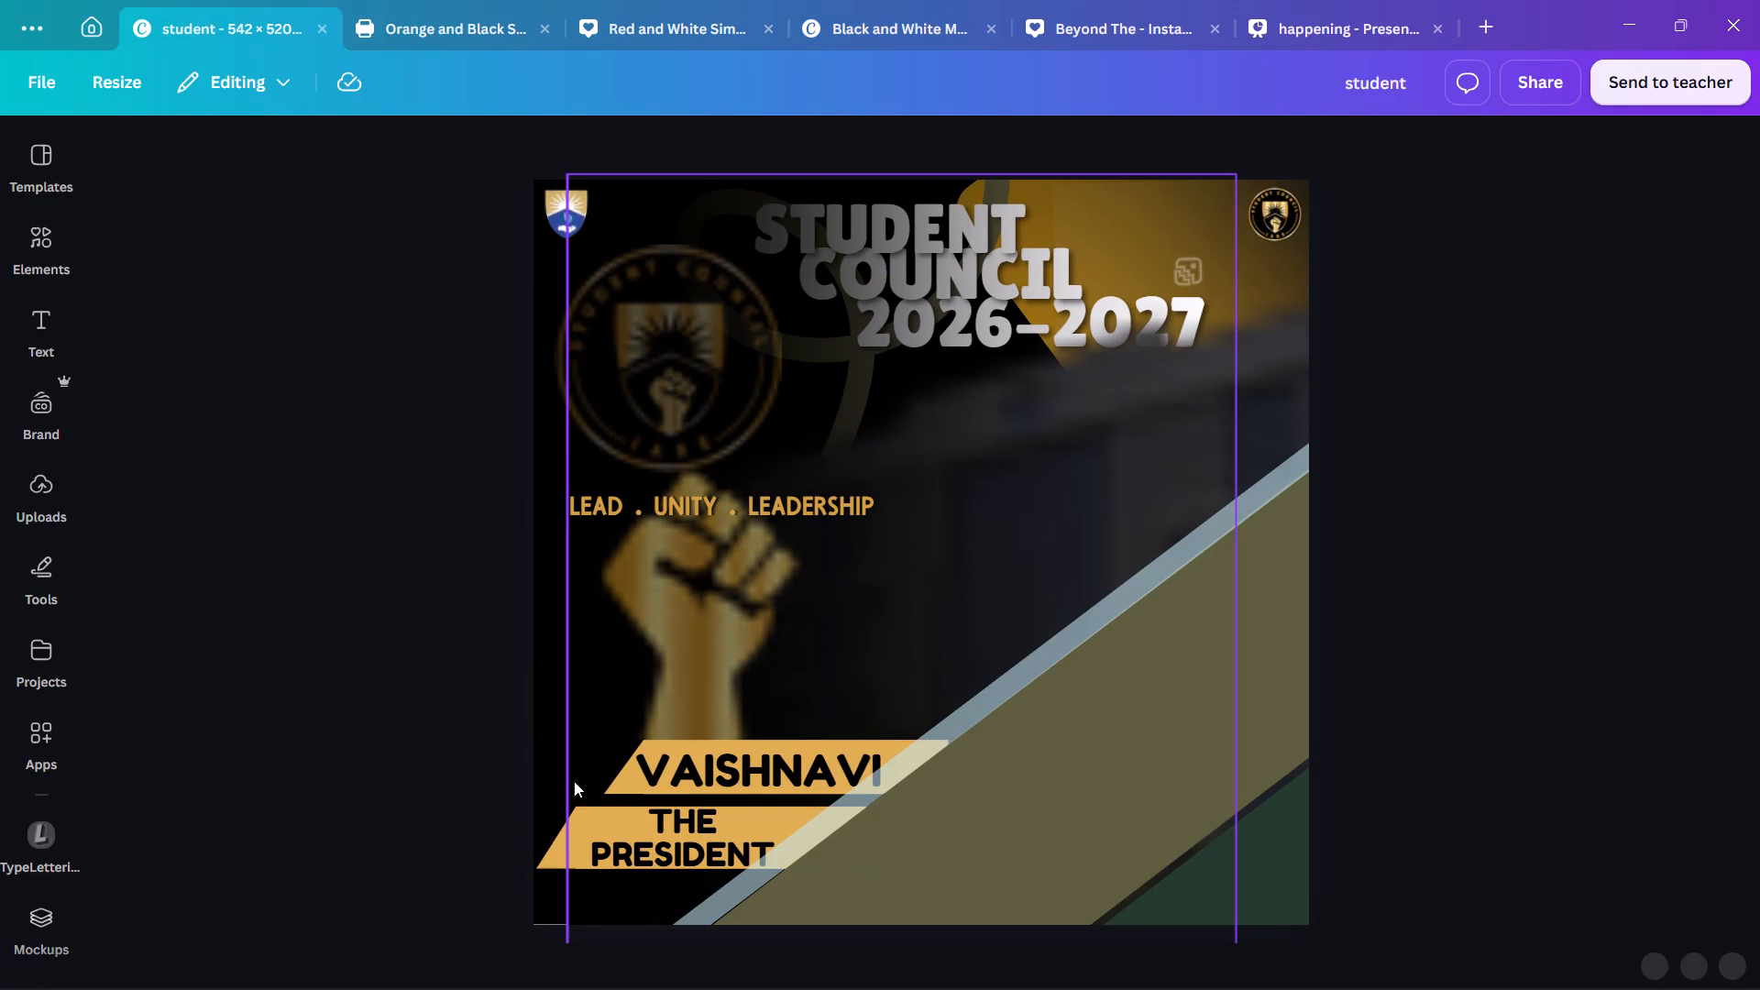
{"action": "key", "text": "Down"}
{"action": "key", "text": "Down"}
{"action": "key", "text": "Right"}
{"action": "key", "text": "Right"}
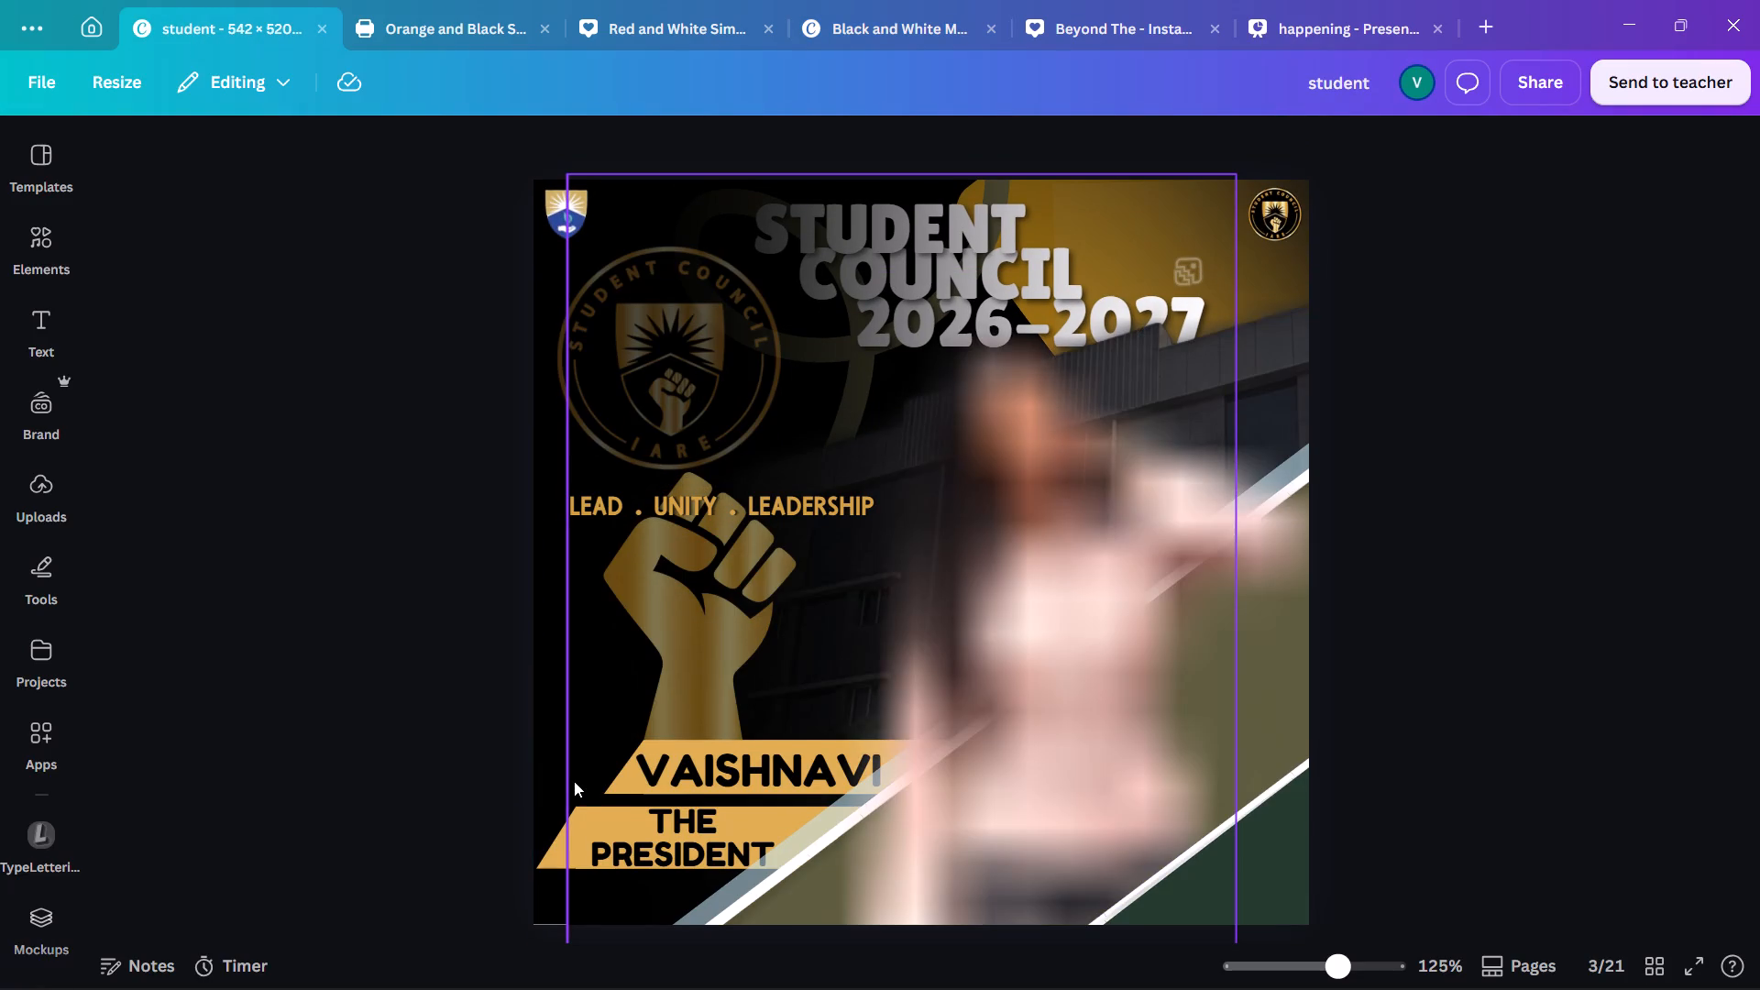
{"action": "key", "text": "Right"}
{"action": "key", "text": "Right"}
{"action": "key", "text": "Down"}
{"action": "key", "text": "Down"}
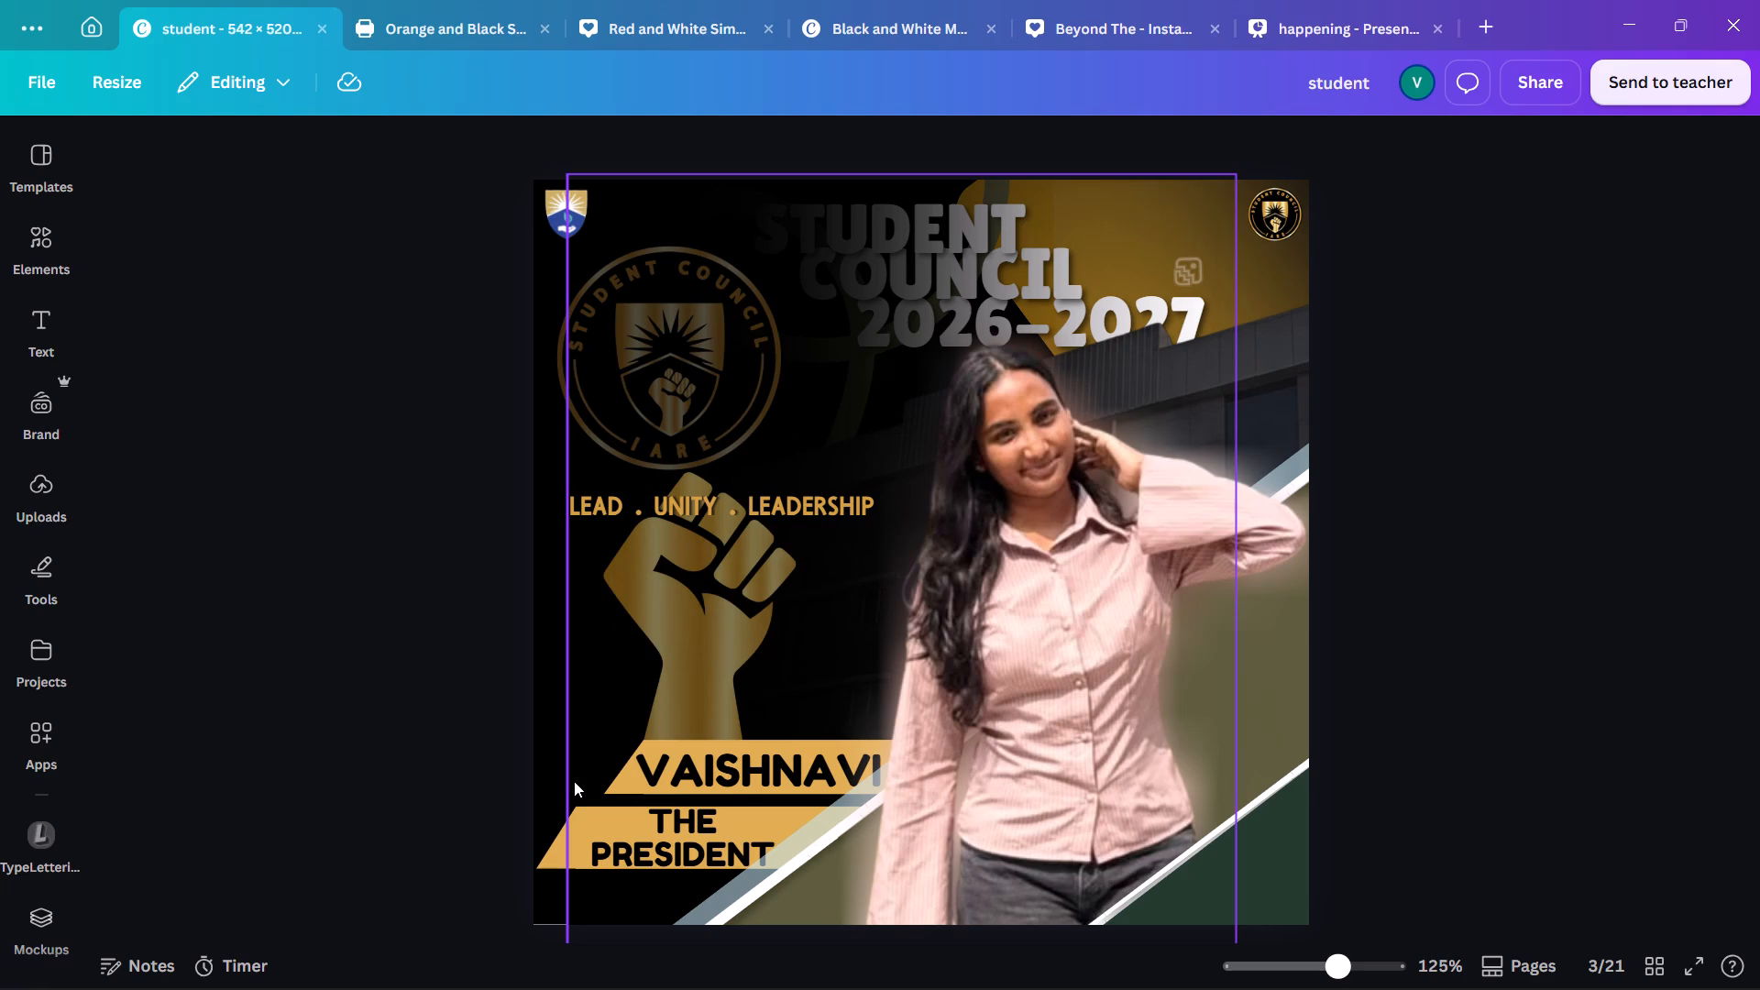
{"action": "key", "text": "Down"}
{"action": "key", "text": "Down"}
{"action": "scroll", "coordinate": [574, 781], "scroll_direction": "down", "scroll_amount": 4}
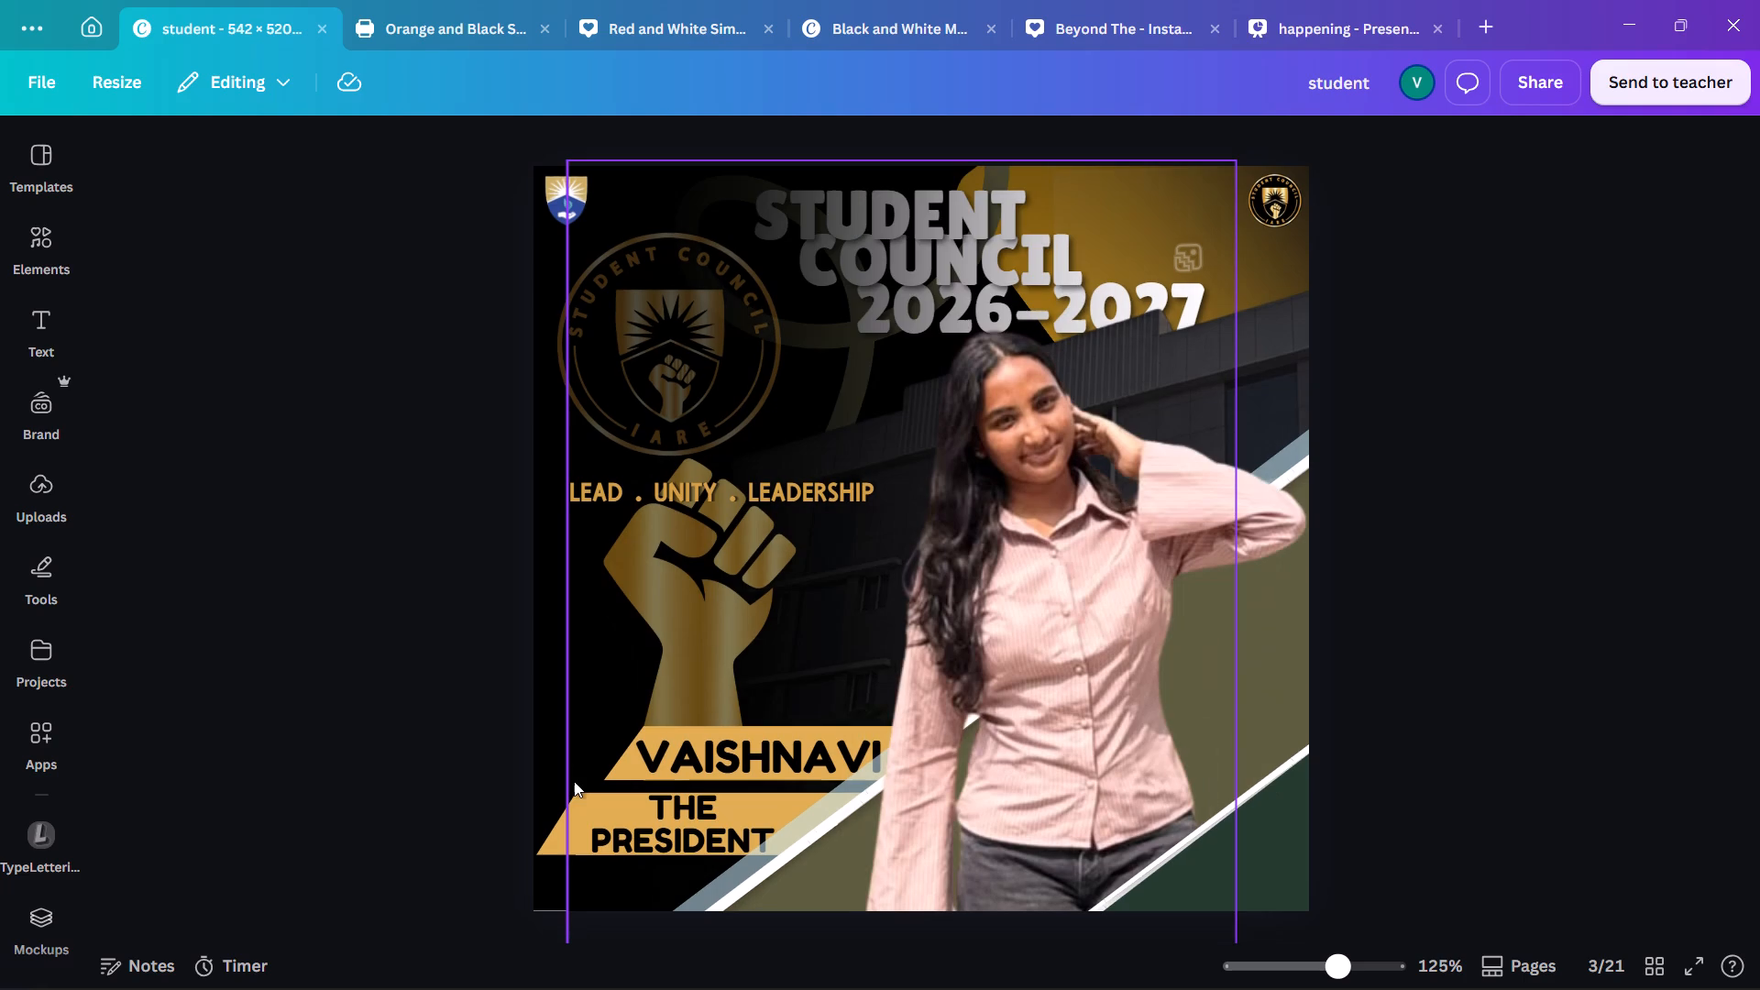
{"action": "scroll", "coordinate": [574, 781], "scroll_direction": "down", "scroll_amount": 3}
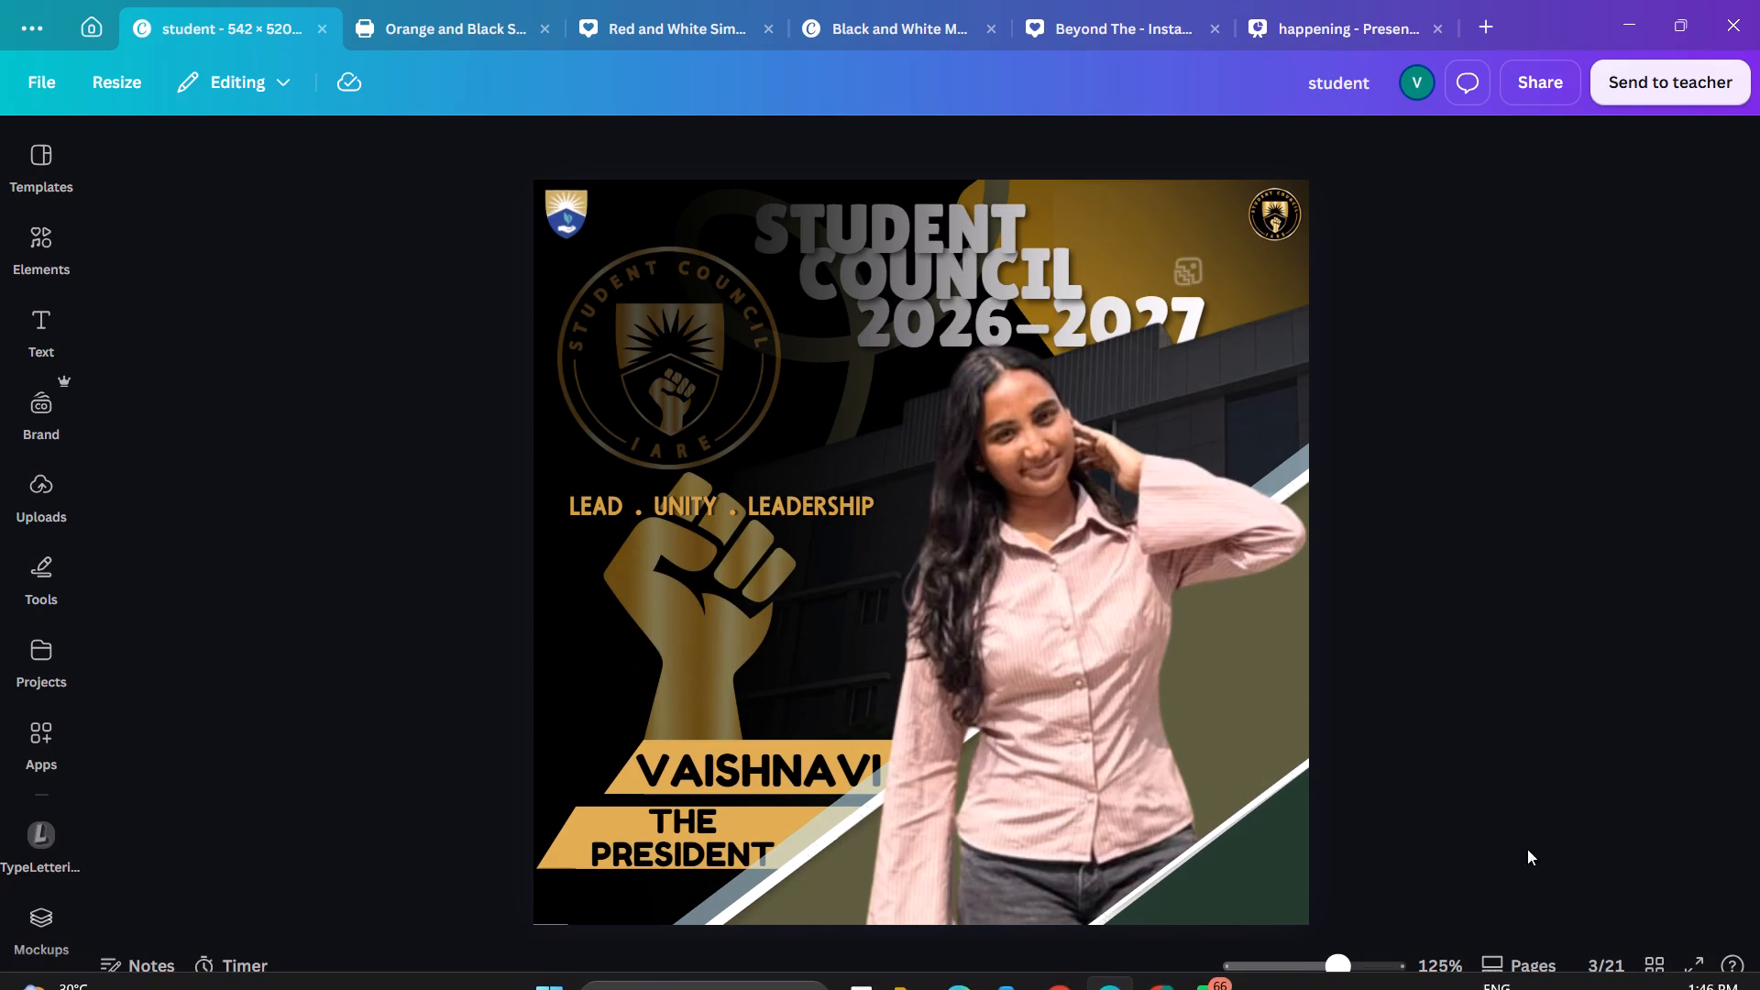
Show the student design's page thumbnails, look through the posters following the President page, and open page 15.
{"action": "left_click", "coordinate": [1523, 958]}
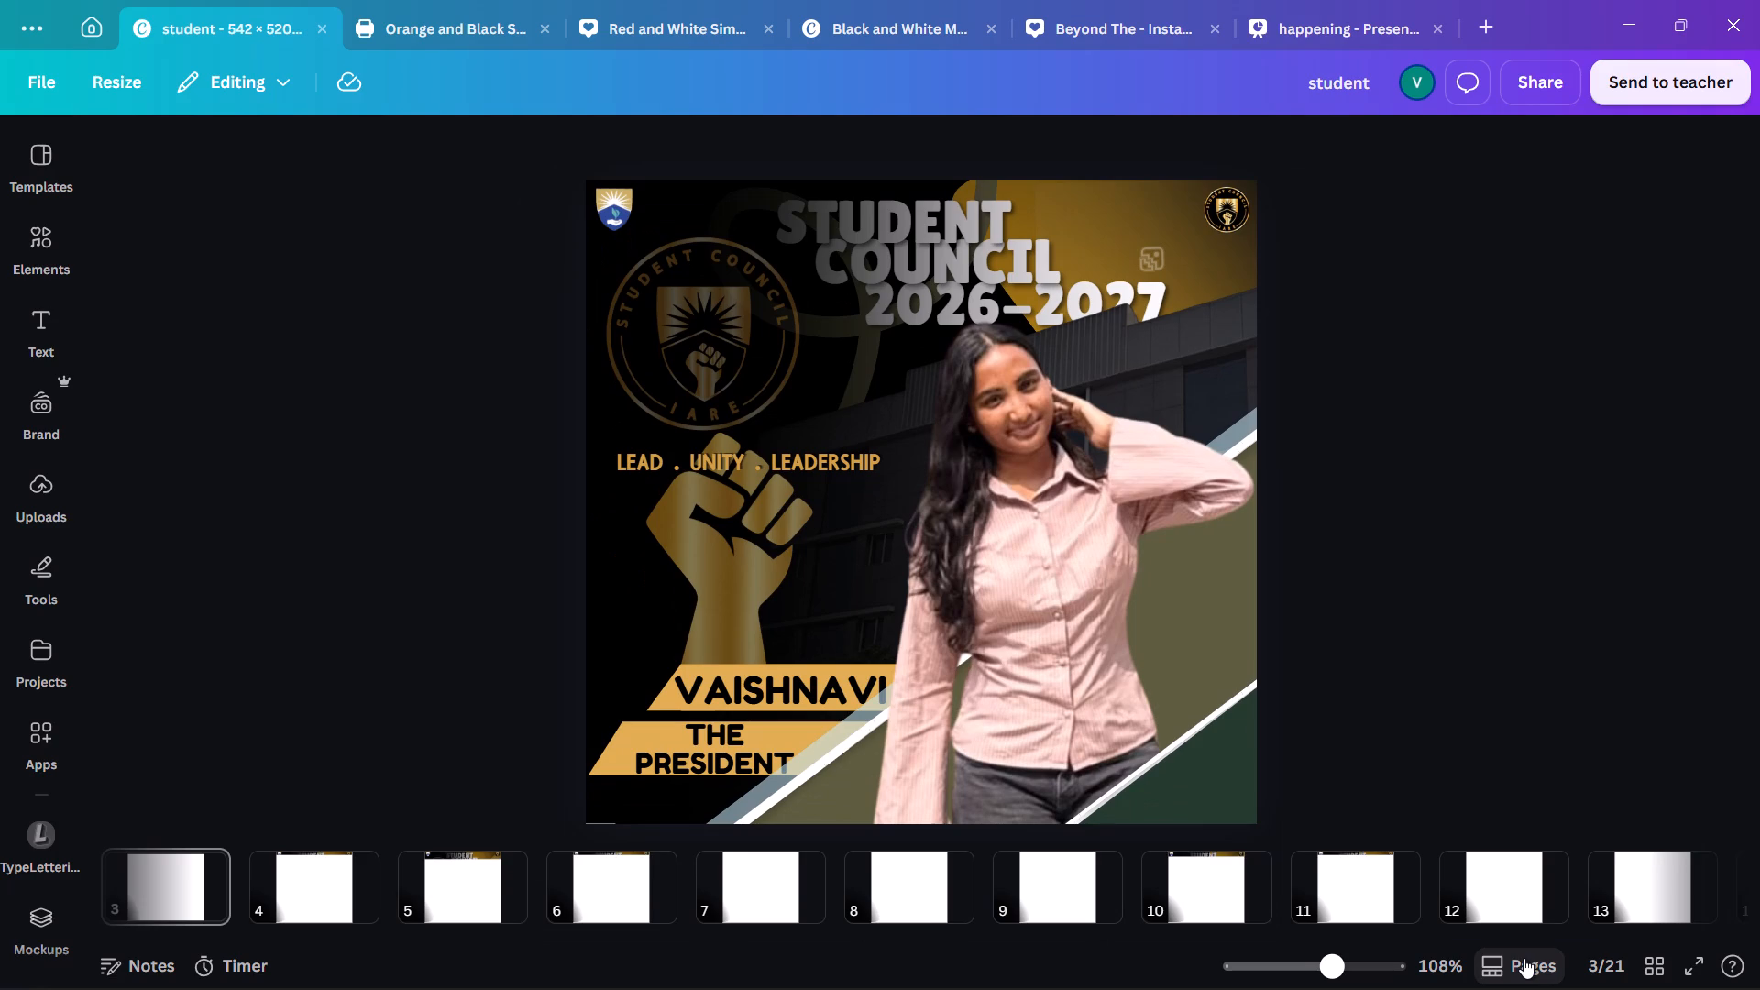
{"action": "scroll", "coordinate": [1431, 880], "scroll_direction": "left", "scroll_amount": 1}
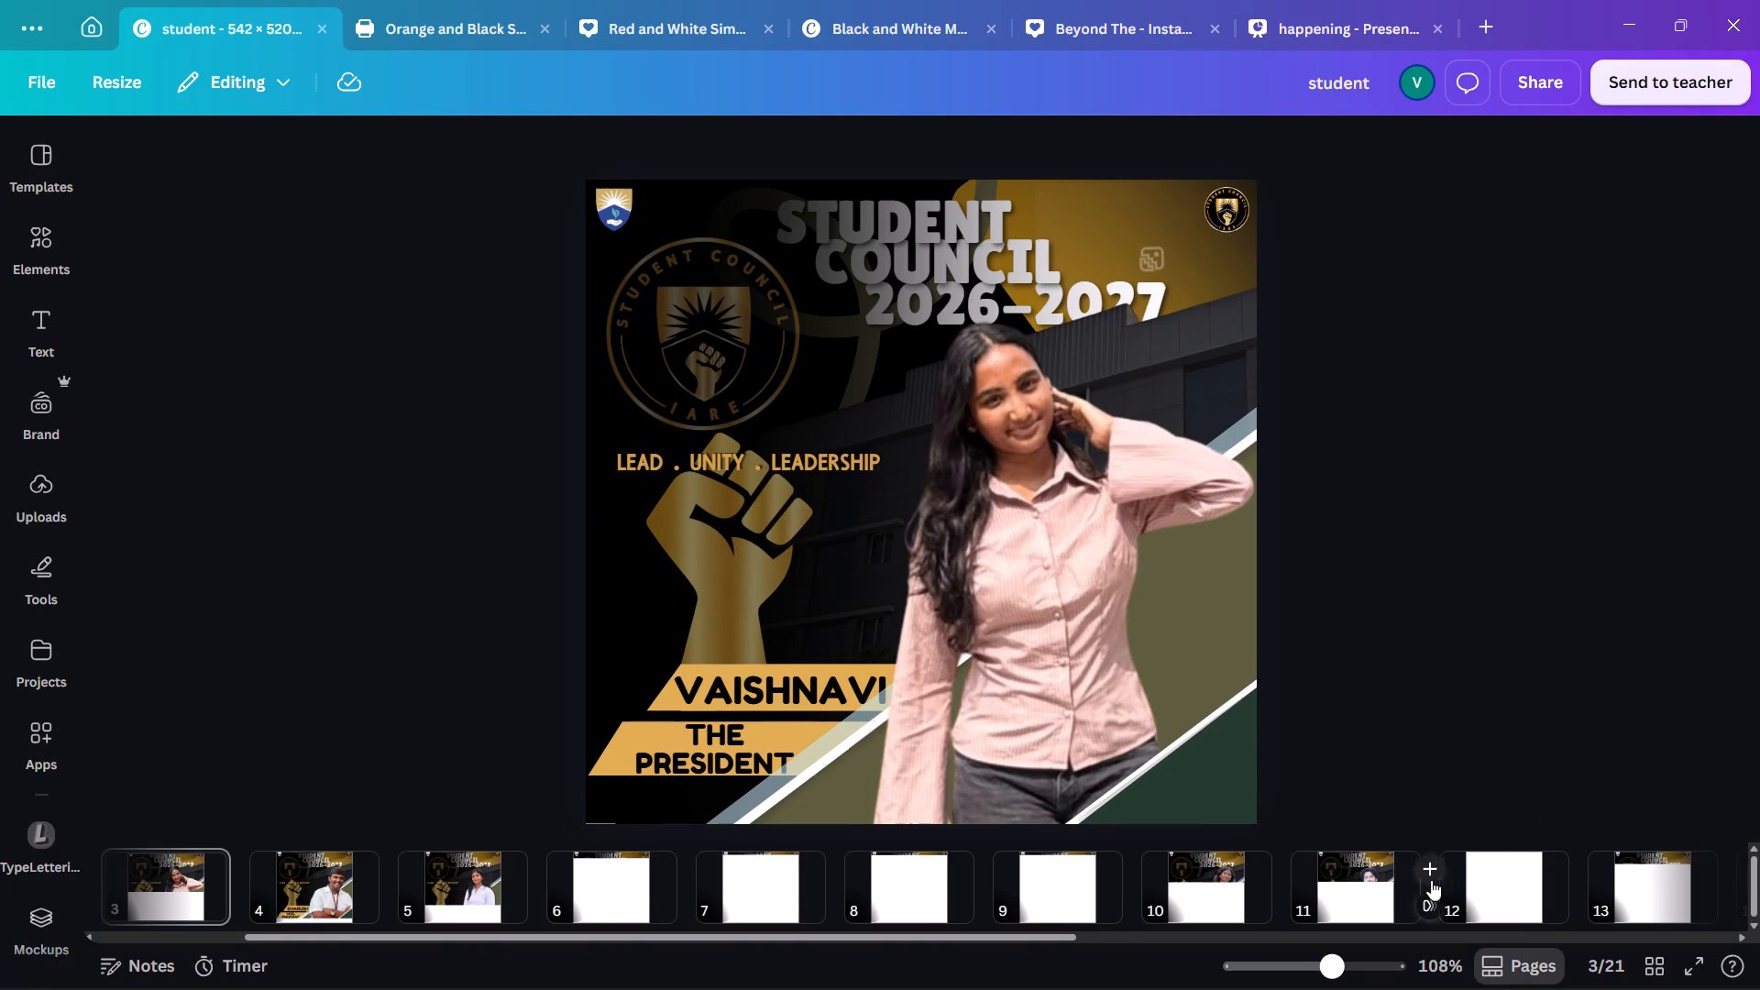
{"action": "scroll", "coordinate": [1431, 880], "scroll_direction": "left", "scroll_amount": 1}
{"action": "left_click", "coordinate": [1530, 905]}
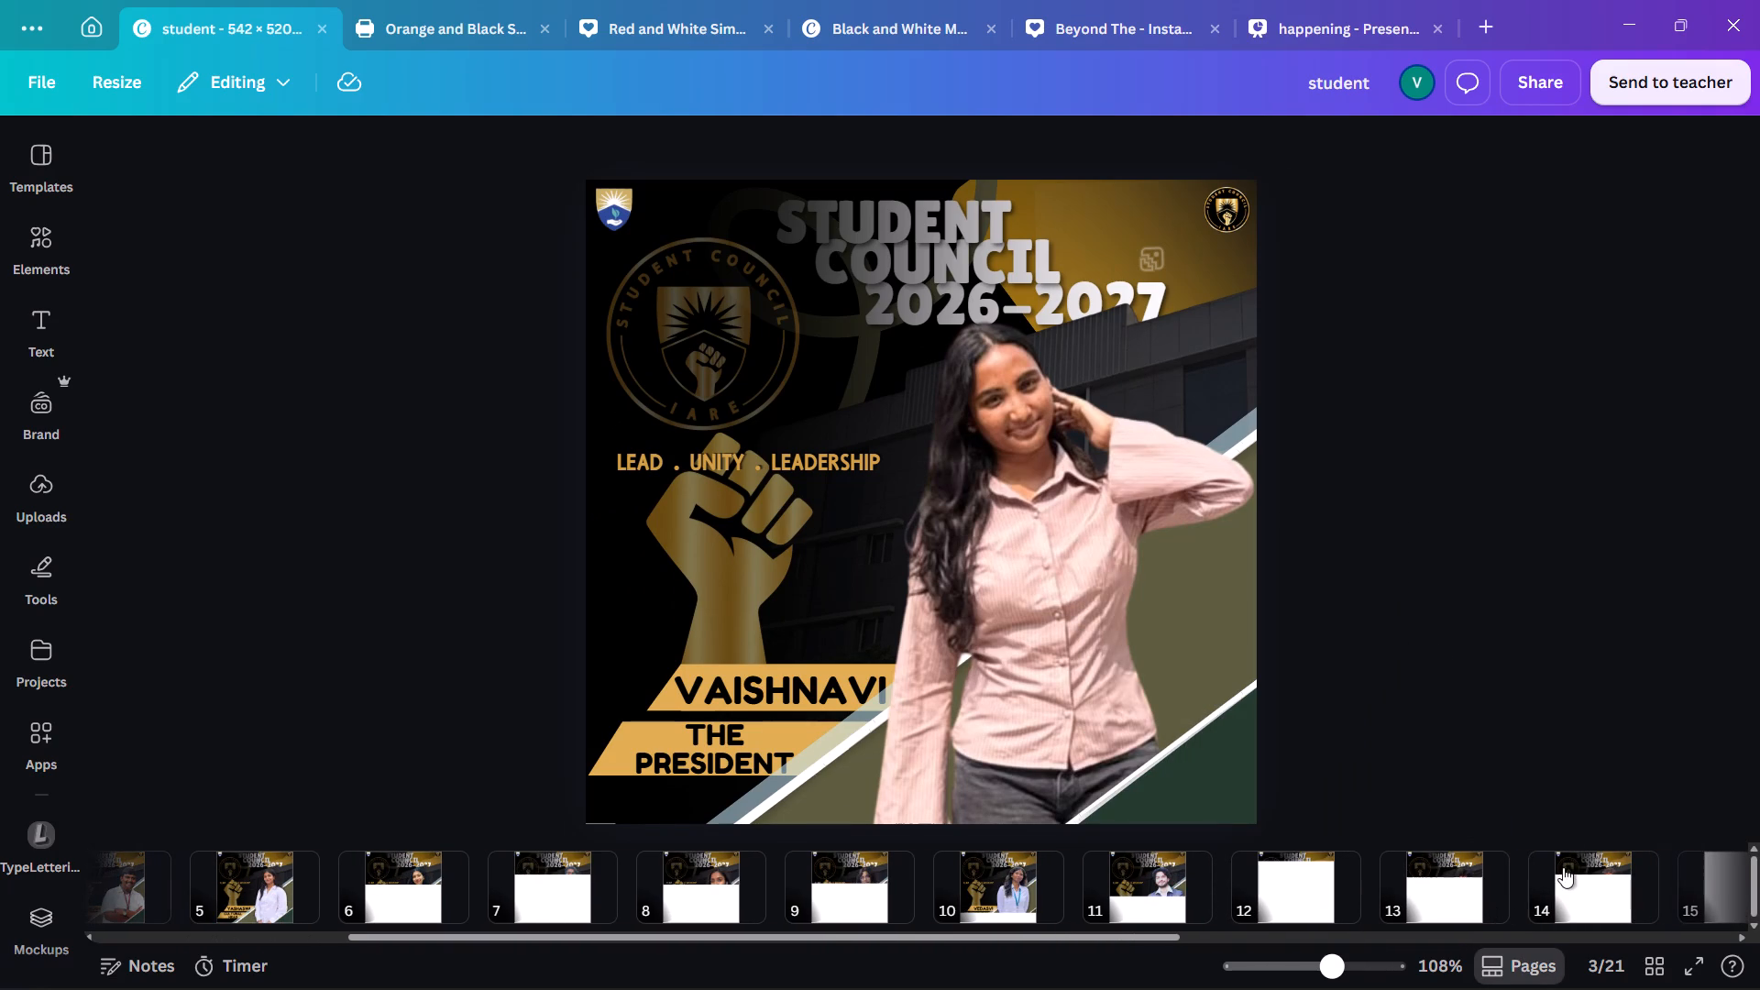
{"action": "scroll", "coordinate": [1590, 889], "scroll_direction": "left", "scroll_amount": 1}
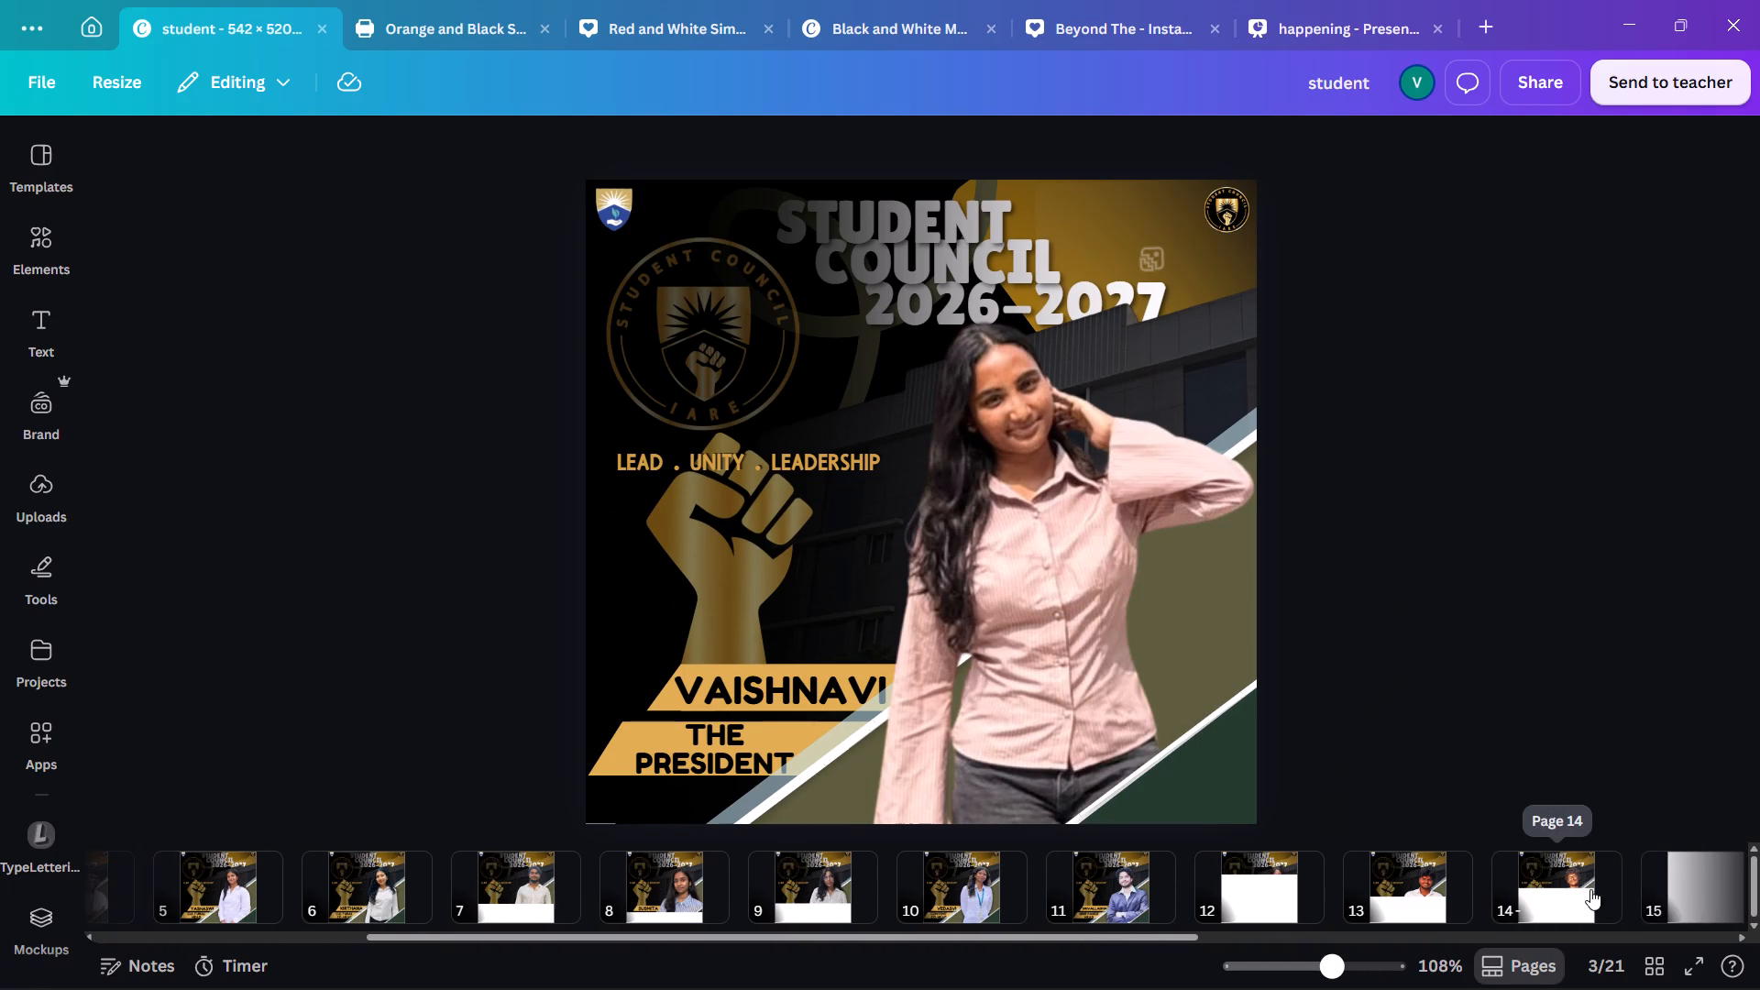
{"action": "scroll", "coordinate": [1590, 889], "scroll_direction": "left", "scroll_amount": 1}
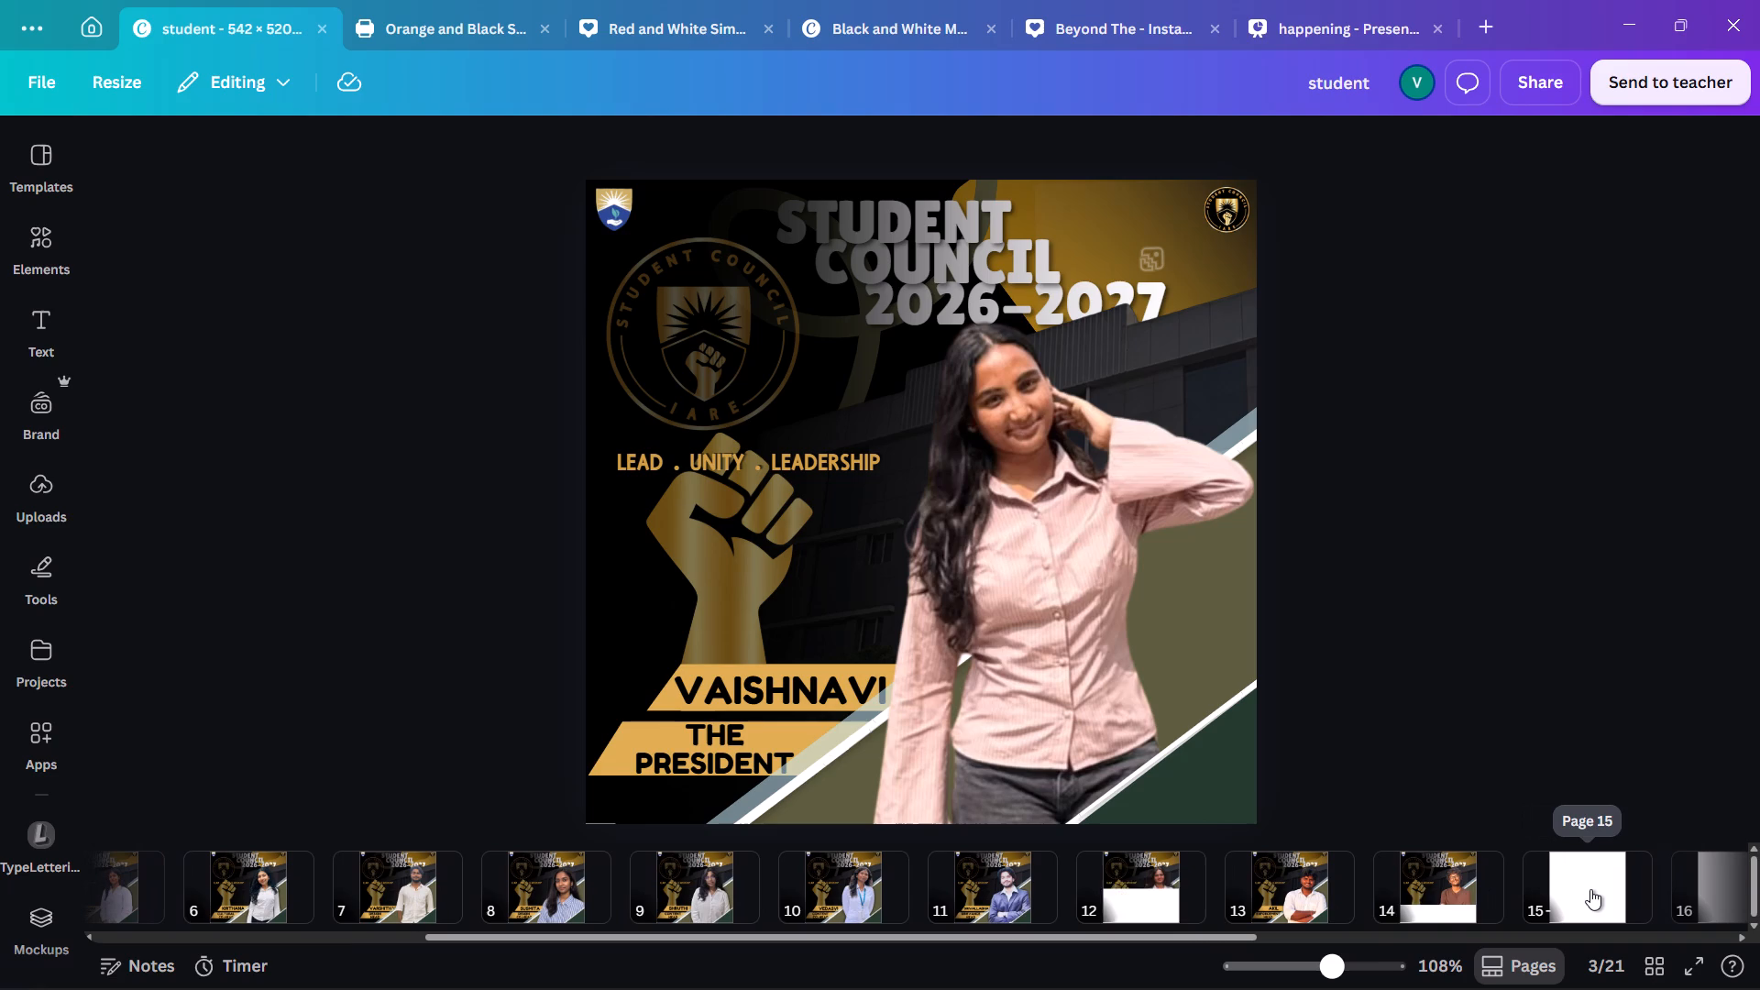
{"action": "left_click", "coordinate": [1590, 889]}
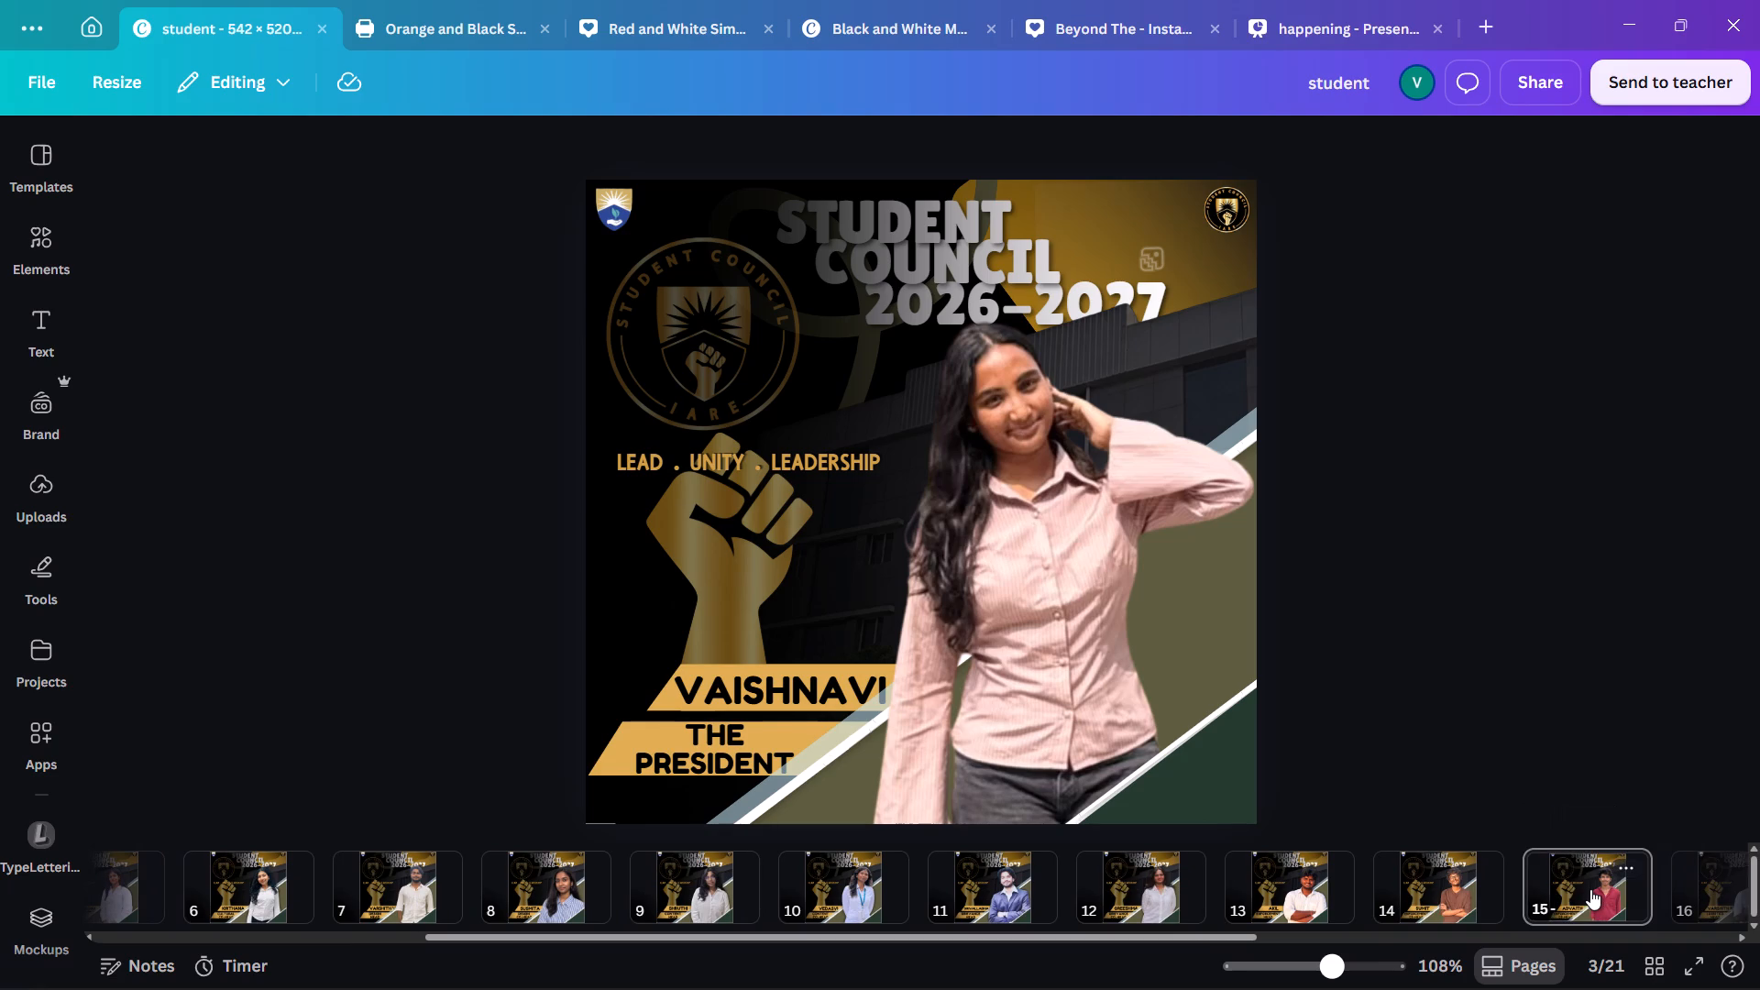